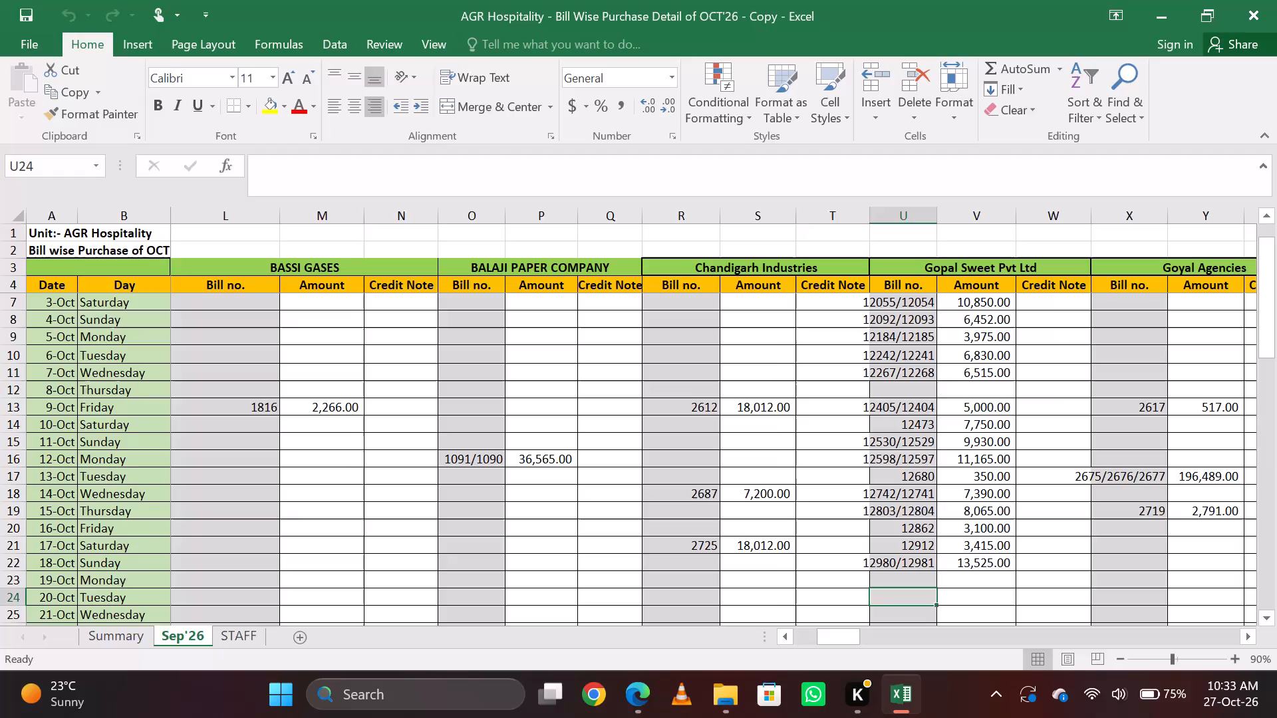
Examine the latest Gopal Sweet Pvt Ltd bill entries around the 17-Oct to 19-Oct rows.
left_click(885, 534)
key("Down")
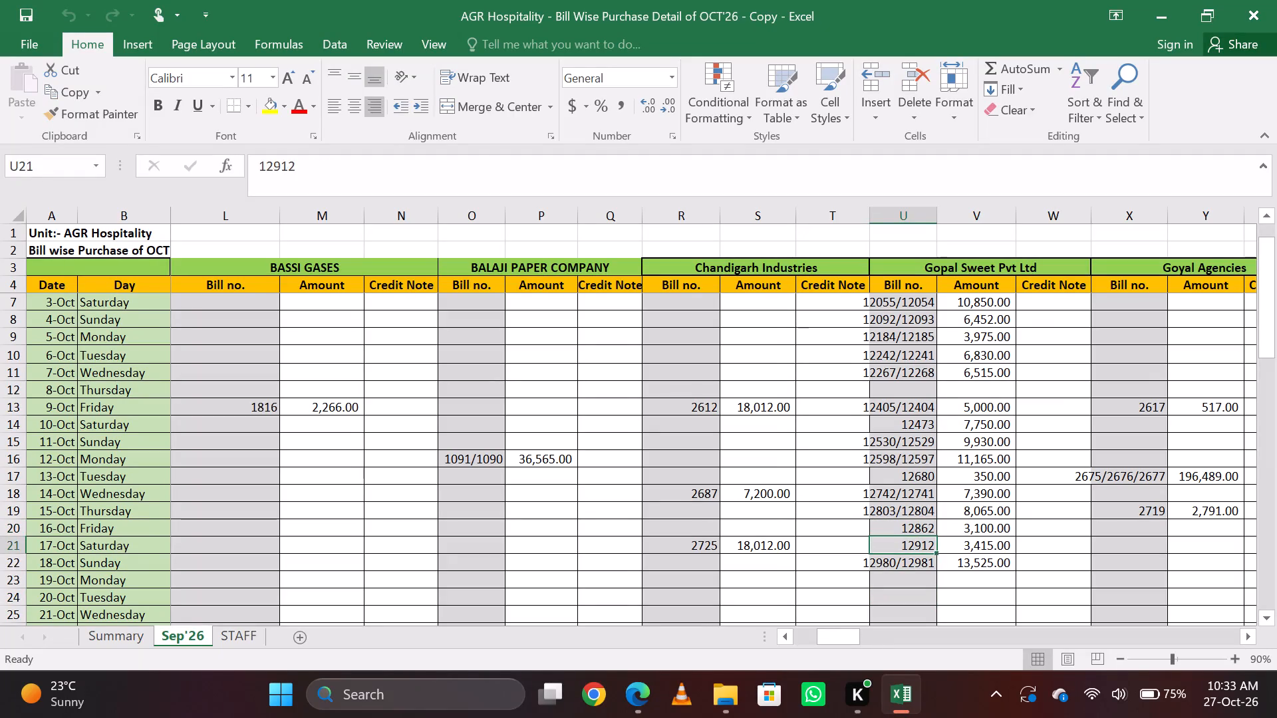
key("Down")
key("Down")
key("Up")
key("Down")
key("Up")
key("Right")
key("Left")
key("Down")
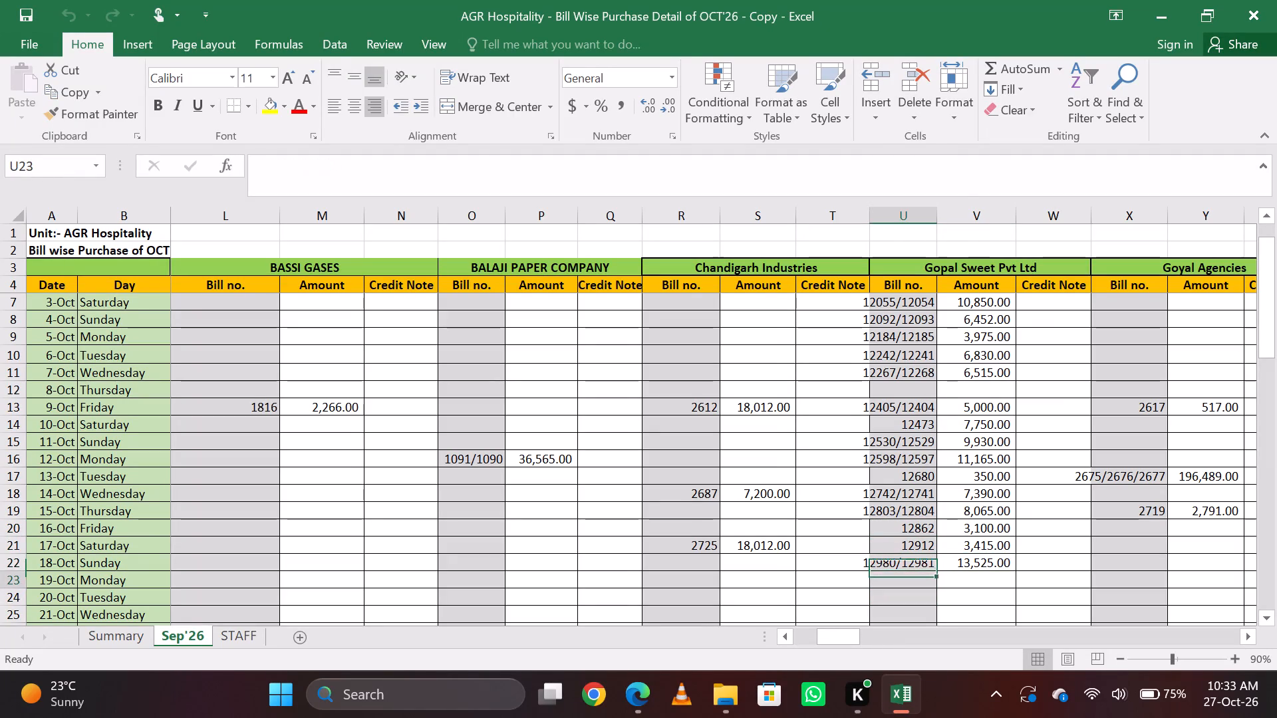
Review the 19-Oct row across the supplier columns from Gopal Sweet Pvt Ltd past Hemant Charcoal and back.
key("Right")
key("Right")
key("Right")
key("Right")
key("Right")
key("Right")
key("Right")
key("Right")
key("Right")
key("Right")
key("Right")
key("Right")
key("Right")
key("Right")
key("Right")
key("Right")
key("Left")
key("Left")
key("Left")
key("Left")
key("Left")
key("Left")
key("Left")
key("Left")
key("Left")
key("Left")
key("Left")
key("Left")
key("Left")
key("Left")
key("Left")
key("Left")
key("Left")
key("Left")
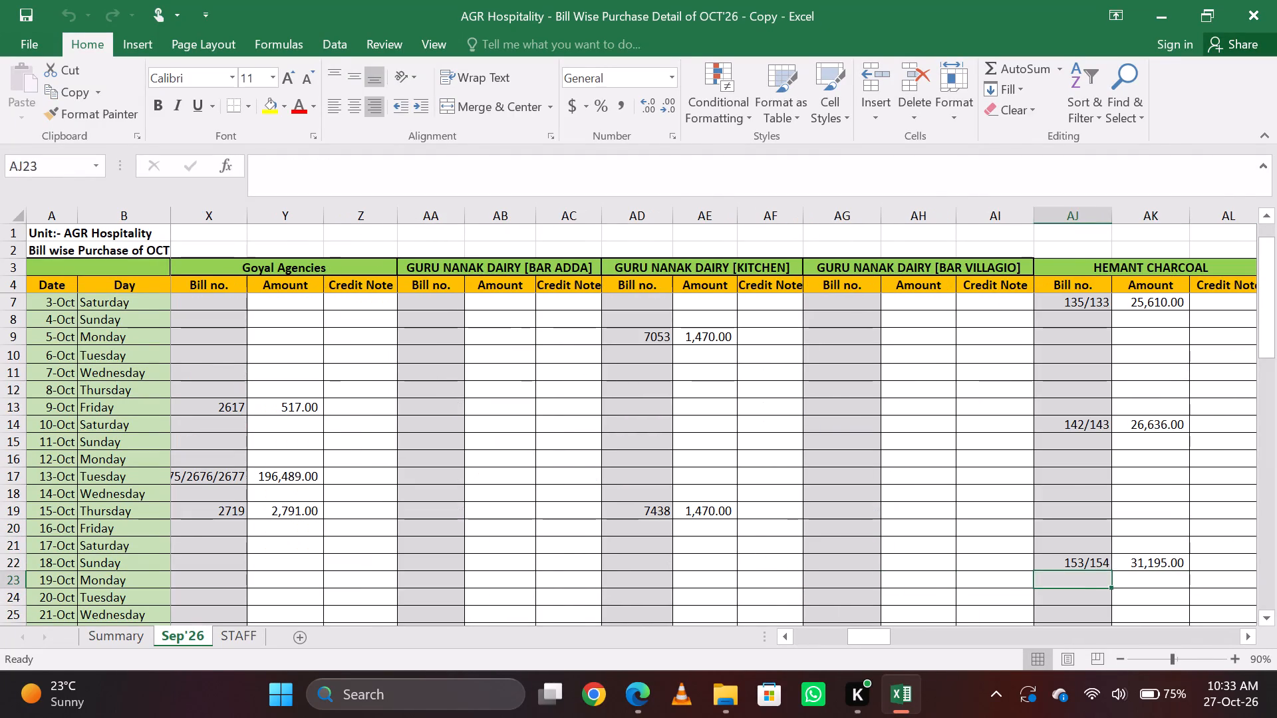
key("Right")
key("Right")
key("Right")
key("Left")
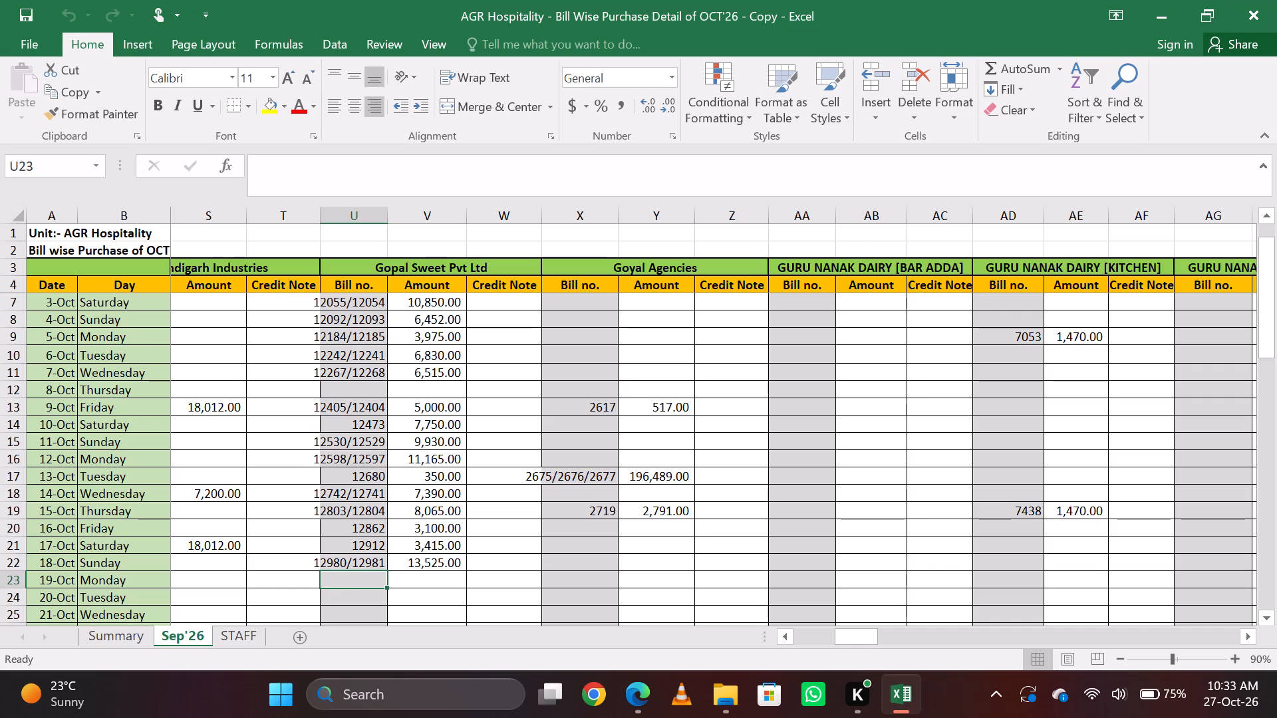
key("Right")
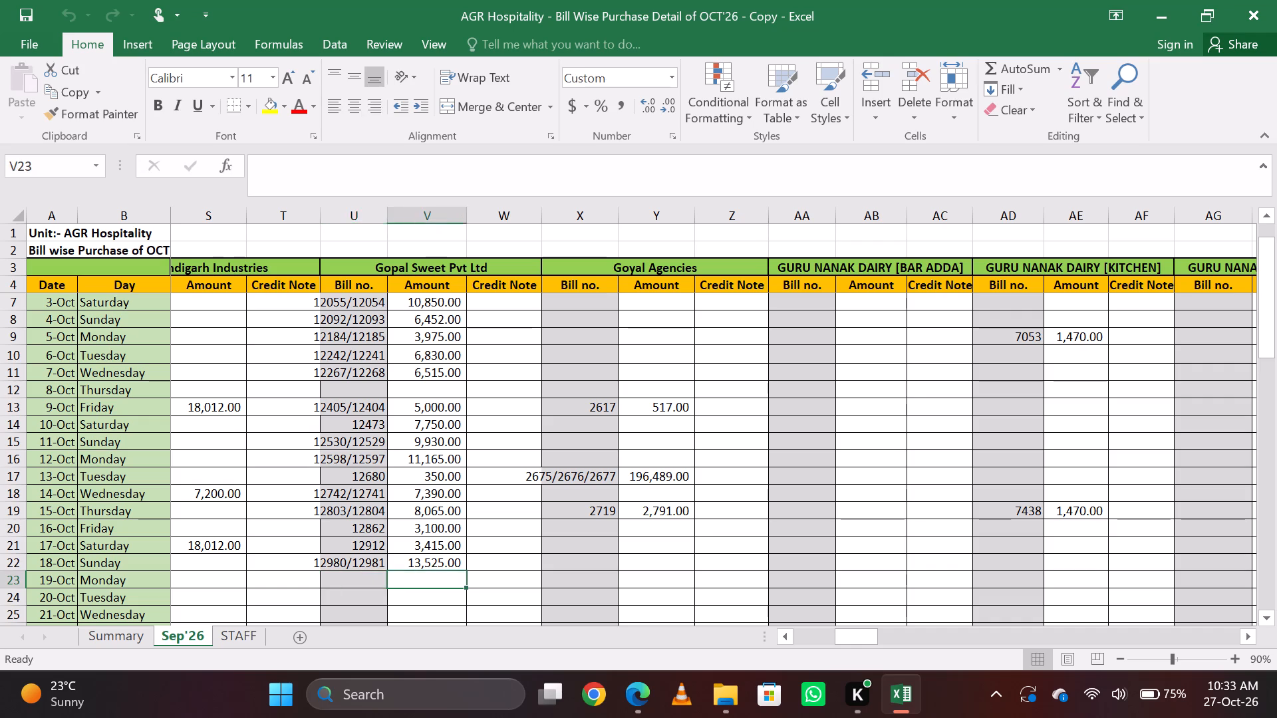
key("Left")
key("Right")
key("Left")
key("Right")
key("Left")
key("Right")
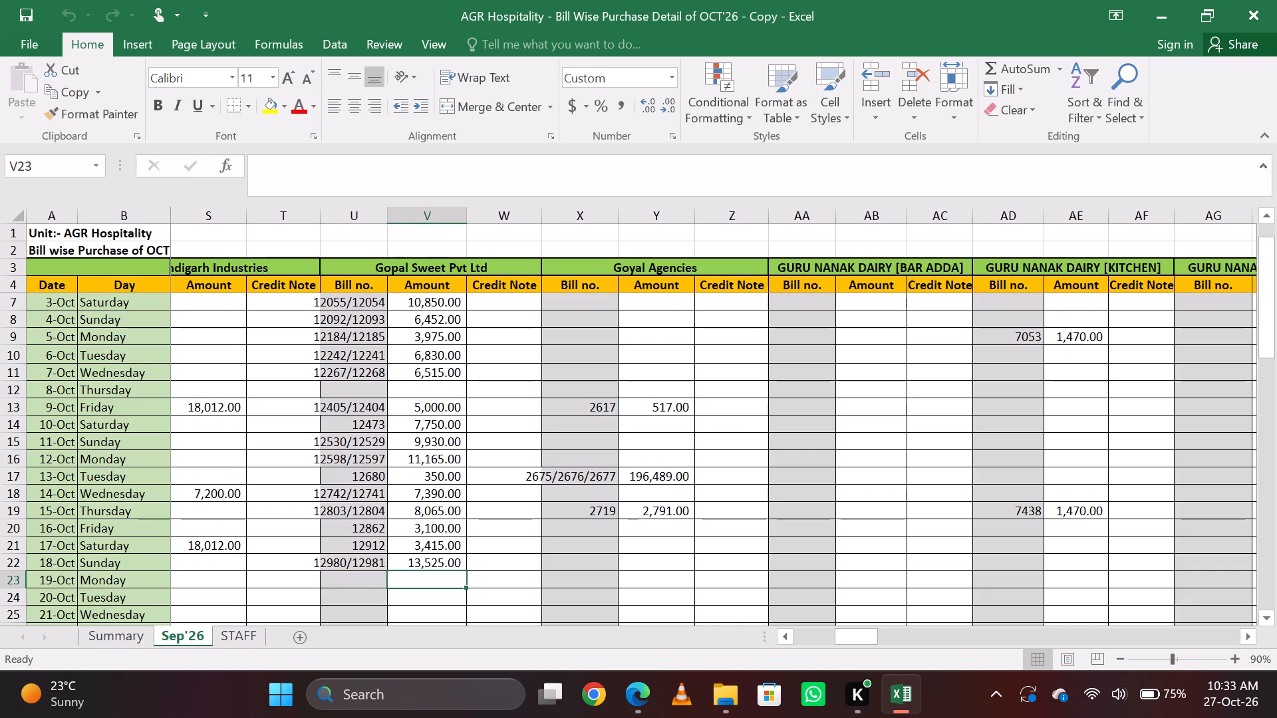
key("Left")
Check the supplier columns along the 19-Oct row, going back to the row's date cell.
key("Right")
key("Right")
key("Right")
key("Right")
key("Right")
key("Right")
key("Right")
key("Right")
key("Right")
key("Right")
key("Right")
key("Right")
key("Right")
key("Right")
key("Right")
key("Right")
key("Right")
key("Right")
key("Right")
key("Right")
key("Left")
key("Left")
key("Left")
key("Left")
key("Left")
key("Left")
key("Left")
key("Left")
key("Left")
key("Left")
key("Left")
key("Left")
key("Left")
key("Left")
key("Left")
key("Left")
key("Left")
key("Left")
key("Left")
key("Left")
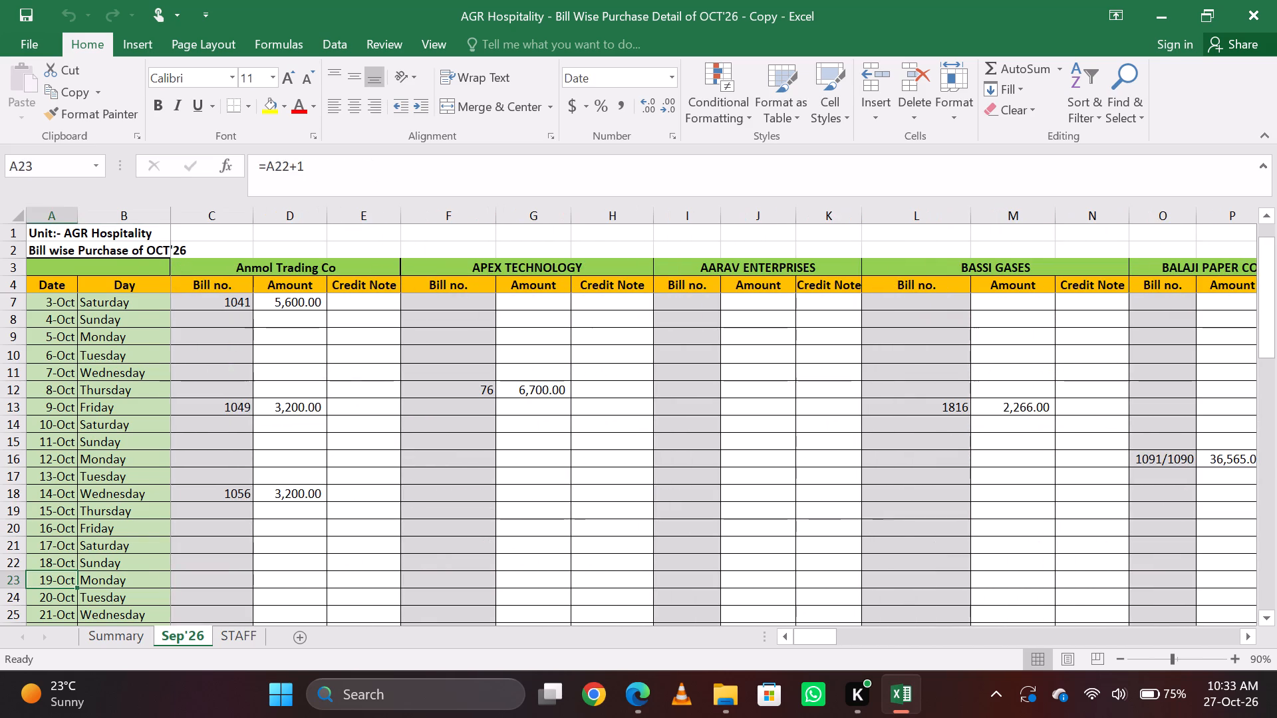
Review the 19-Oct row across the supplier columns from Anmol Trading Co to Jagat singh and sons.
key("Right")
key("Right")
key("Right")
key("Right")
key("Right")
key("Right")
key("Right")
key("Right")
key("Right")
key("Right")
key("Right")
key("Right")
key("Right")
key("Right")
key("Right")
key("Right")
key("Right")
key("Right")
key("Right")
key("Right")
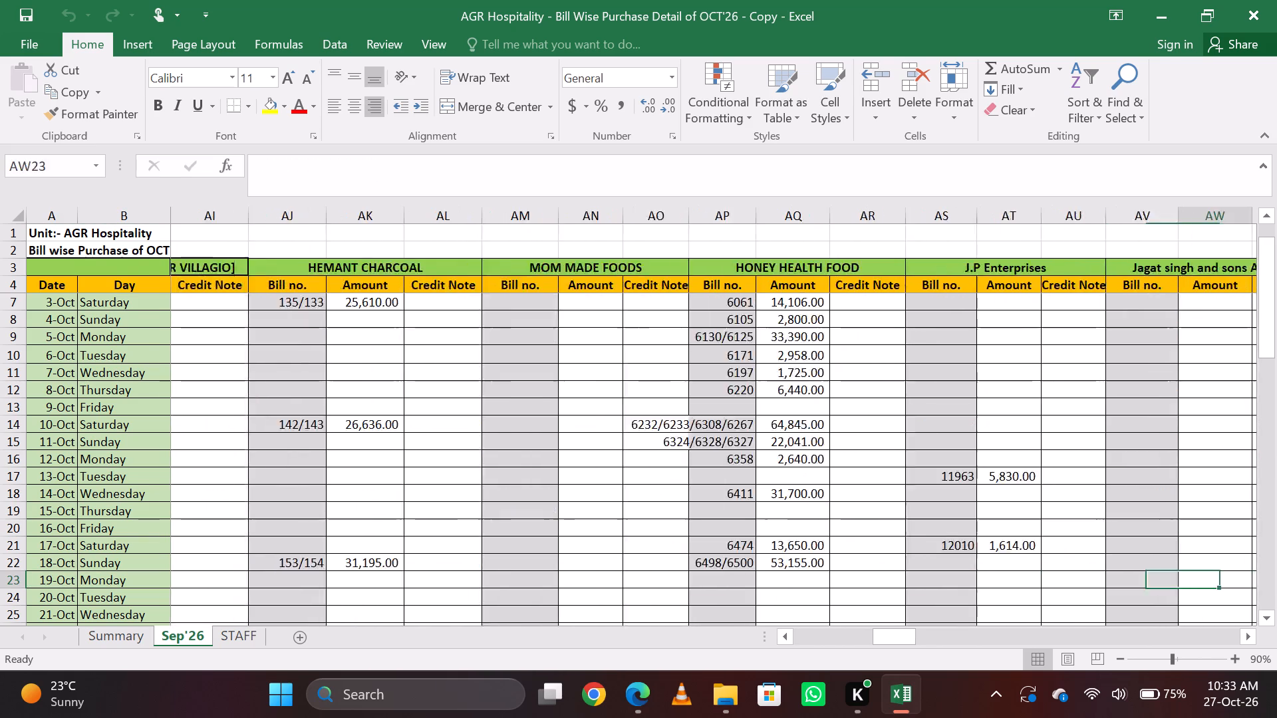
Examine the 19-Oct row and preceding bill entries around the Lucky Khan Dairy and Mirimal F&b Services Pvt Ltd columns.
key("Left")
key("Left")
key("Left")
key("Left")
key("Left")
key("Left")
key("Left")
key("Left")
key("Left")
key("Left")
key("Left")
key("Left")
key("Left")
key("Right")
key("Right")
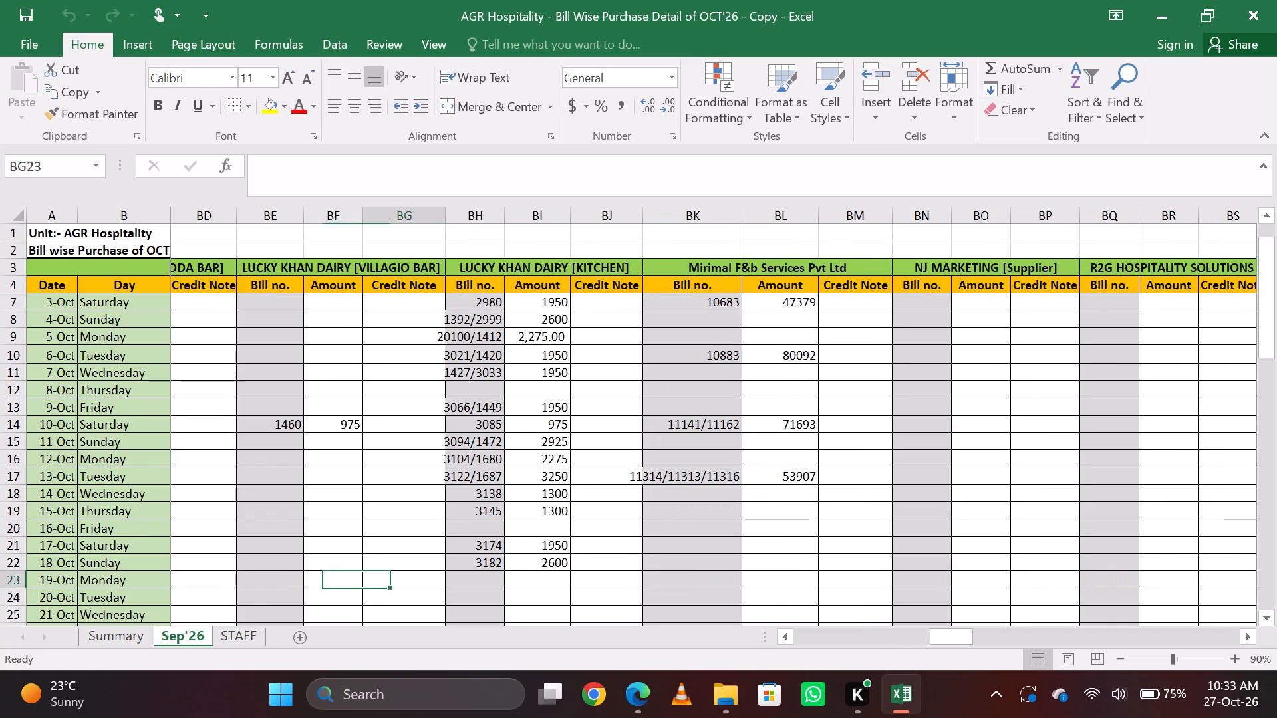
key("Right")
key("Right")
key("Right")
key("Right")
key("Right")
key("Right")
key("Right")
key("Right")
key("Right")
key("Right")
key("Right")
key("Right")
key("Right")
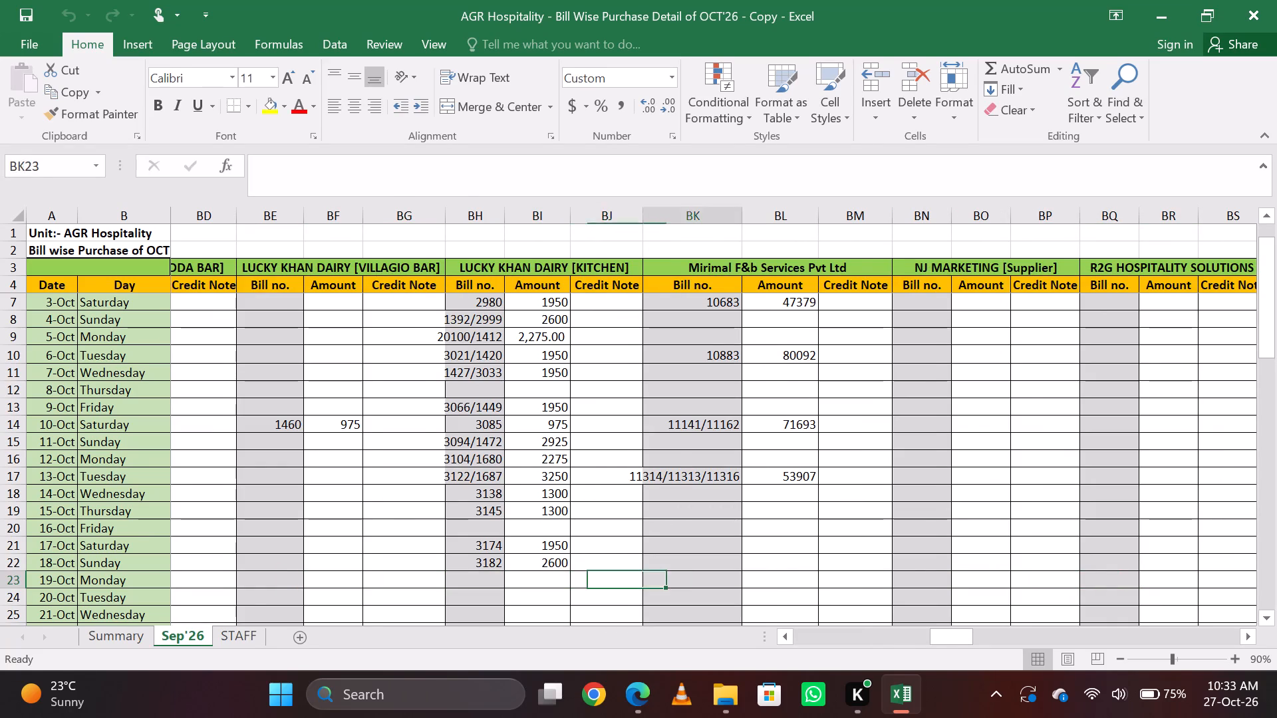
Check the 19-Oct row across the supplier columns from Mirimal F&b Services Pvt Ltd to Ram Chand and Sons.
key("Right")
key("Left")
key("Right")
key("Right")
key("Right")
key("Right")
key("Right")
key("Right")
key("Right")
key("Right")
key("Right")
key("Right")
key("Right")
key("Right")
key("Right")
key("Right")
key("Right")
key("Right")
key("Right")
key("Right")
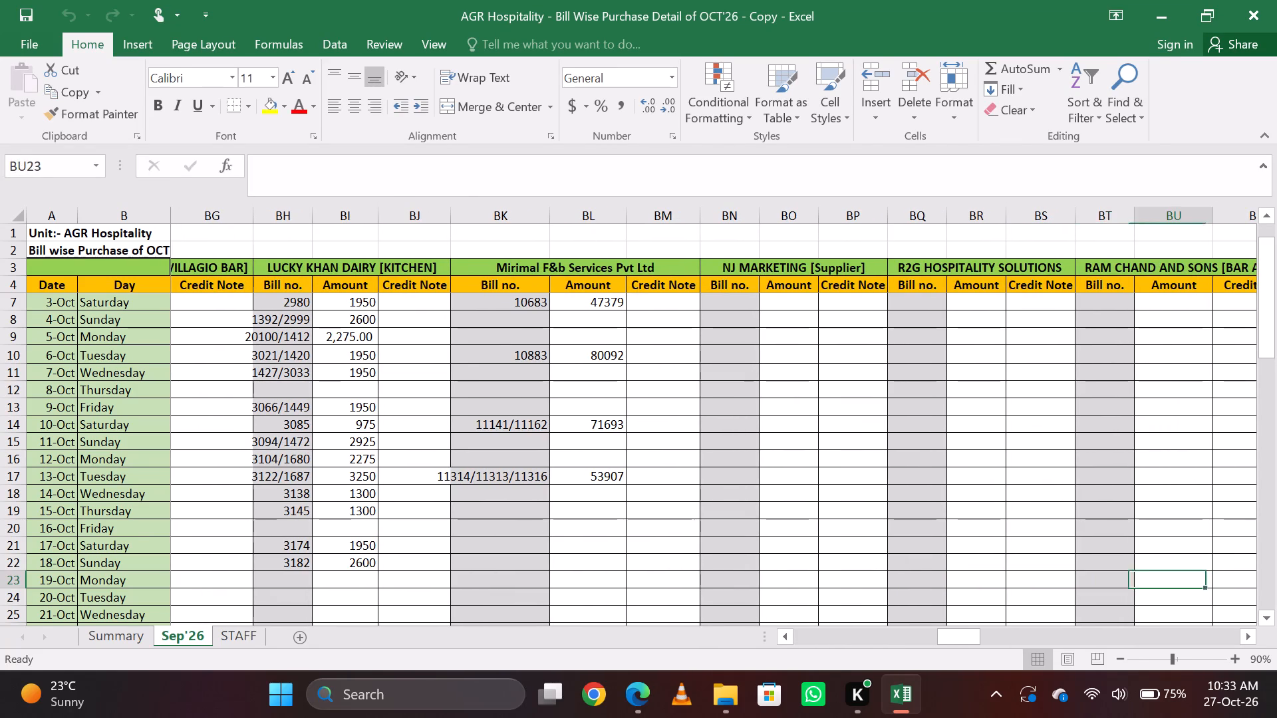
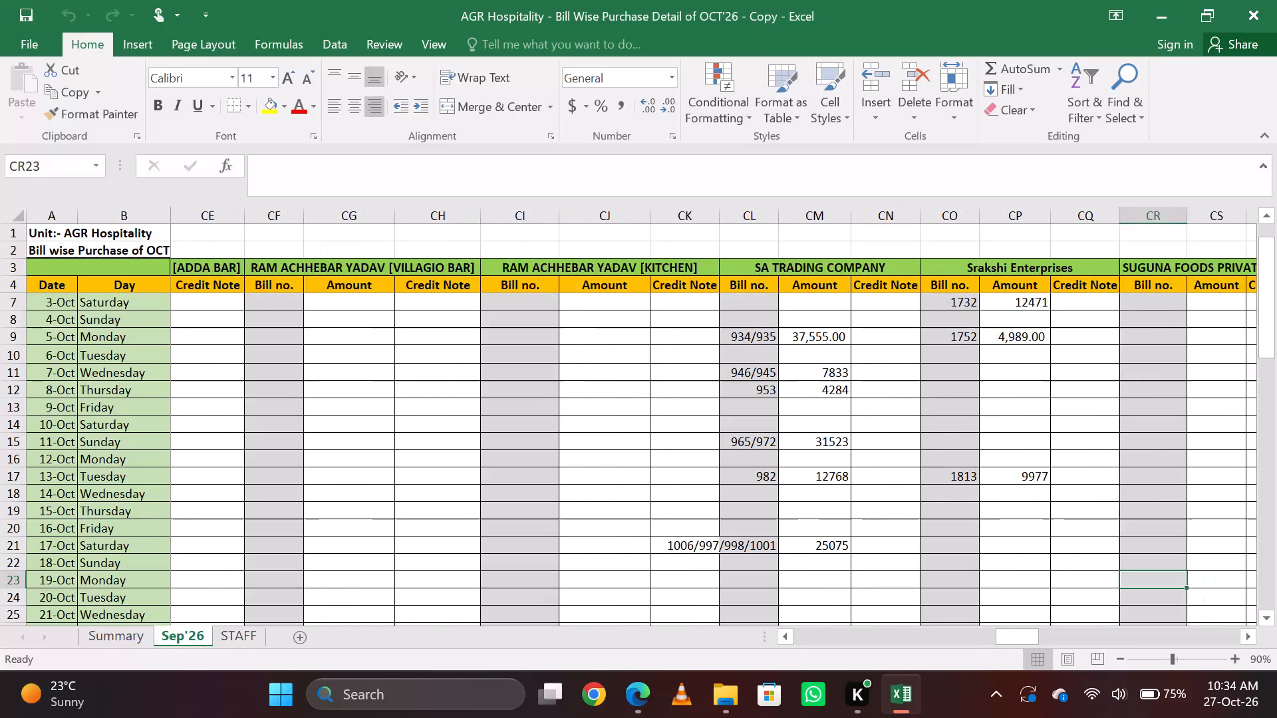
Examine the bill entries up to 18-Oct under SA TRADING COMPANY.
key("Left")
key("Left")
key("Left")
key("Up")
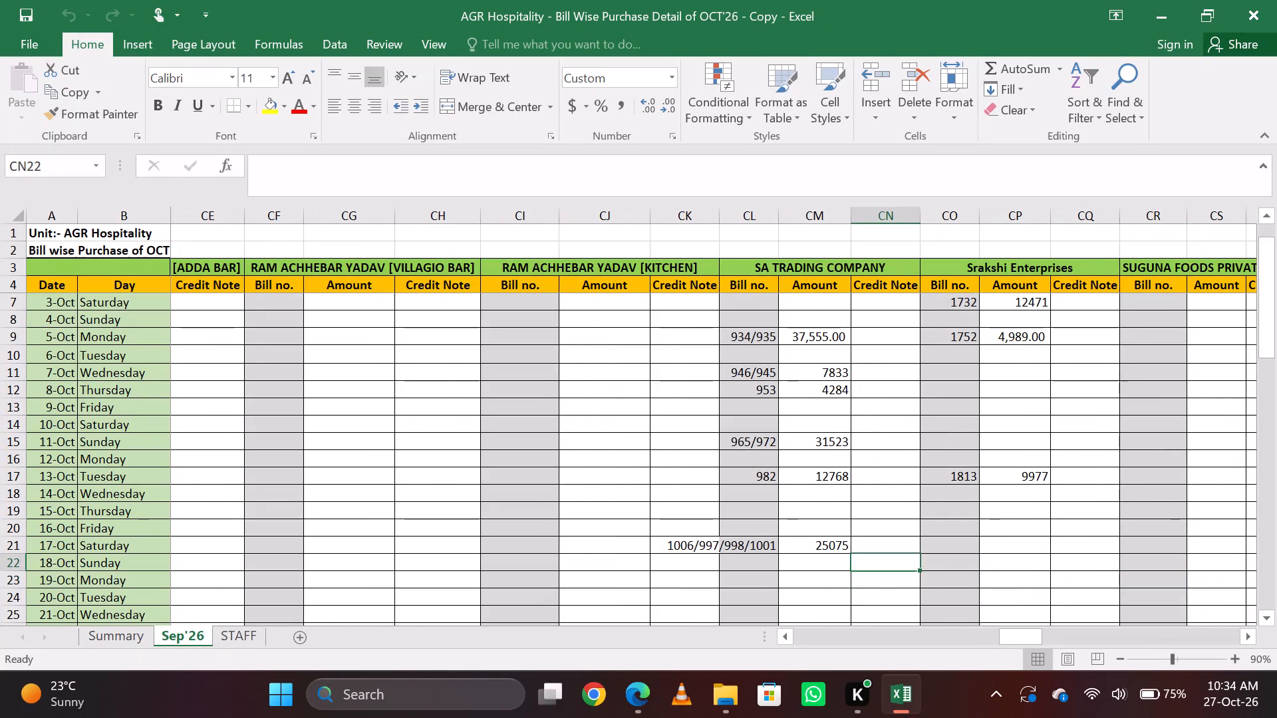
key("Left")
key("Left")
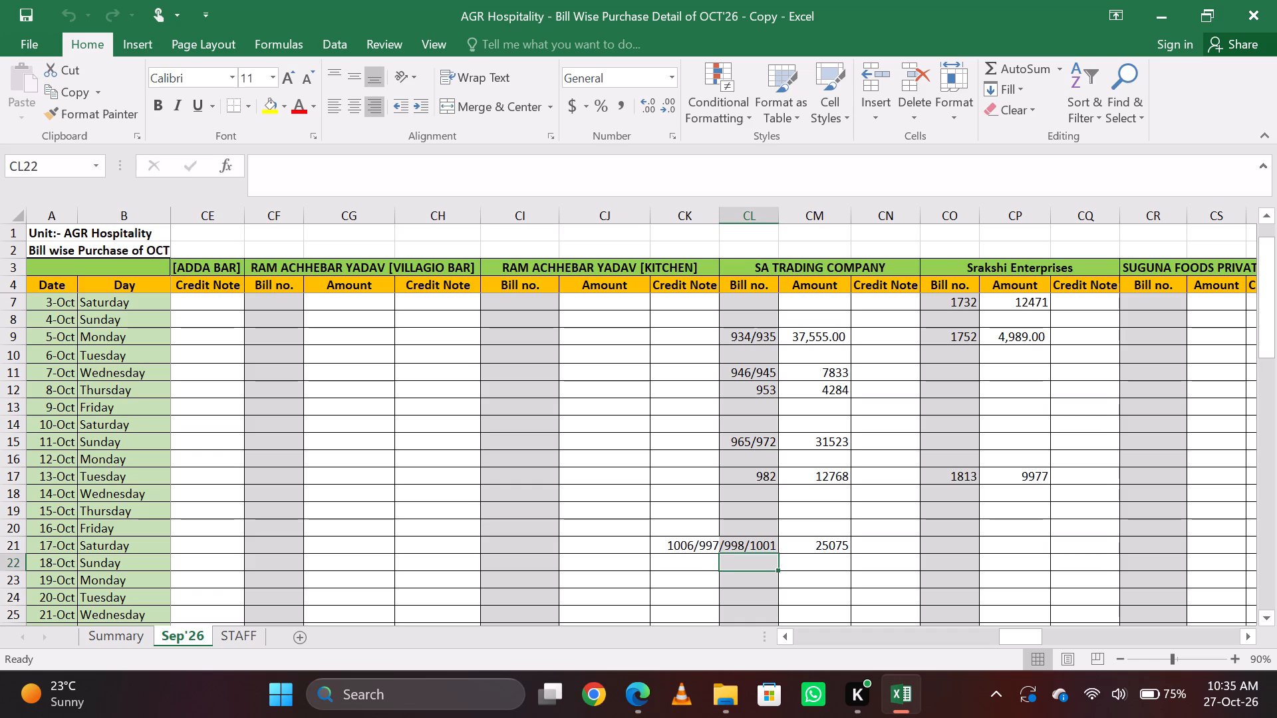
key("Down")
key("Up")
Check the 18-Oct row from SA TRADING COMPANY to SWASTIK BEVERAGE, going back to the SETHI VERKA BOOTH [VILLAGIO BAR] bill number.
key("Right")
key("Right")
key("Right")
key("Right")
key("Right")
key("Right")
key("Right")
key("Right")
key("Right")
key("Right")
key("Right")
key("Right")
key("Right")
key("Right")
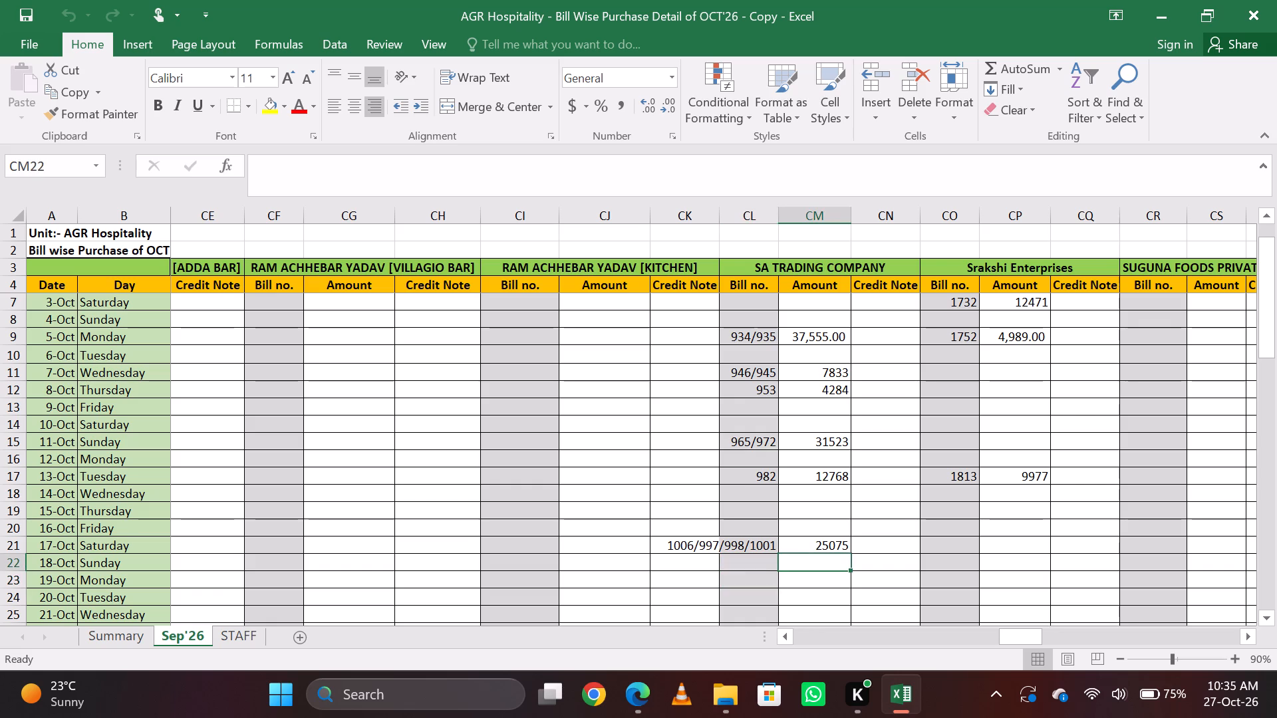
key("Right")
key("Right")
key("Right")
key("Right")
key("Right")
key("Left")
key("Left")
key("Left")
key("Left")
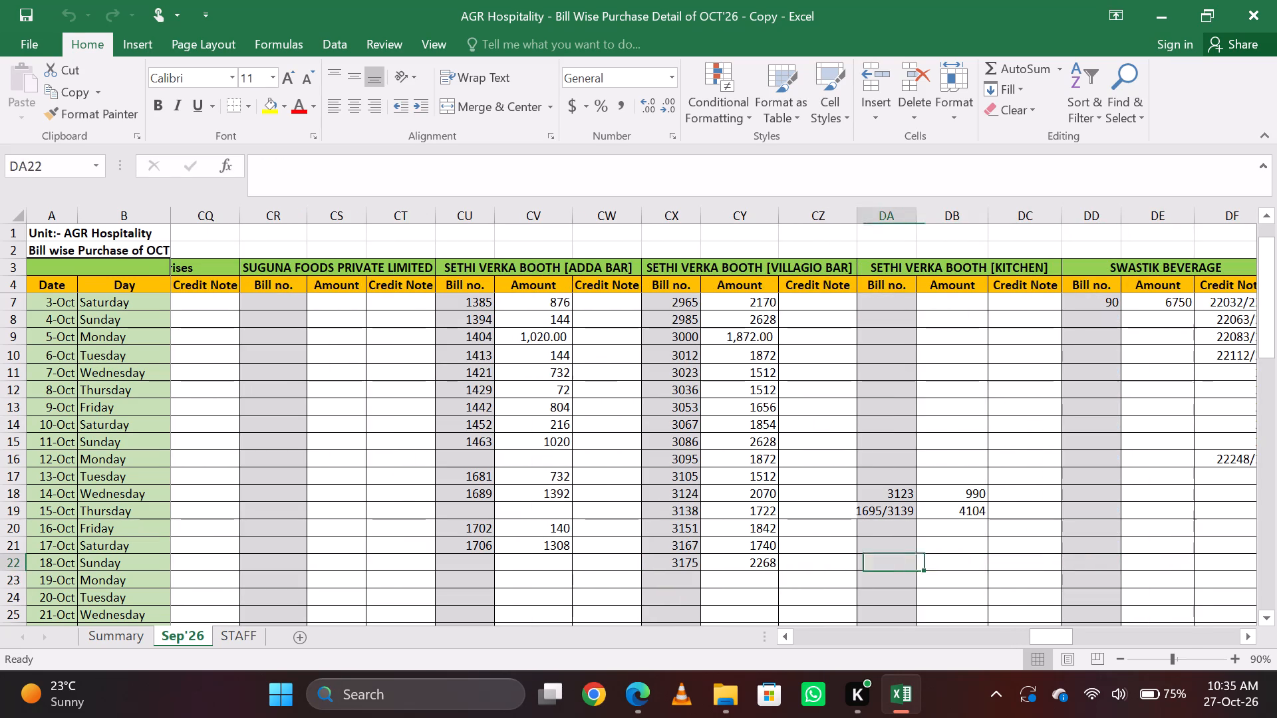
key("Left")
key("Left")
key("Left")
key("Down")
key("Up")
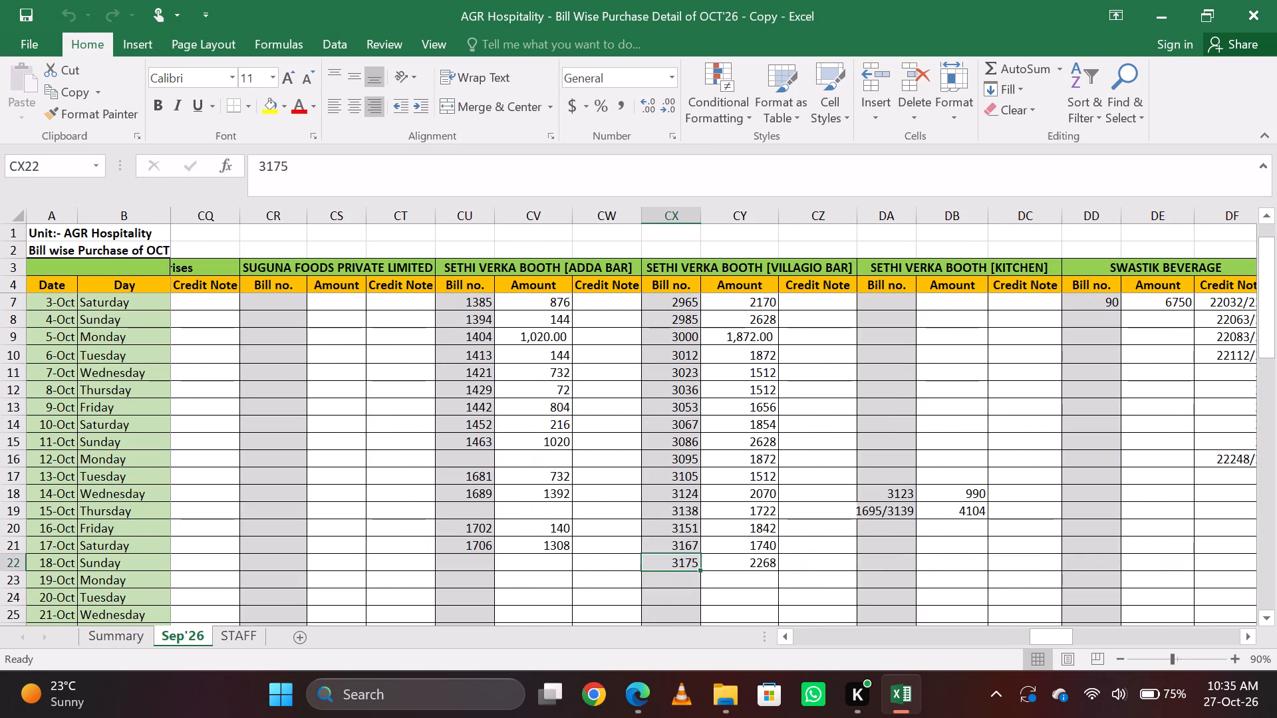
Hide the rows for 1-Oct to 18-Oct in the purchase sheet.
key("shift+space")
key("shift+Up")
key("shift+Up")
key("shift+Up")
key("shift+Up")
key("shift+Up")
key("shift+Up")
key("shift+Up")
key("shift+Up")
key("shift+Up")
key("shift+Up")
key("shift+Up")
key("shift+Up")
key("shift+Up")
key("shift+Up")
key("shift+Up")
key("shift+Up")
key("shift+Up")
key("shift+Up")
key("shift+Up")
key("shift+Up")
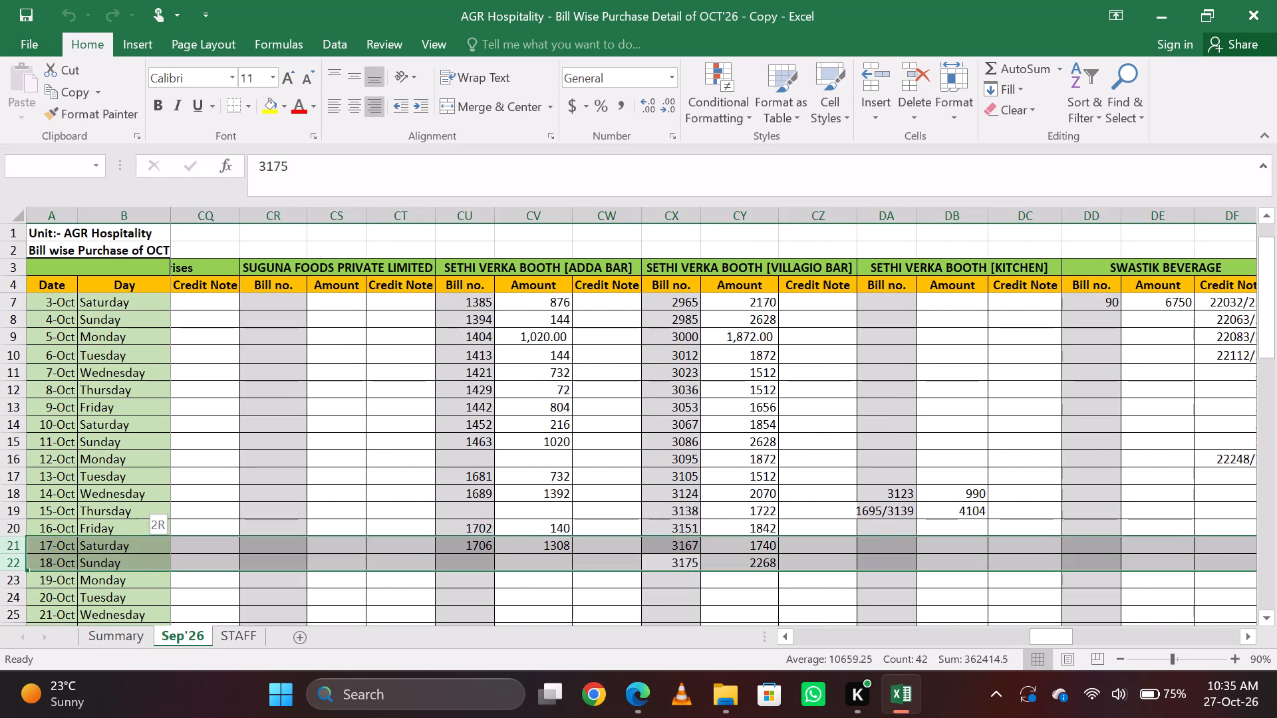
key("shift+Down")
key("shift+Down")
key("shift+Down")
key("shift+Down")
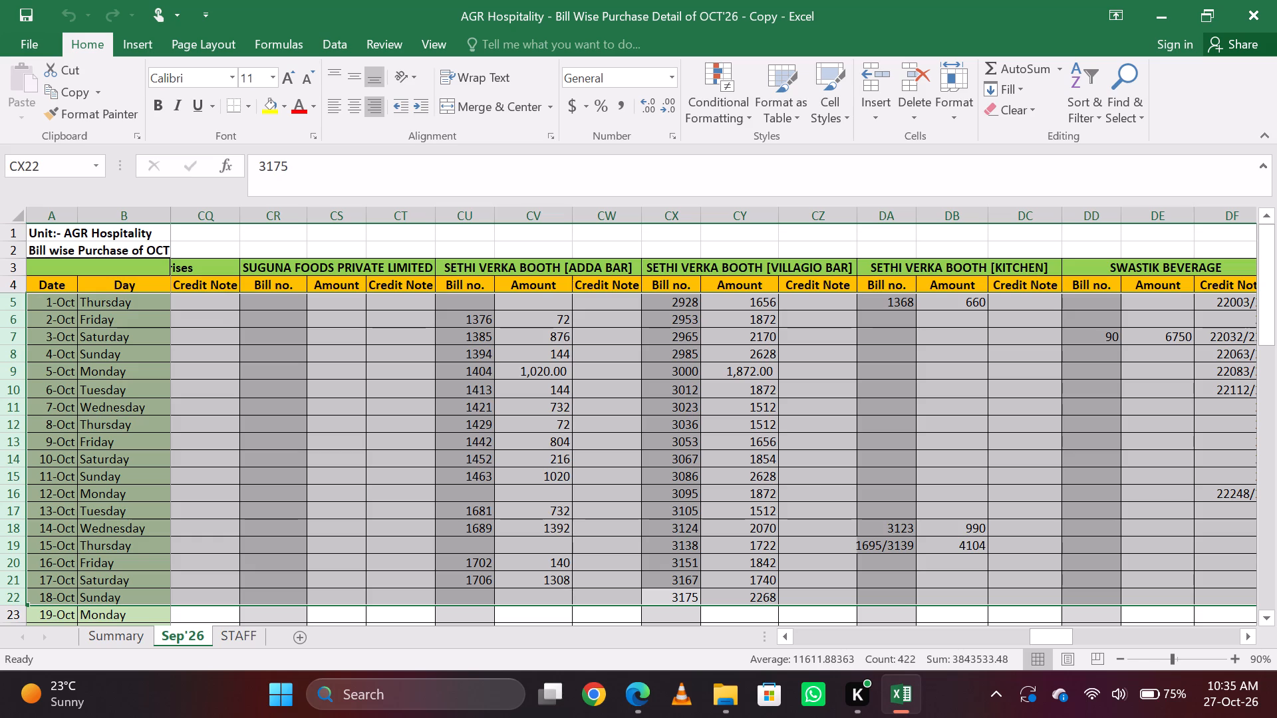
right_click(3, 404)
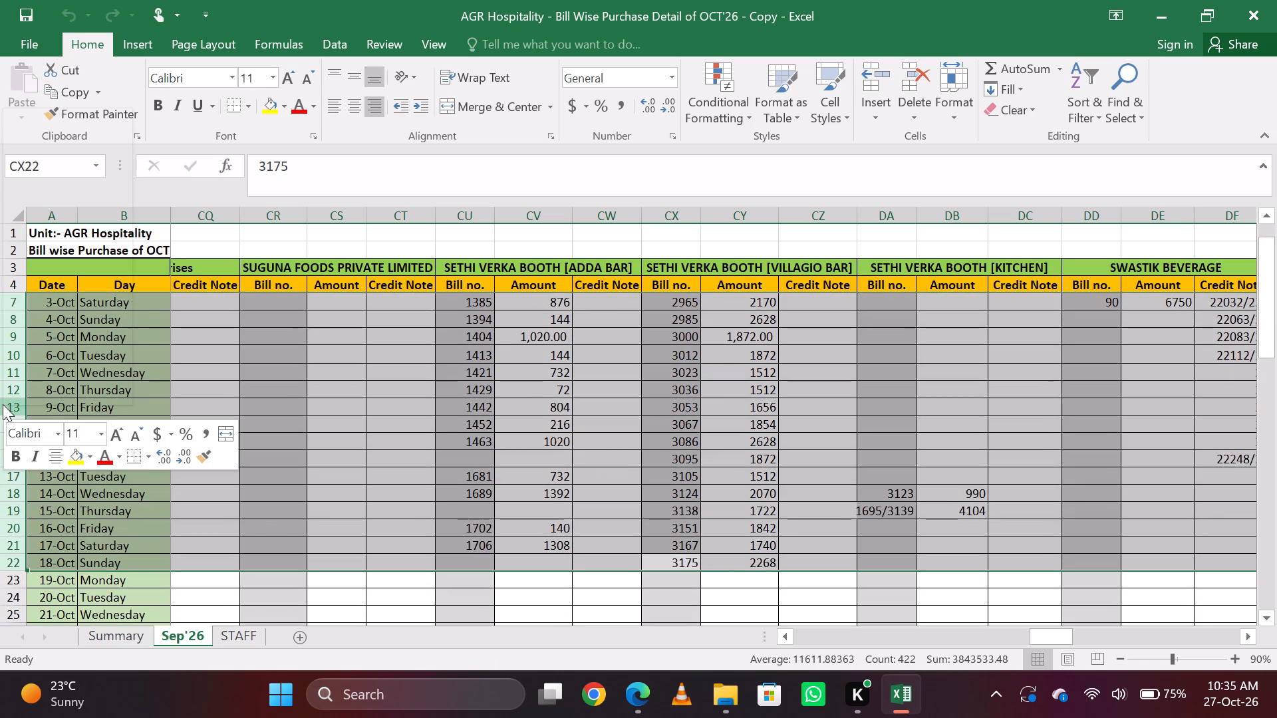
left_click(91, 371)
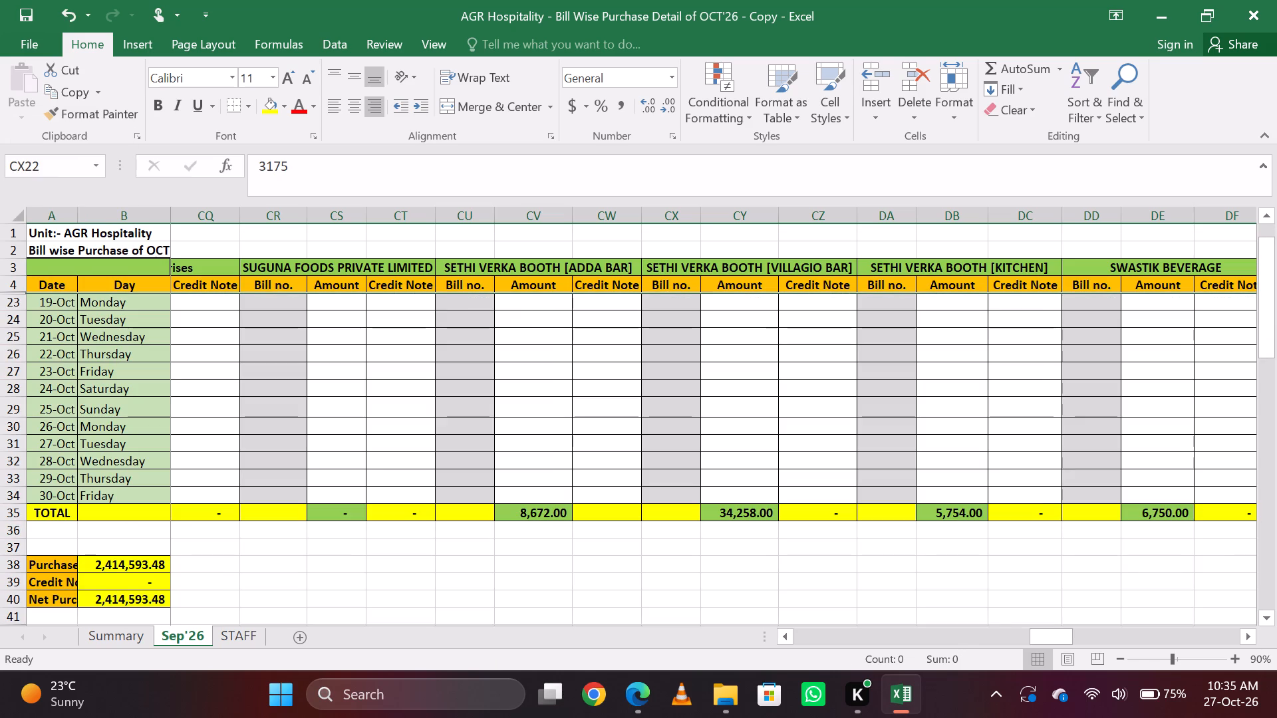
Review the 20-Oct row across the supplier columns from SETHI VERKA BOOTH [VILLAGIO BAR] towards SHIVAM VEGETAVBLE & FRUIT.
left_click(702, 302)
key("Down")
key("Right")
key("Right")
key("Right")
key("Right")
key("Right")
key("Right")
key("Right")
key("Right")
key("Right")
key("Right")
key("Right")
key("Right")
key("Right")
key("Right")
key("Right")
key("Right")
key("Right")
key("Right")
key("Right")
key("Right")
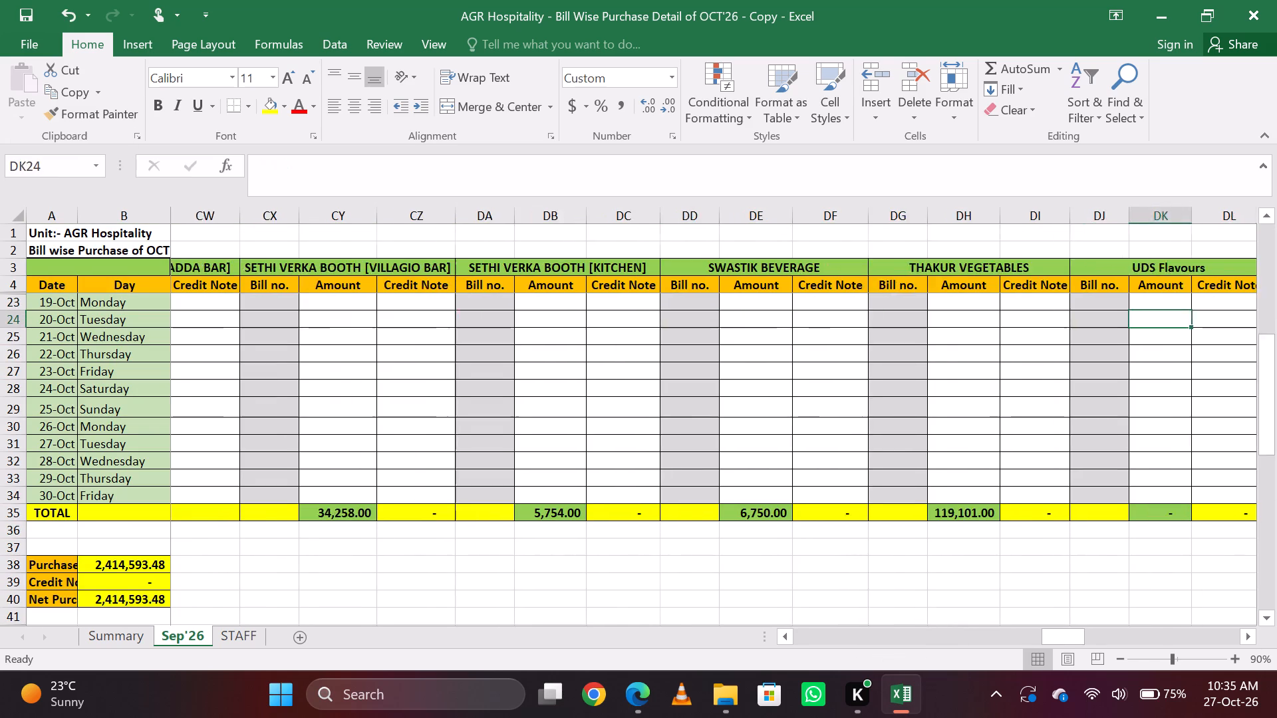
key("Left")
key("Left")
key("Left")
key("Left")
key("Left")
key("Left")
key("Left")
key("Left")
key("Left")
key("Left")
key("Left")
Look over the column headings around UM ENTERPRISES and go to its 19-Oct bill number cell.
key("Up")
key("Up")
key("Up")
key("Up")
key("Up")
key("Up")
key("Up")
key("Up")
key("Up")
key("Up")
key("Up")
key("Up")
key("Up")
key("Up")
key("Up")
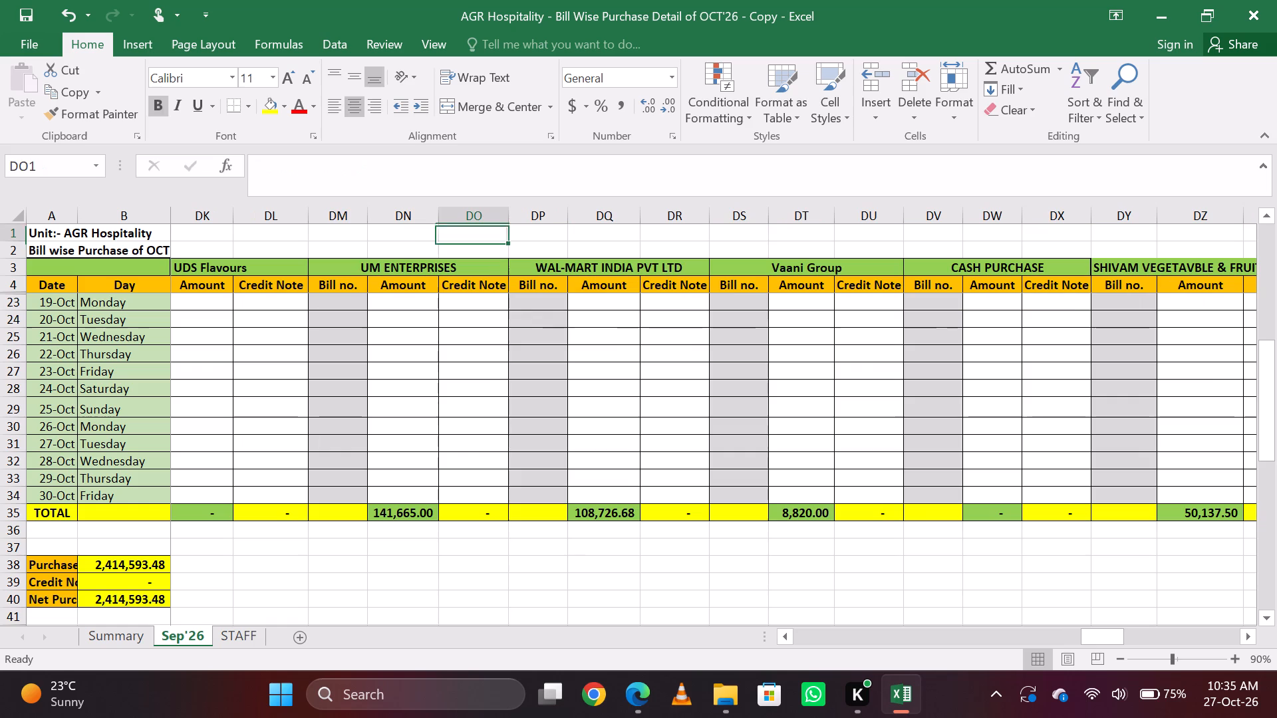
key("Down")
key("Down")
key("Down")
key("Down")
key("Down")
key("Left")
key("Left")
key("Up")
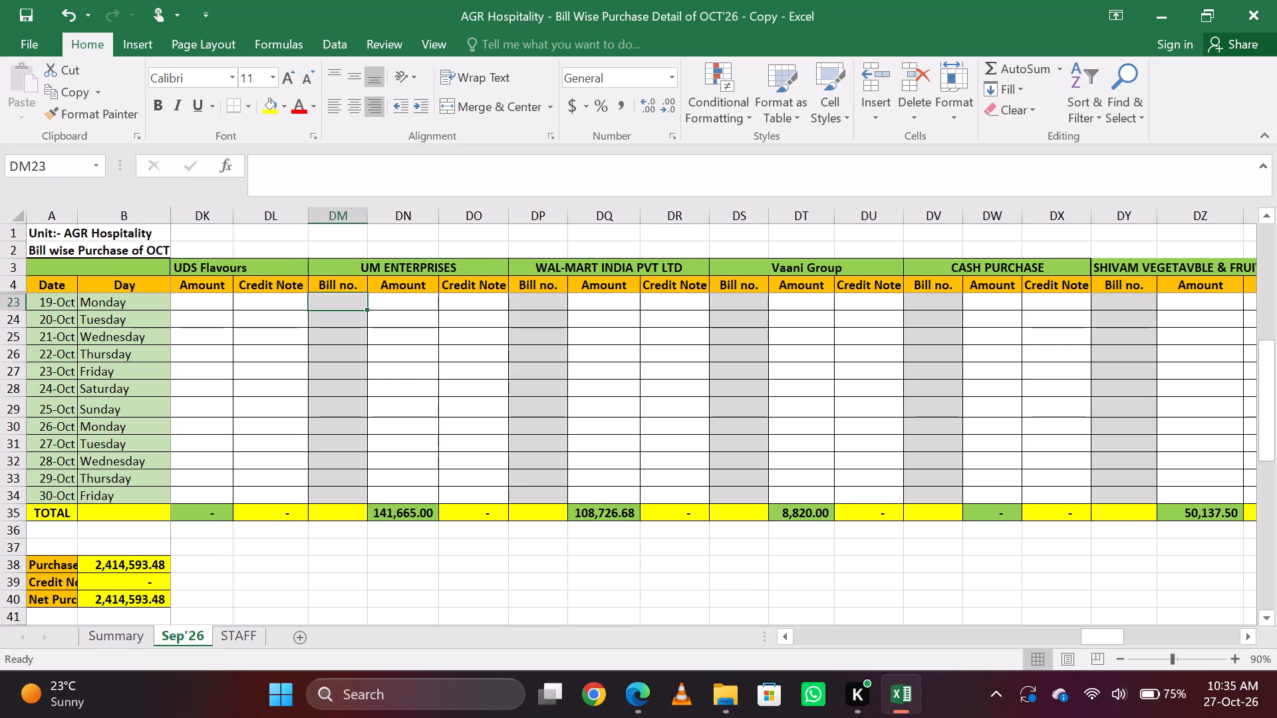
key("Up")
key("Down")
Save the workbook.
key("ctrl+s")
Search the sheet for "seth" and go to the 19-Oct bill number cell under SETHI VERKA BOOTH [ADDA BAR].
key("ctrl+f")
type("seth")
key("Return")
key("Escape")
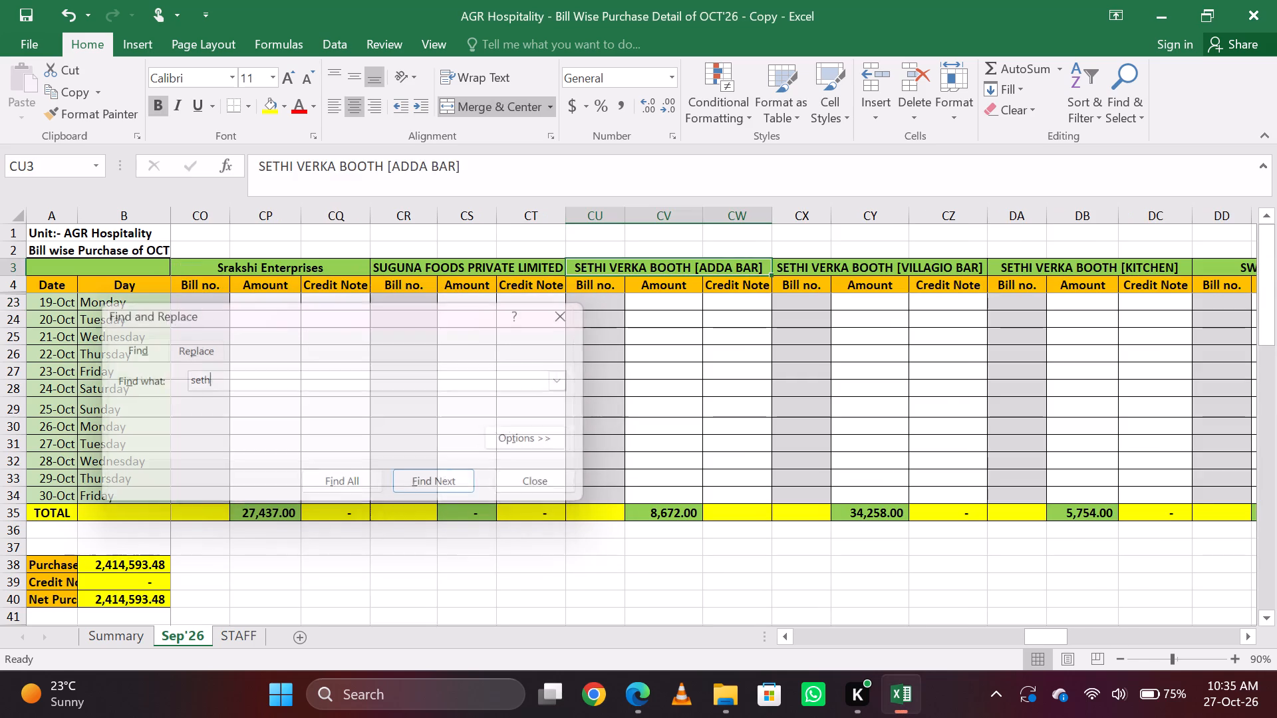
key("Down")
key("Down")
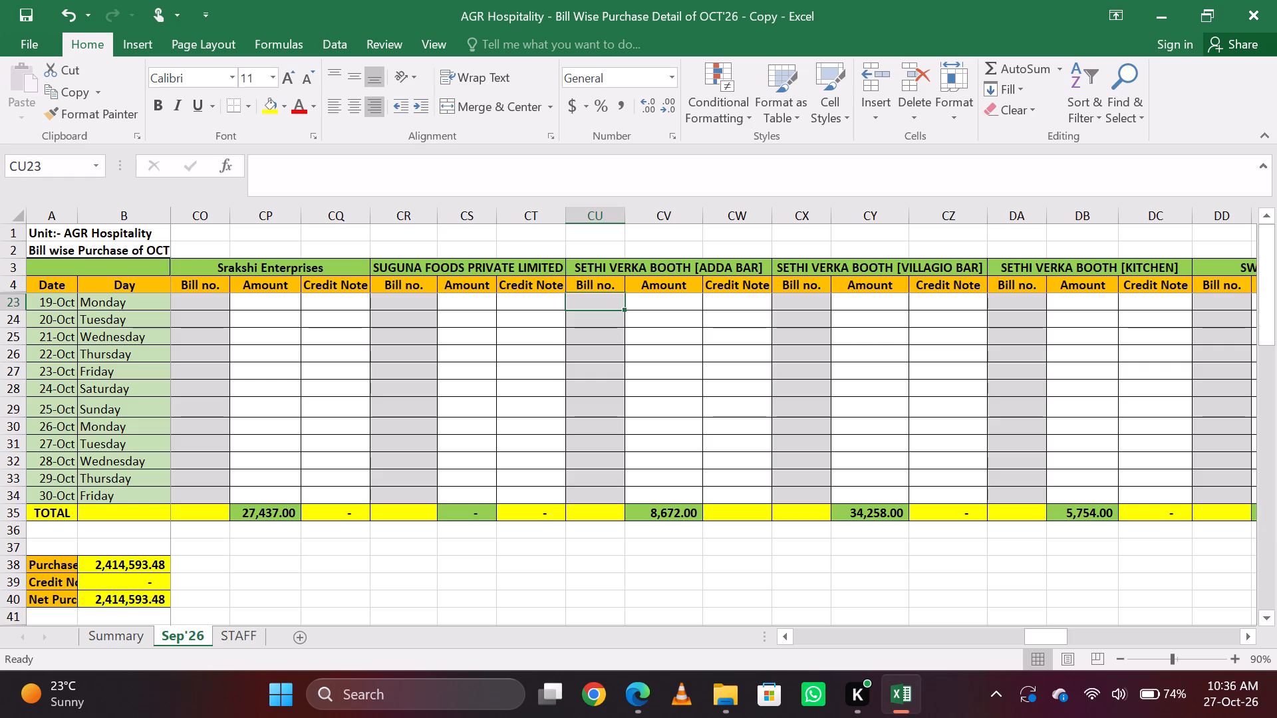
In the STAFF sheet's 19-Oct row, enter bill no. 1722 in the first supplier block and copy down the 660.00 amount.
key("ctrl+Page_Down")
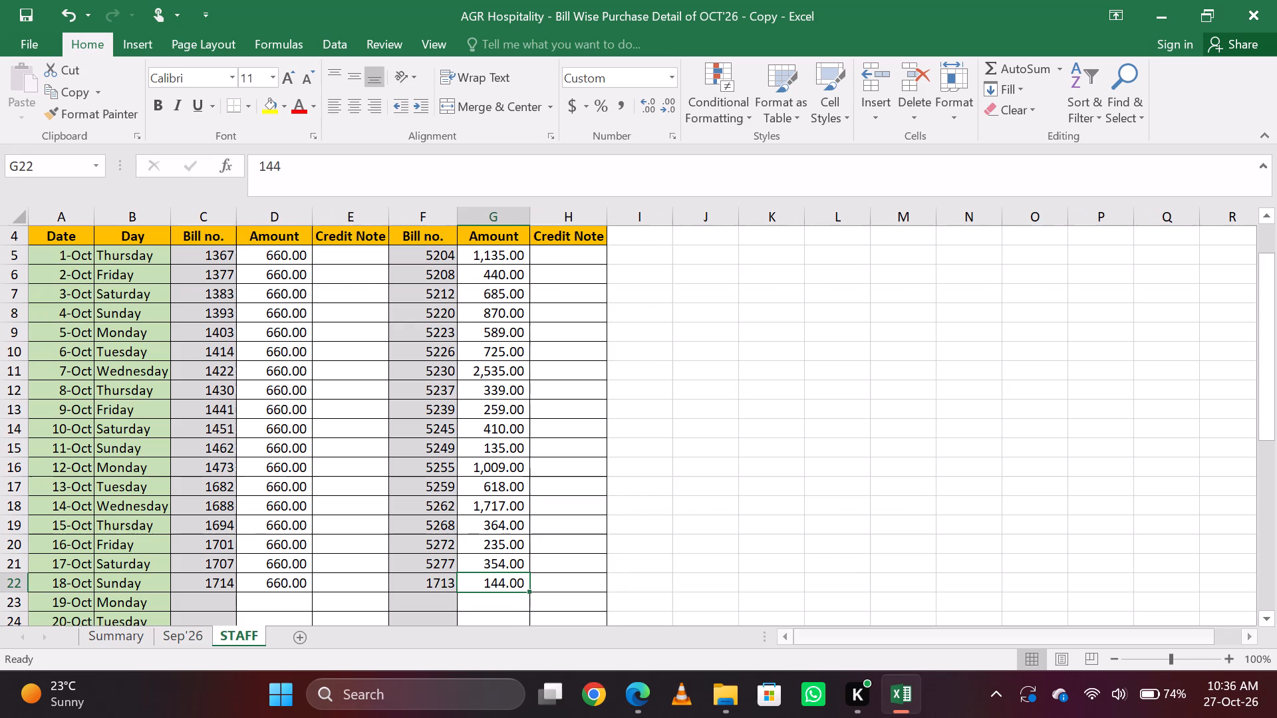
key("Down")
key("Left")
key("Left")
key("Left")
key("Left")
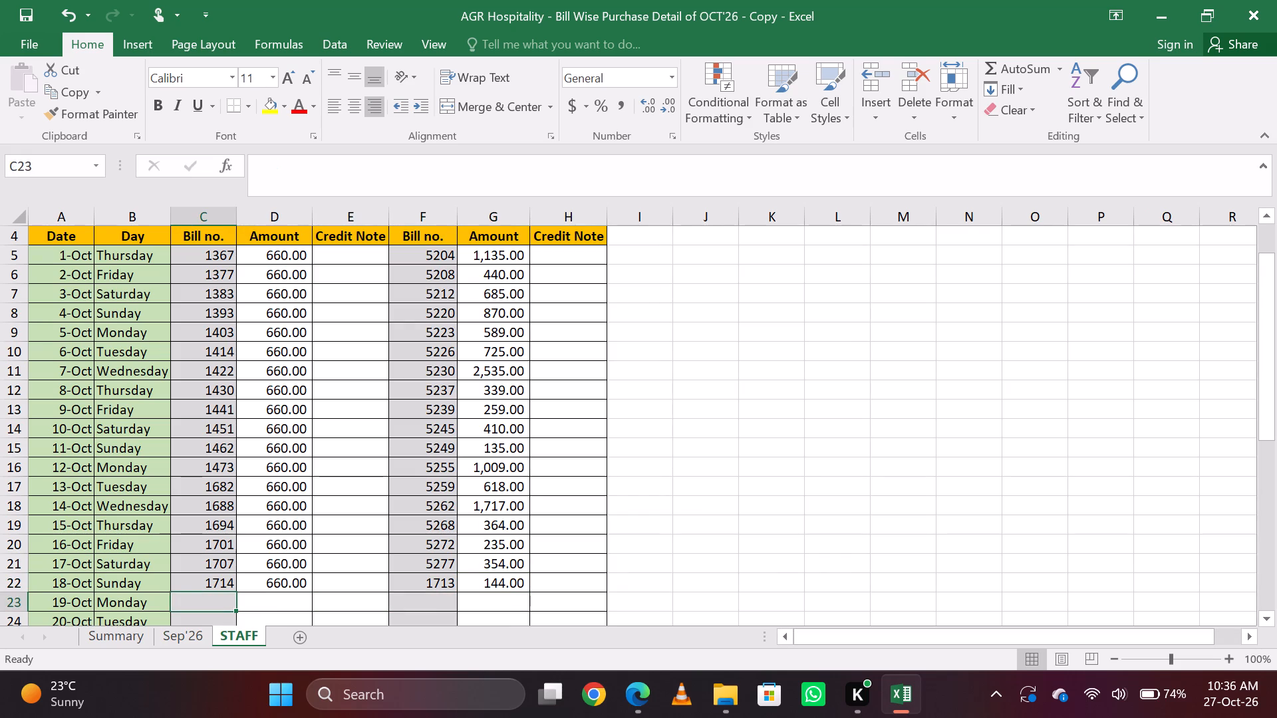
key("Right")
key("Left")
type("1722")
key("Tab")
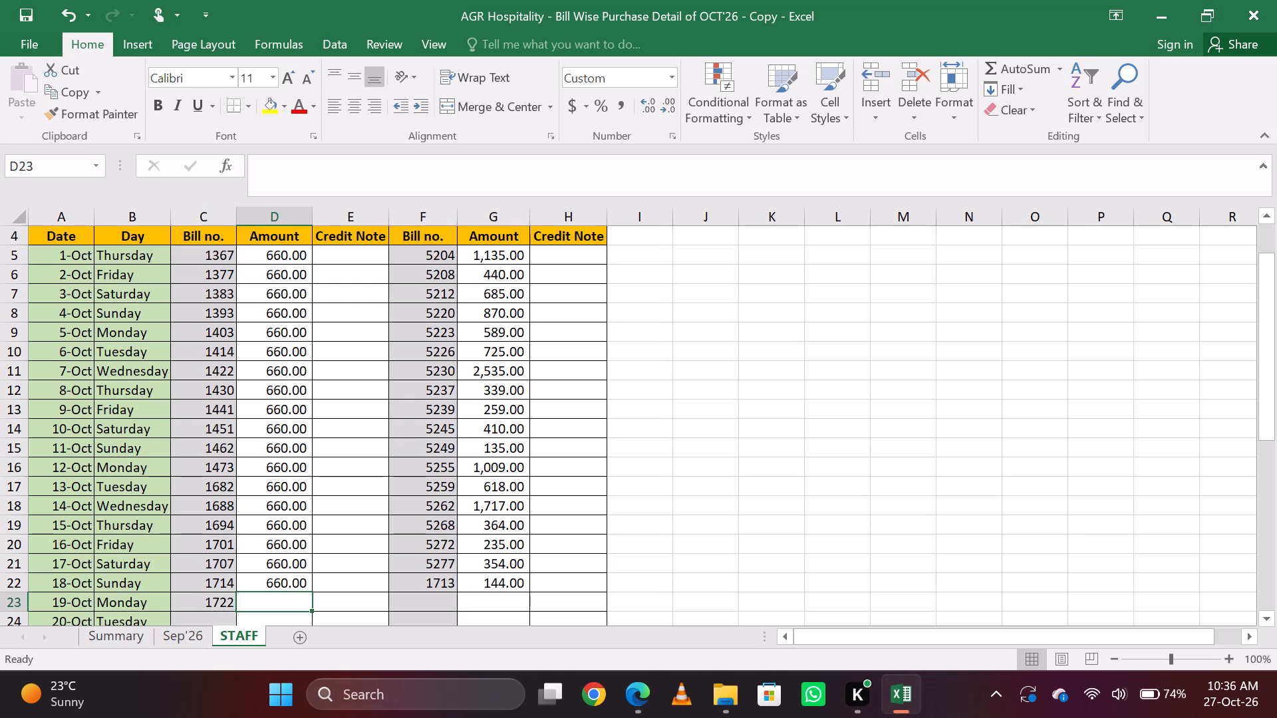
key("ctrl+d")
Enter bill no. 5283 and amount 2749 in the second supplier block of the 19-Oct row.
key("Tab")
key("Tab")
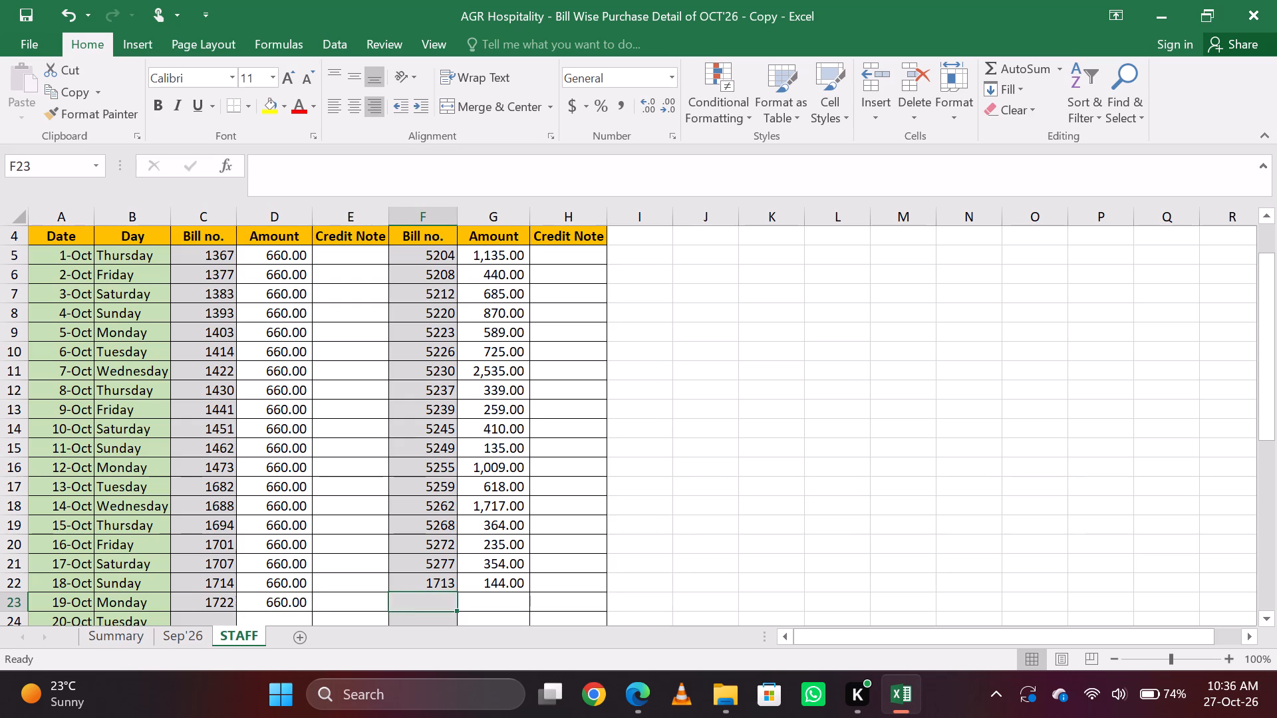
type("5283")
key("Tab")
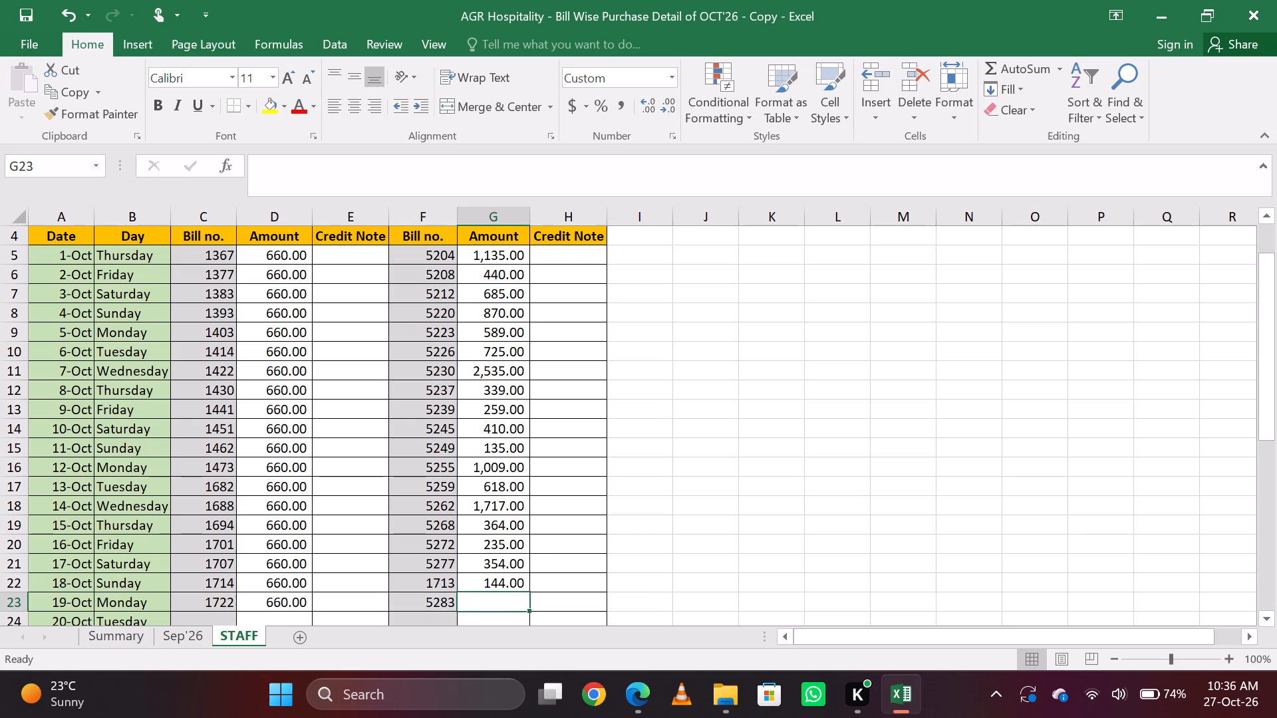
type("2748")
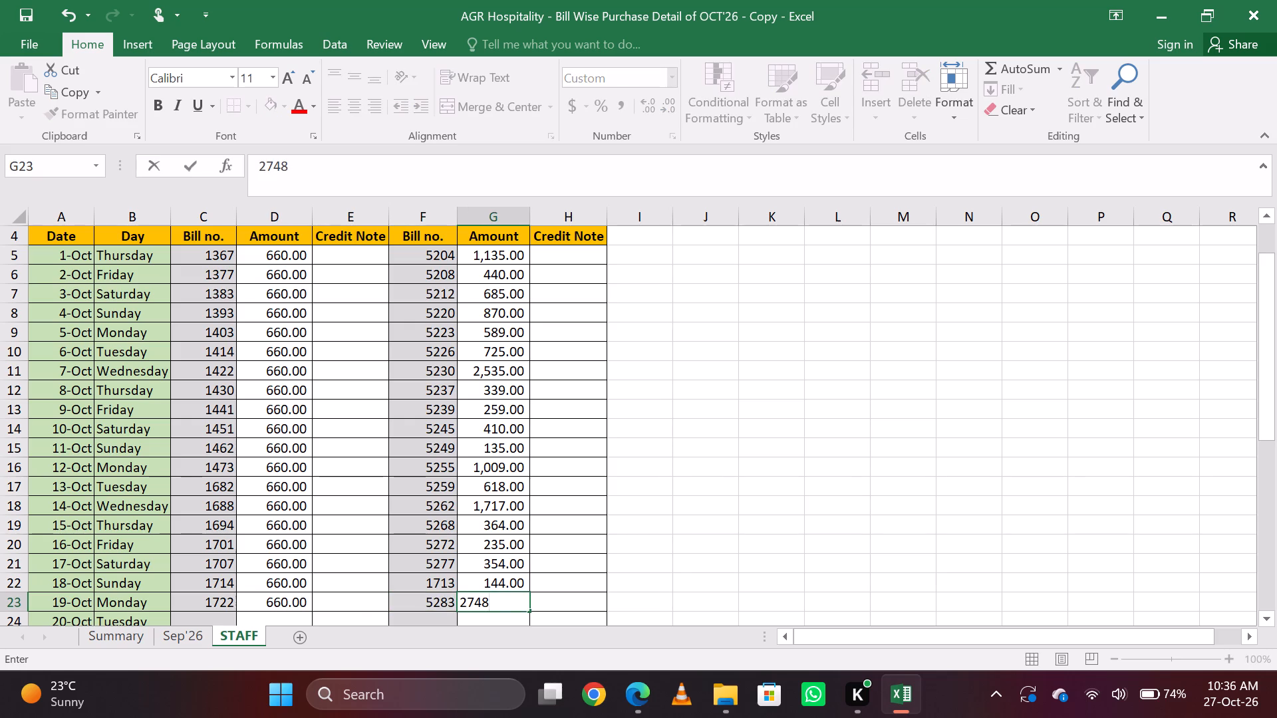
key("BackSpace")
key("9")
key("Return")
key("Up")
key("Right")
key("Right")
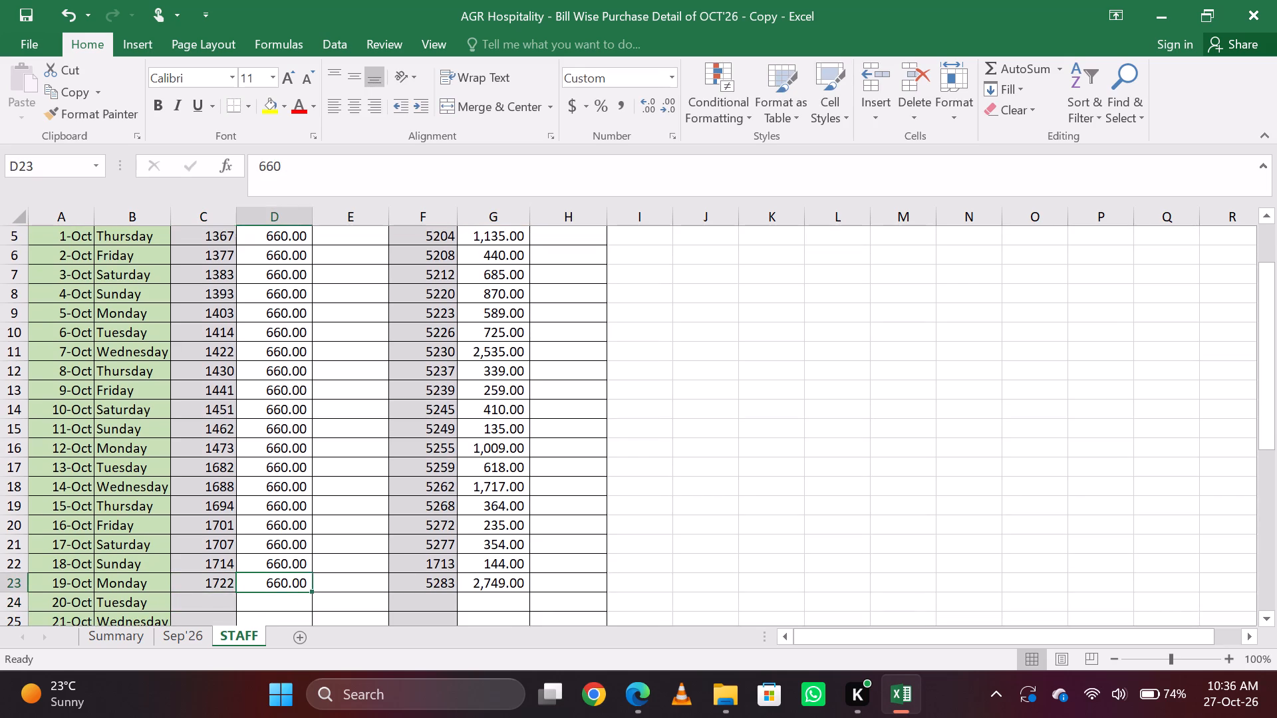
key("Right")
key("Right")
key("Right")
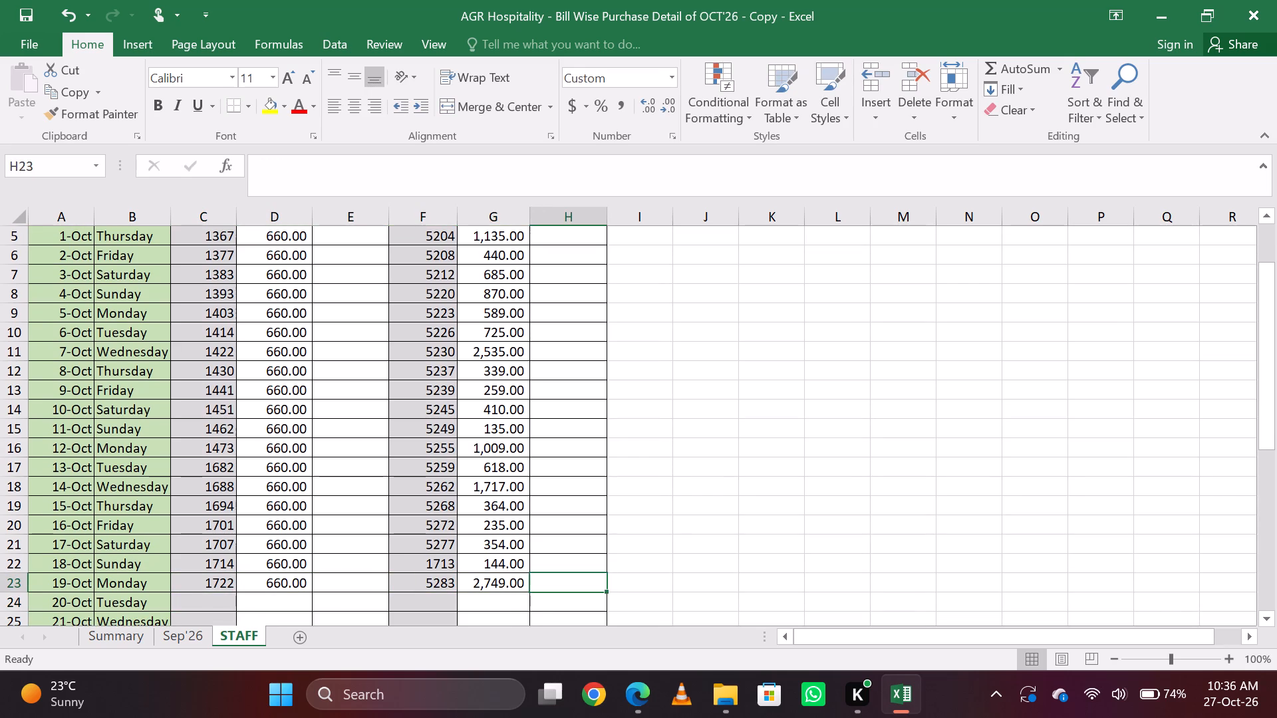
key("Left")
Return to the Sep'26 sheet and go to the 19-Oct bill number cell under SETHI VERKA BOOTH [ADDA BAR].
key("ctrl+Page_Up")
key("Down")
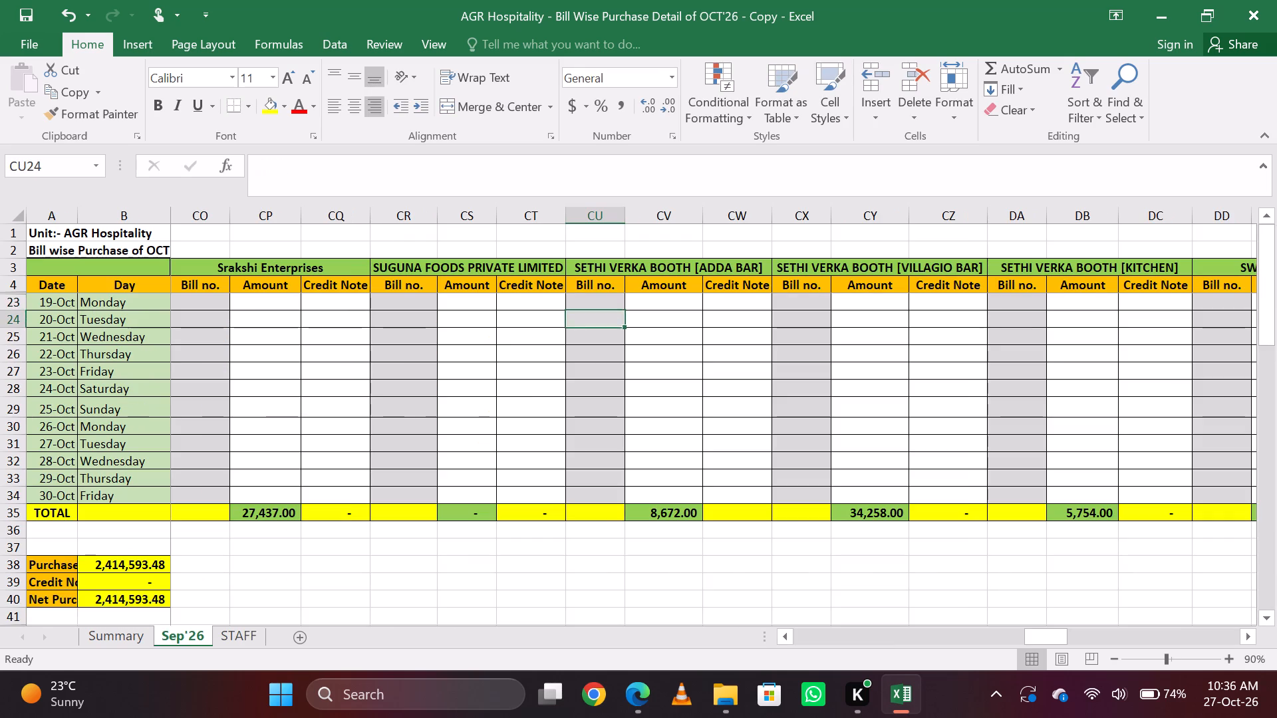
key("Up")
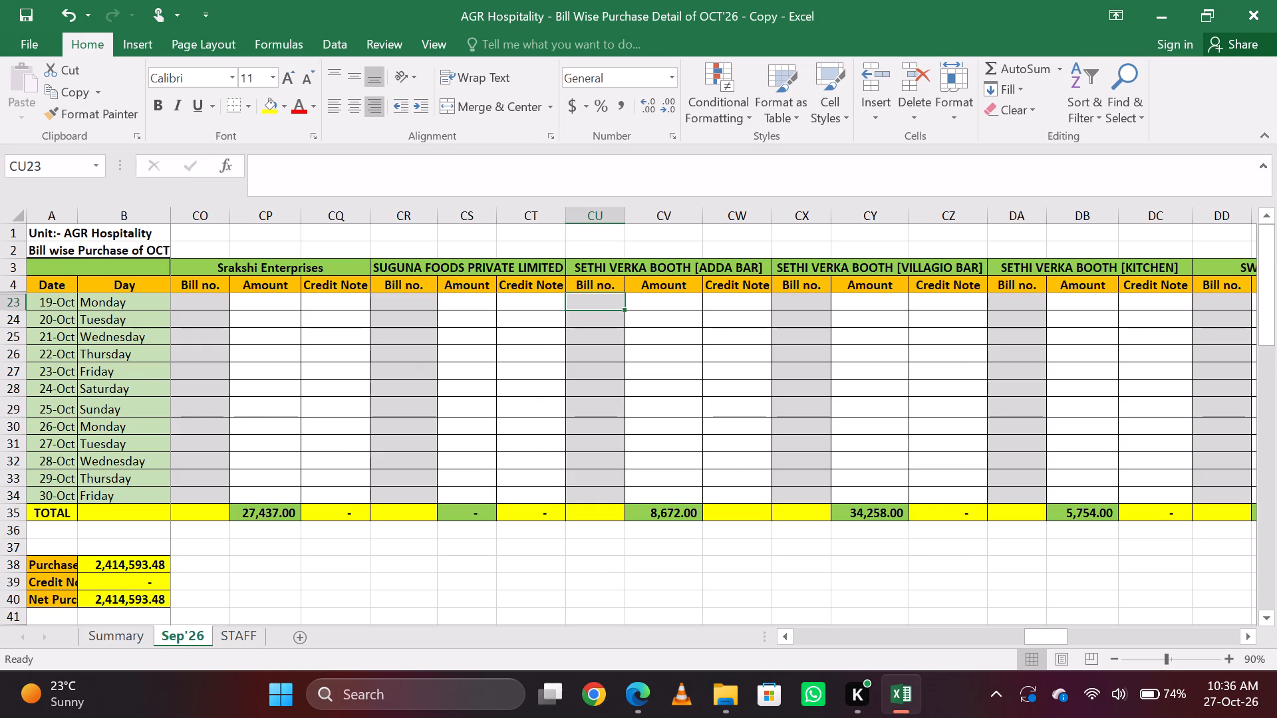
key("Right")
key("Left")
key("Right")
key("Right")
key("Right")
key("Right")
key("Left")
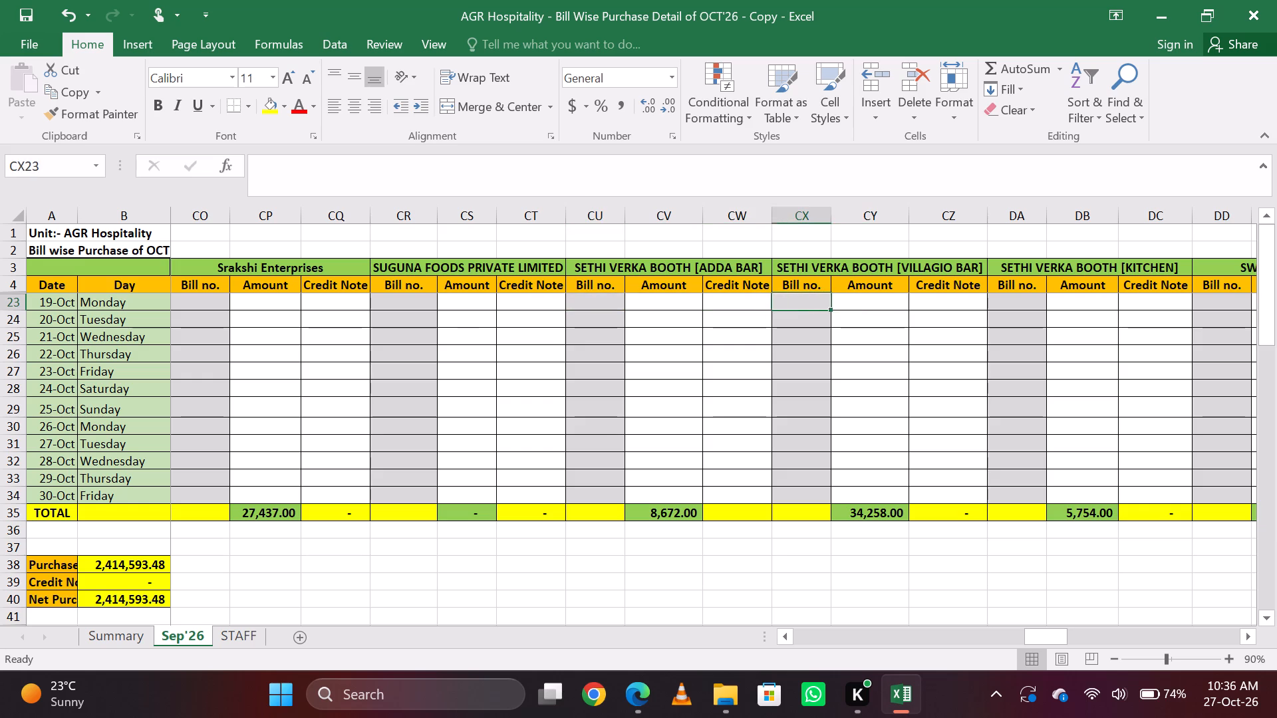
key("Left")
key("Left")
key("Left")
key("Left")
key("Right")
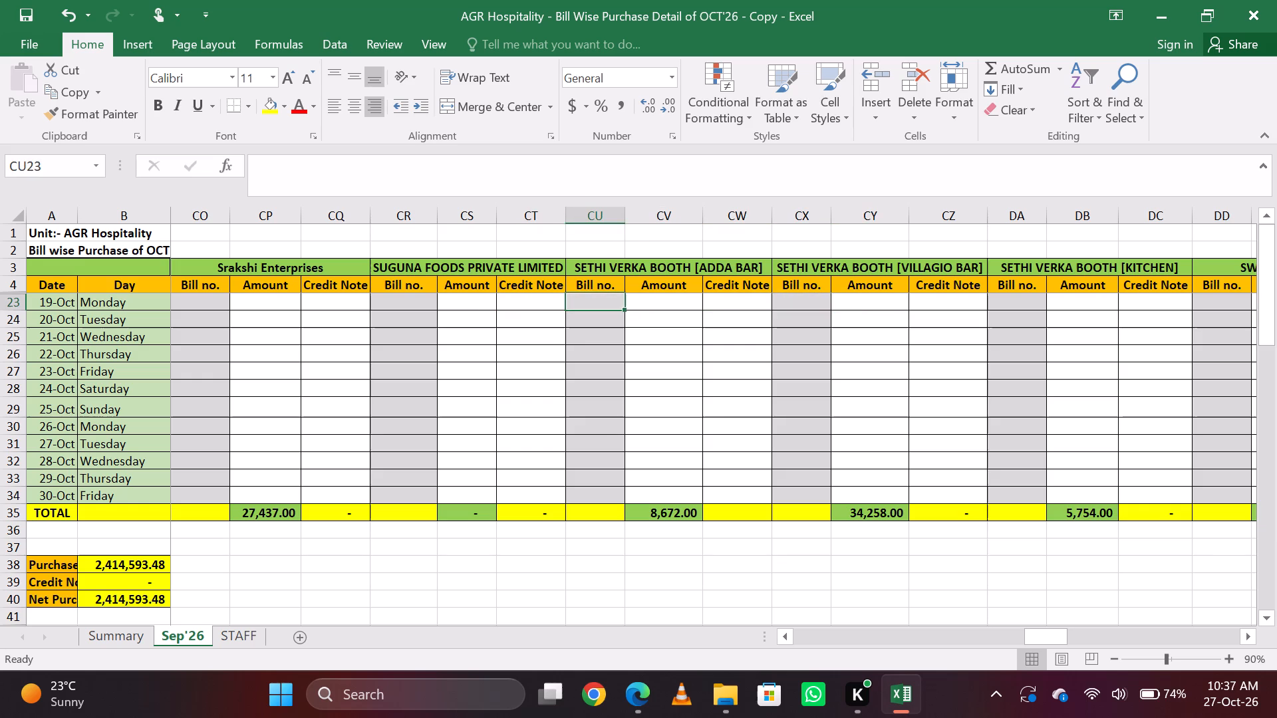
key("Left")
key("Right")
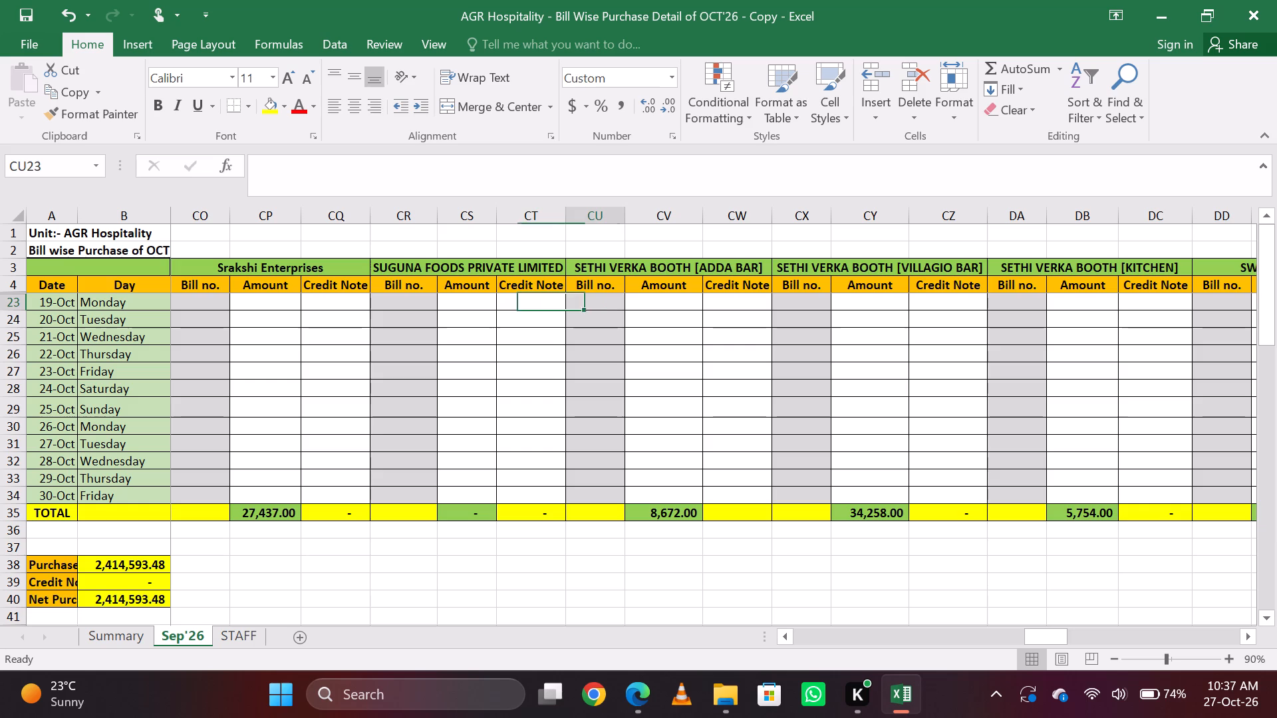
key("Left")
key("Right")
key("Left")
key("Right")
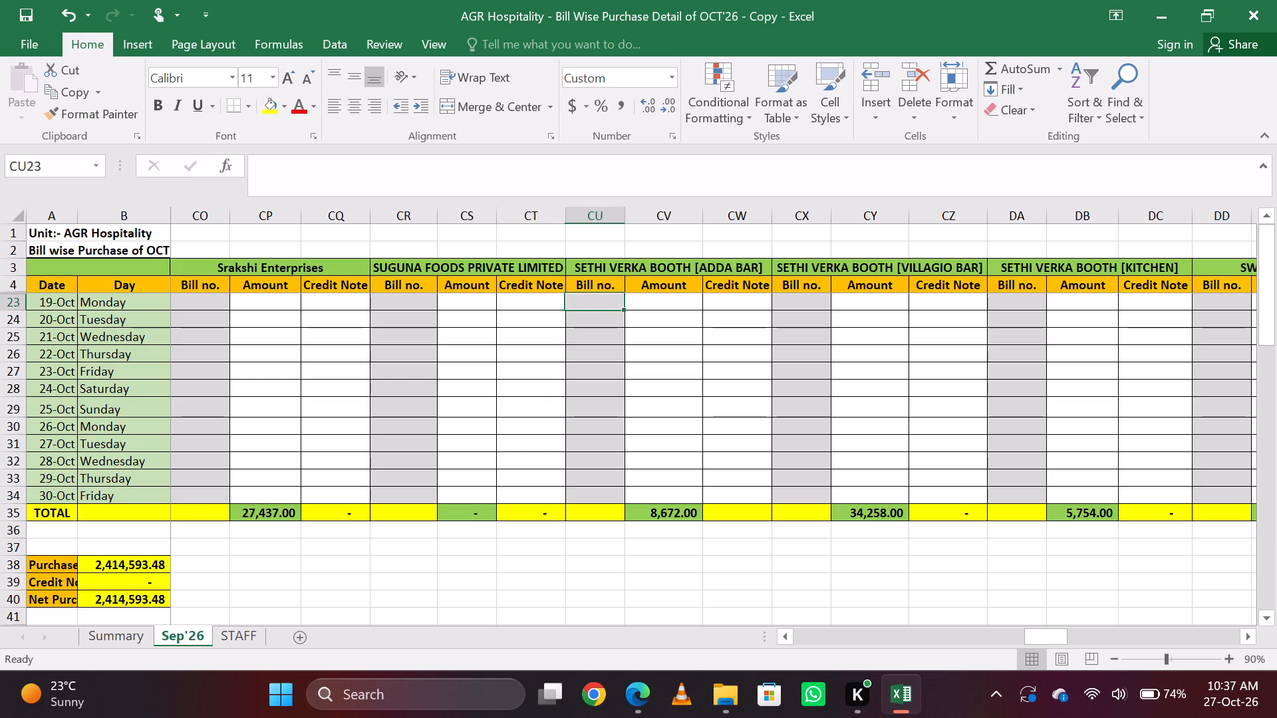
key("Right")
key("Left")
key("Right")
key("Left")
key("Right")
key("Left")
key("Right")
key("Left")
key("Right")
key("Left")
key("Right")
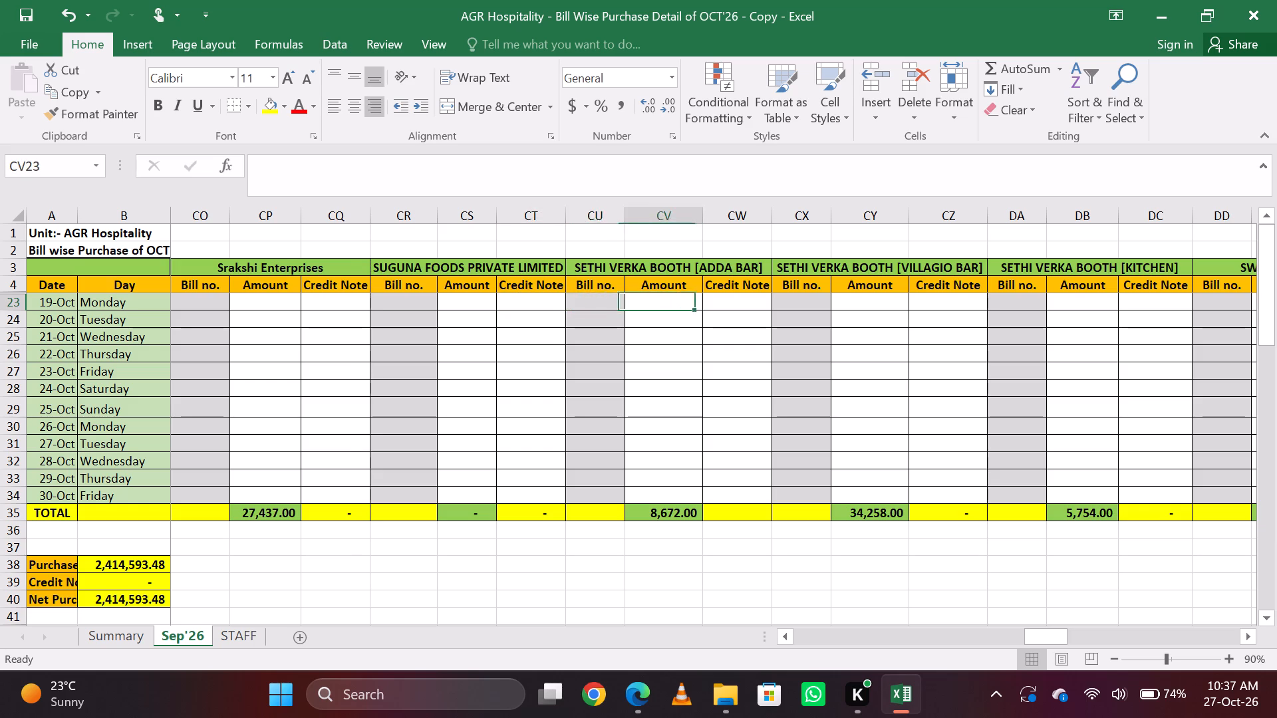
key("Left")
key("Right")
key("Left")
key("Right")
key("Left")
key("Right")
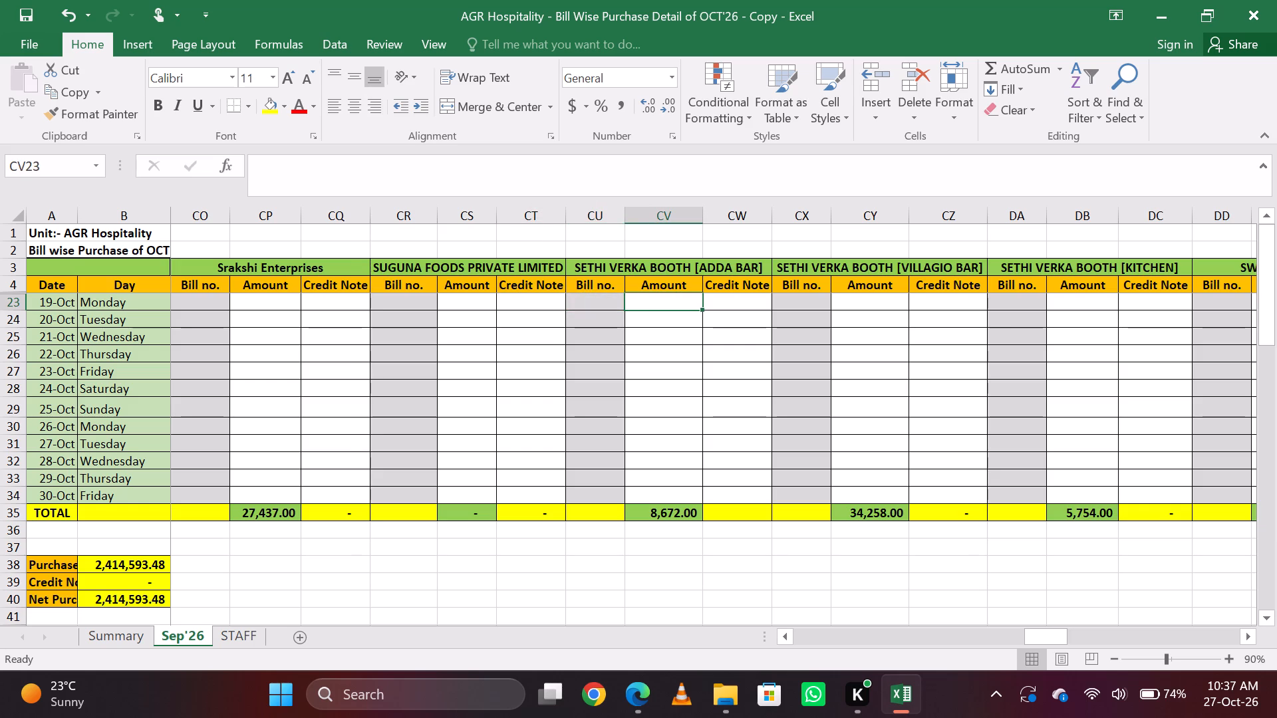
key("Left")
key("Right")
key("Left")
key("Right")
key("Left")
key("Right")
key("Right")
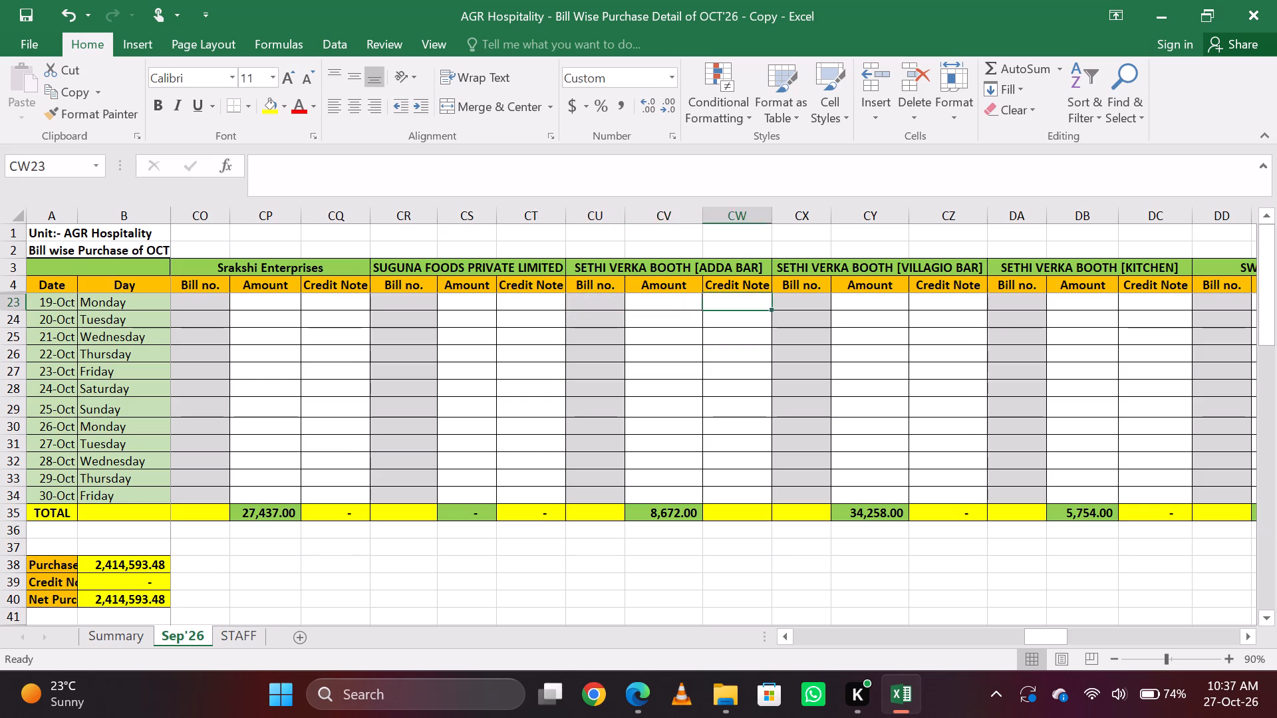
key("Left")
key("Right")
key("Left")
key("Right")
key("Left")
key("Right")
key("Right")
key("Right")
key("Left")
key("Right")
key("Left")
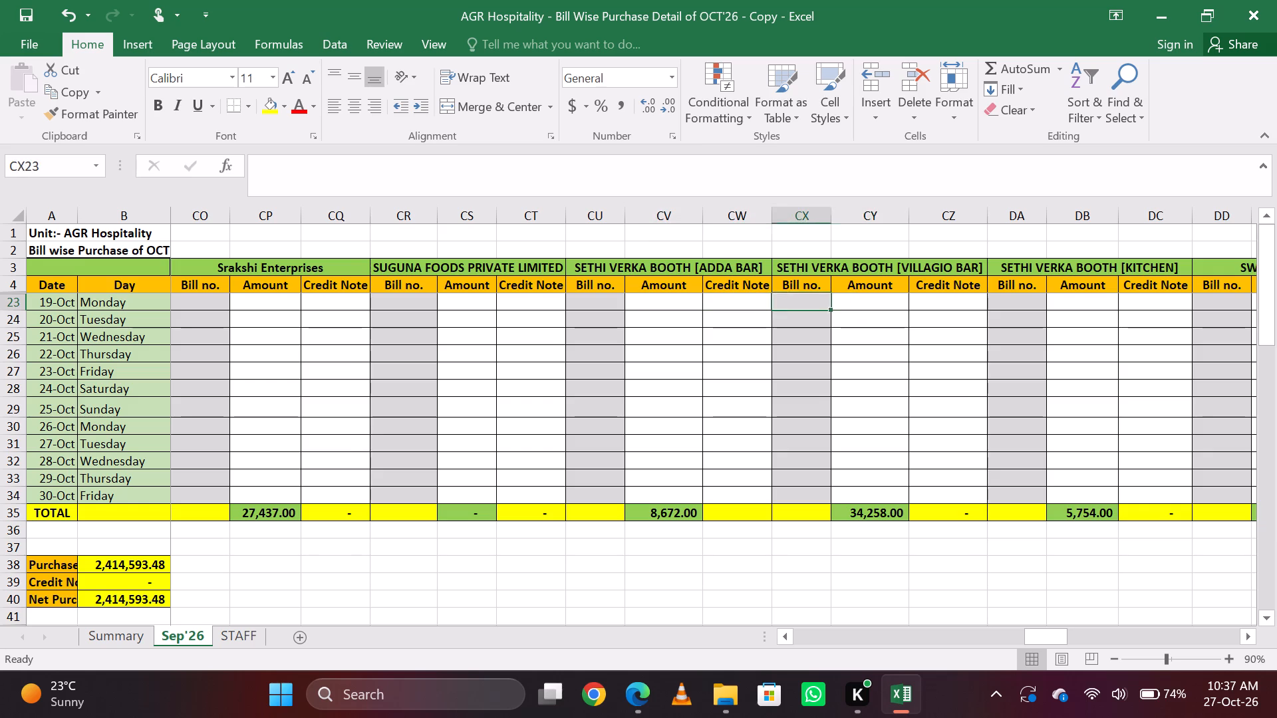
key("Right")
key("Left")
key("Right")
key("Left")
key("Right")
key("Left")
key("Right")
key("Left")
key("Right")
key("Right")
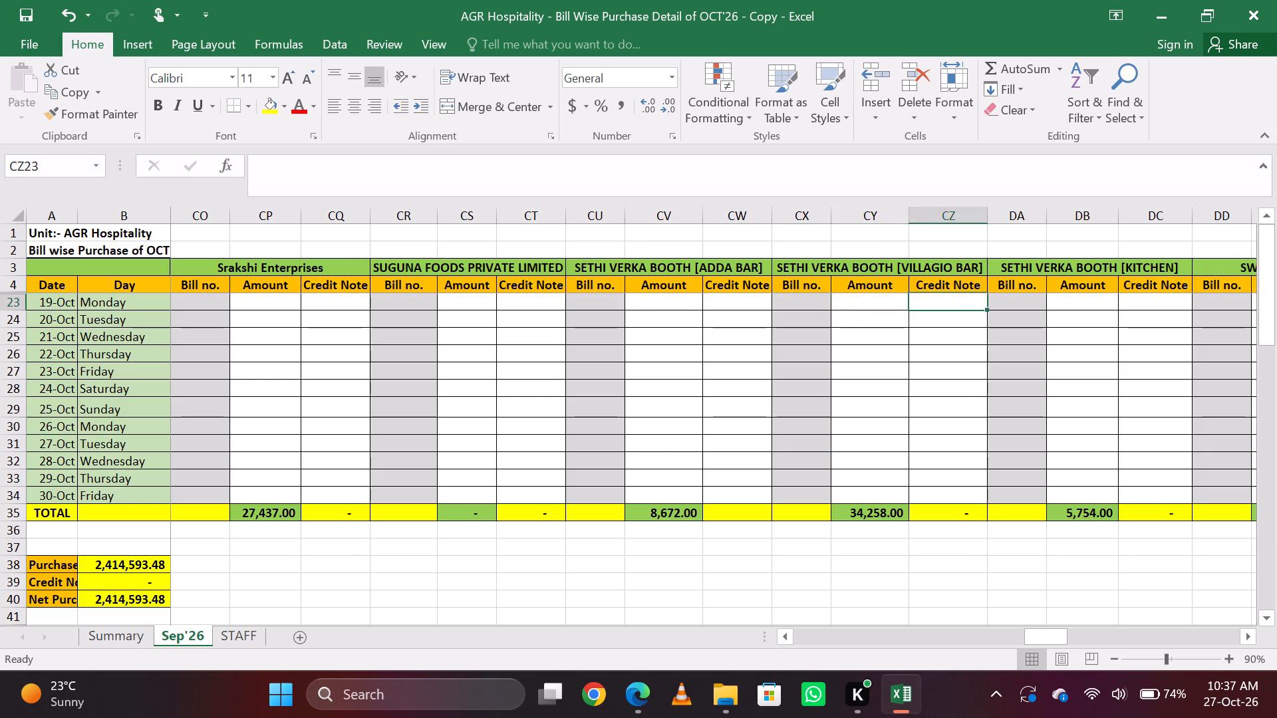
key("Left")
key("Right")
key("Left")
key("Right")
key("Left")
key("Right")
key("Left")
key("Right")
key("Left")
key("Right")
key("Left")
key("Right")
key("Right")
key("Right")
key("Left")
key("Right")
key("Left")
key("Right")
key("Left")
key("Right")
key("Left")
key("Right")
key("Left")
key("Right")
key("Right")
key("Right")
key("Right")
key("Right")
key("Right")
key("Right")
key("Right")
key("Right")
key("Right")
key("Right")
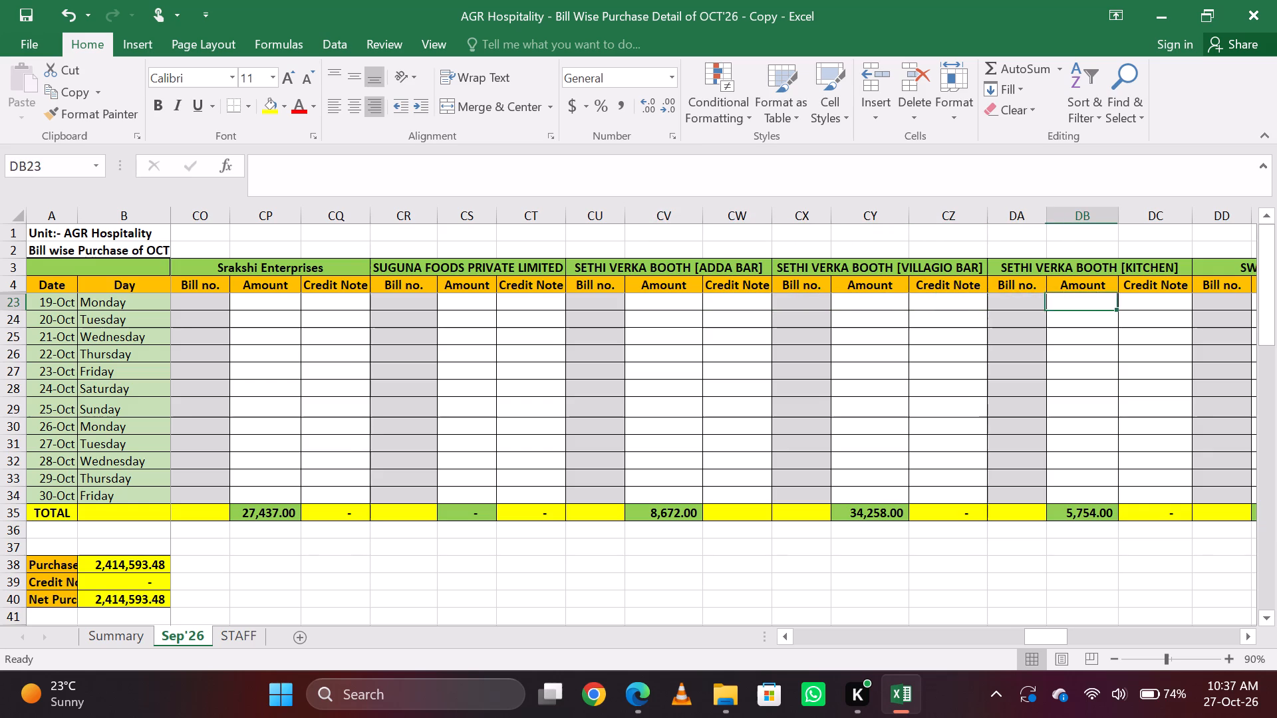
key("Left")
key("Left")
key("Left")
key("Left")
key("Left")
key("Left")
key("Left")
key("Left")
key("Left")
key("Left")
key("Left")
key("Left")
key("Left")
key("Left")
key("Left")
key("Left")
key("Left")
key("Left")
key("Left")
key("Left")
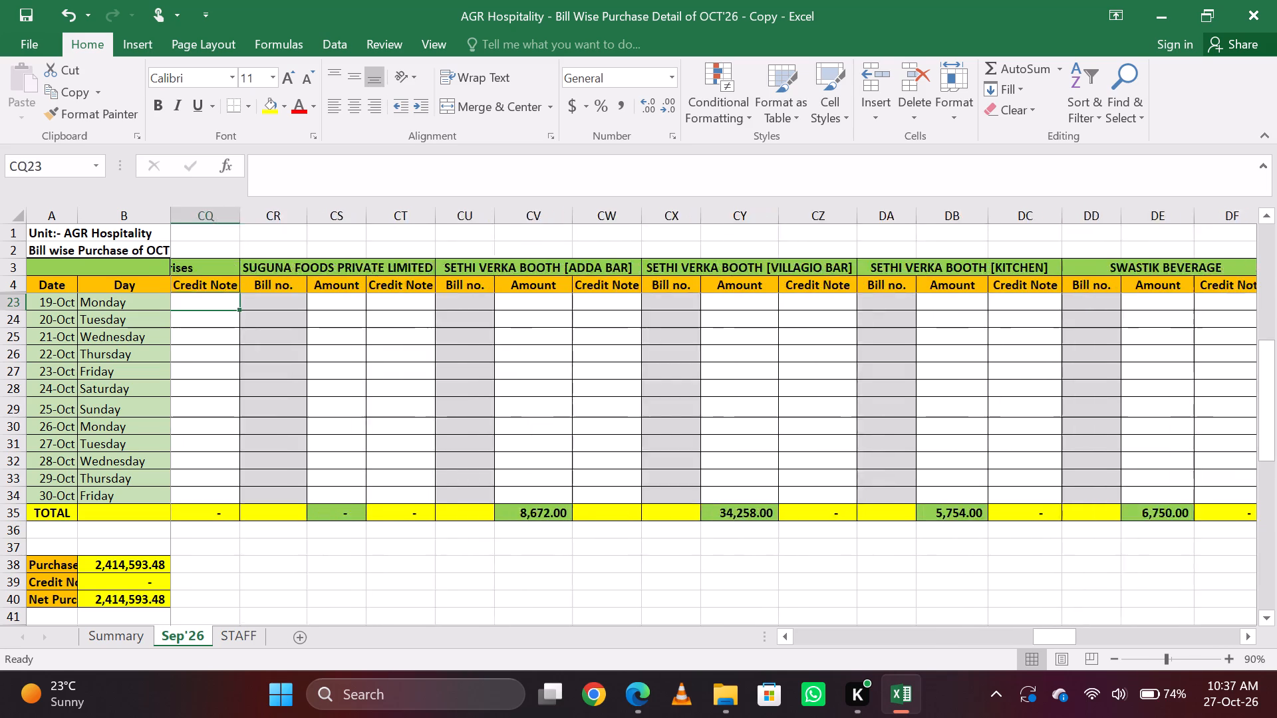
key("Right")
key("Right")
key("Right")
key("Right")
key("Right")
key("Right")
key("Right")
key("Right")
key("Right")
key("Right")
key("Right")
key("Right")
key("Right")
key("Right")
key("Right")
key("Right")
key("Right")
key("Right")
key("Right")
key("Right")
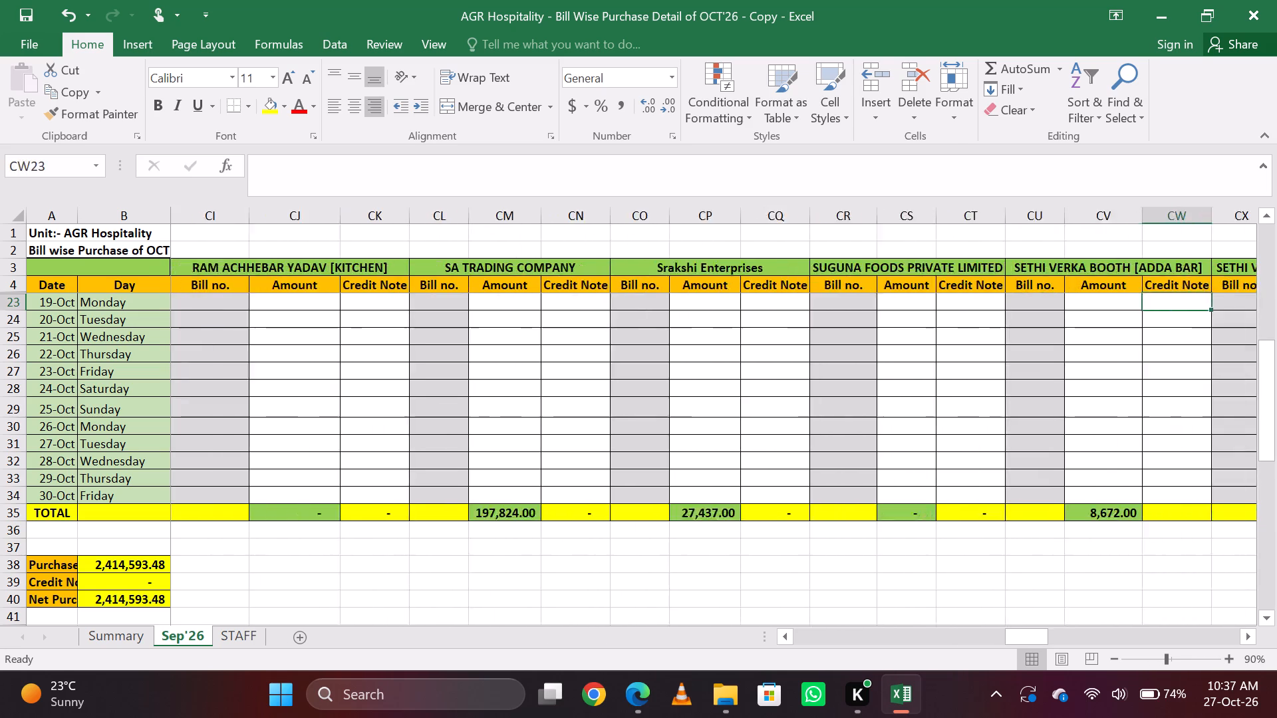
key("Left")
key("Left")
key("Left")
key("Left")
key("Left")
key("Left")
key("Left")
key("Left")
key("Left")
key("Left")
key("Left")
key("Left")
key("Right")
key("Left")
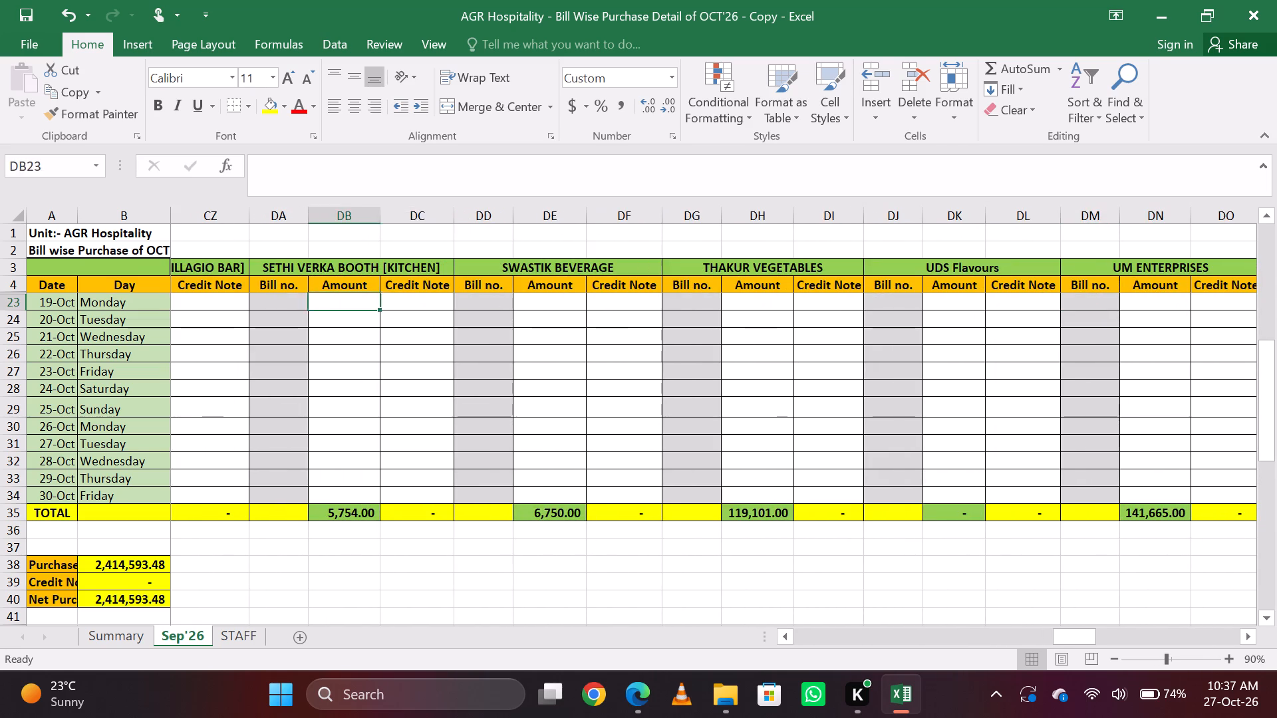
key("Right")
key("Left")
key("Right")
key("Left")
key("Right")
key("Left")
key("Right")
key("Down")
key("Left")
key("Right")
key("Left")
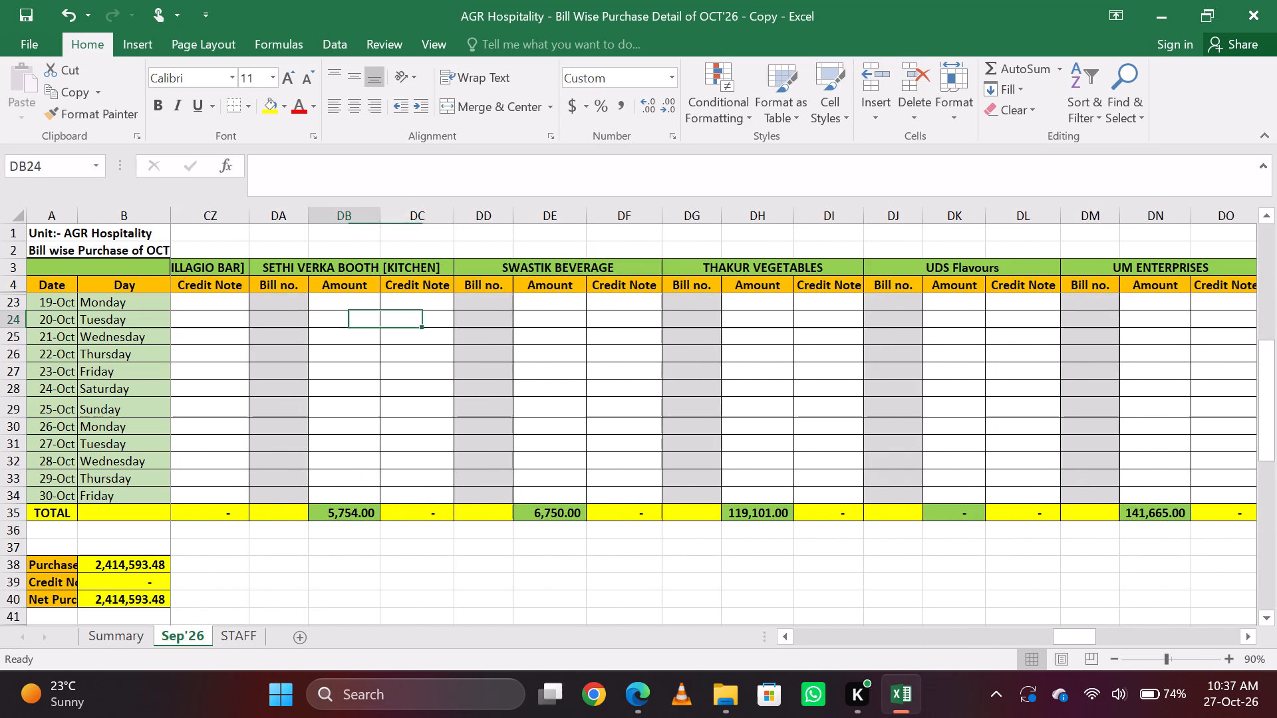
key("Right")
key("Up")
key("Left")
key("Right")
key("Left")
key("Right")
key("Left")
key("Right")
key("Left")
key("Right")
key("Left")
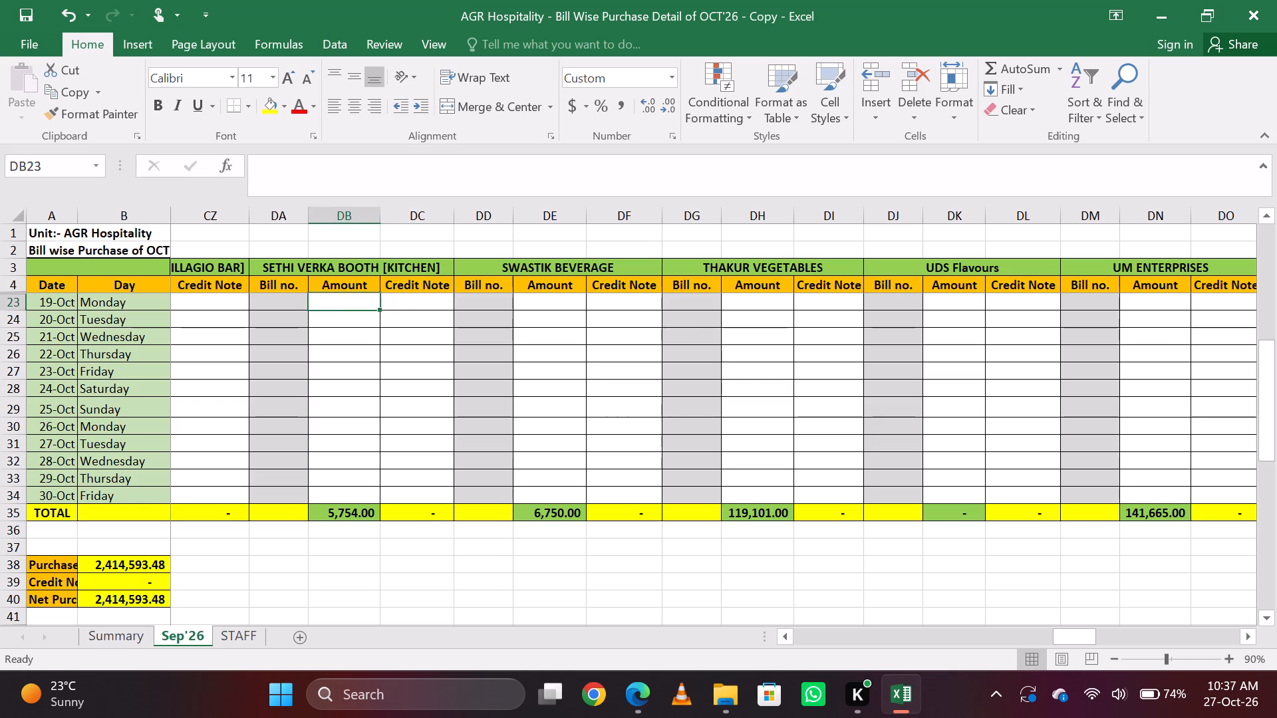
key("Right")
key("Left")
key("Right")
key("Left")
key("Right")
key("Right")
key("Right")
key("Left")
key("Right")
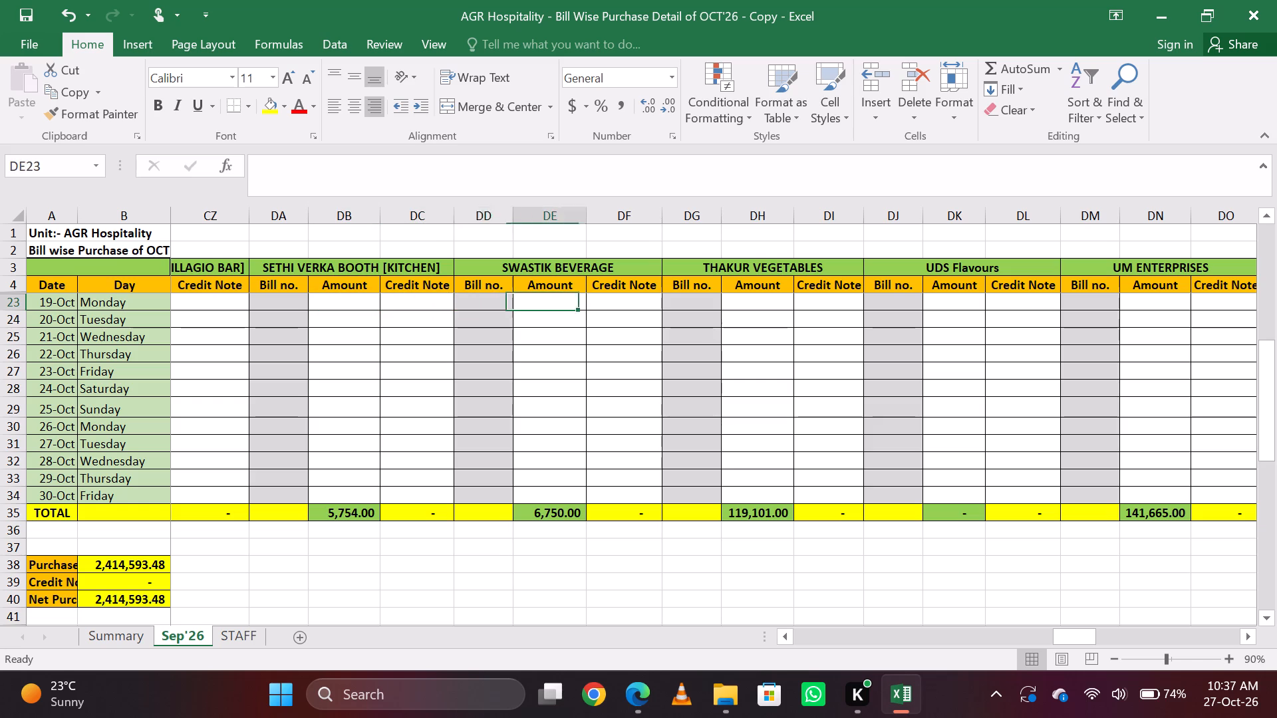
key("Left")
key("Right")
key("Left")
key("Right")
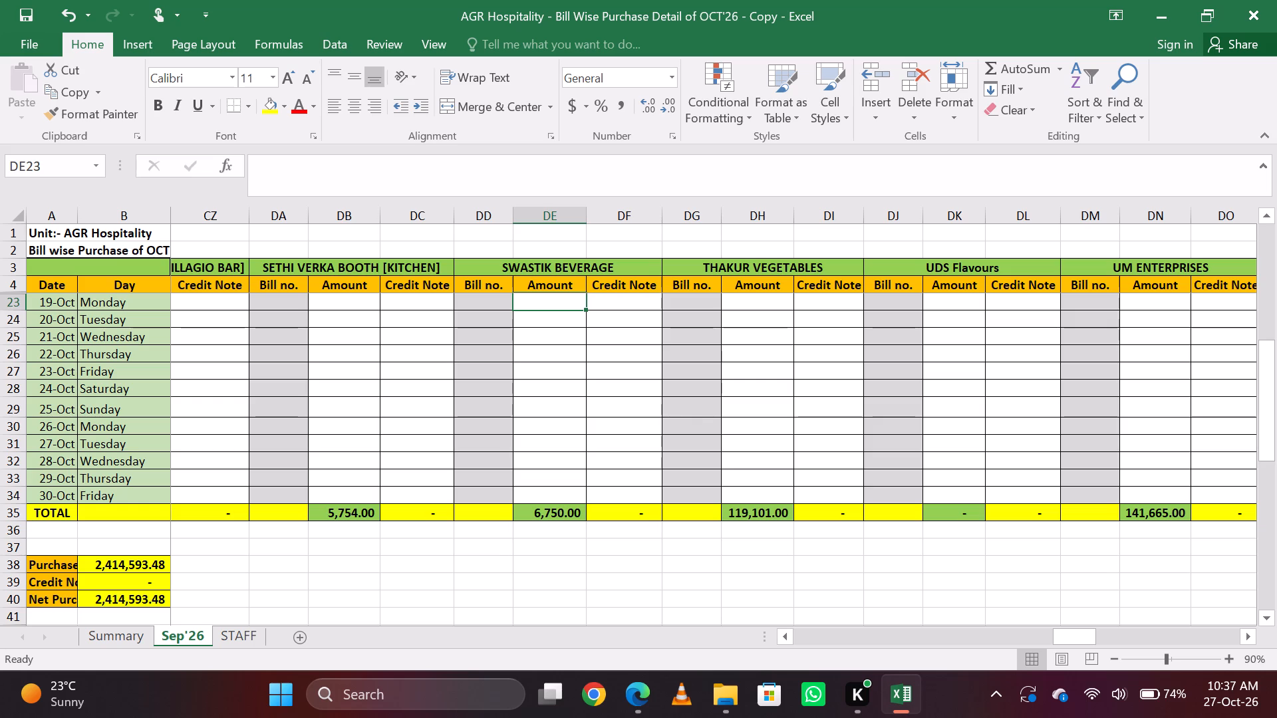
Enter bill no. 1723 and amount 804 in the 19-Oct row under SETHI VERKA BOOTH [ADDA BAR].
key("Left")
key("Left")
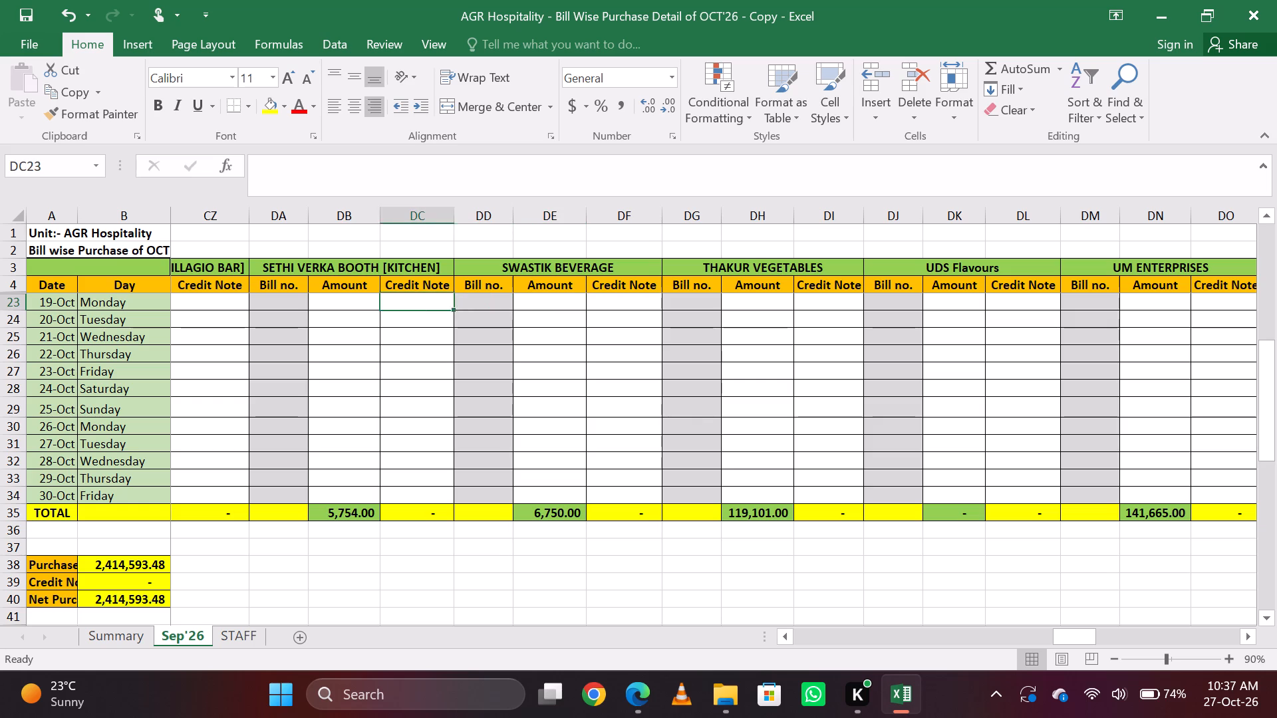
key("Left")
key("Left")
key("Left")
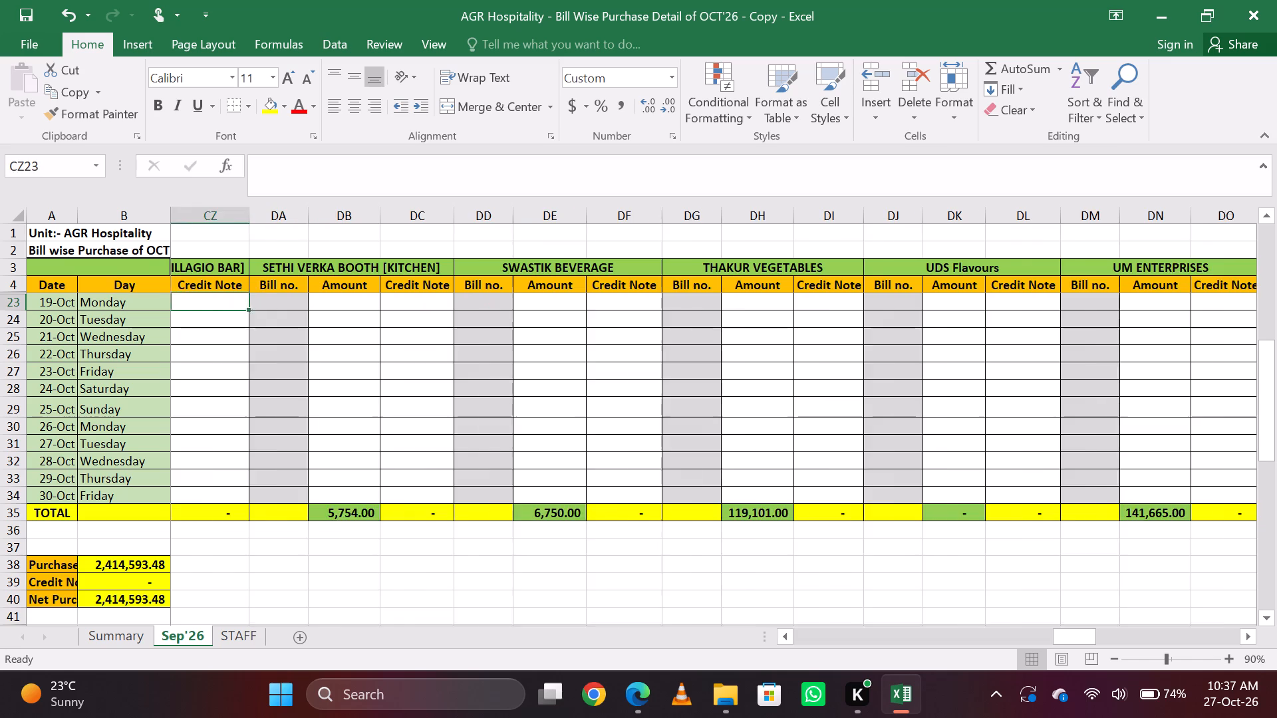
key("Left")
key("Left")
key("Left")
key("Right")
key("Left")
key("Left")
key("Left")
key("Left")
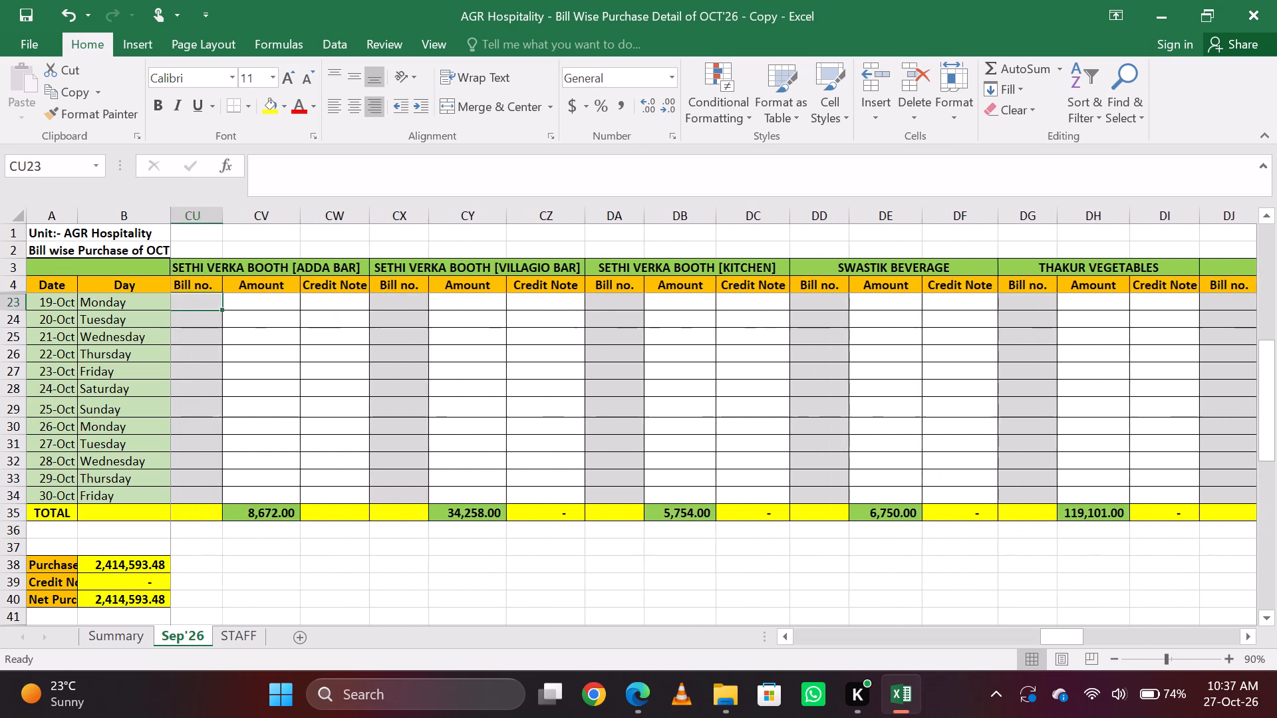
key("Right")
key("Right")
key("Left")
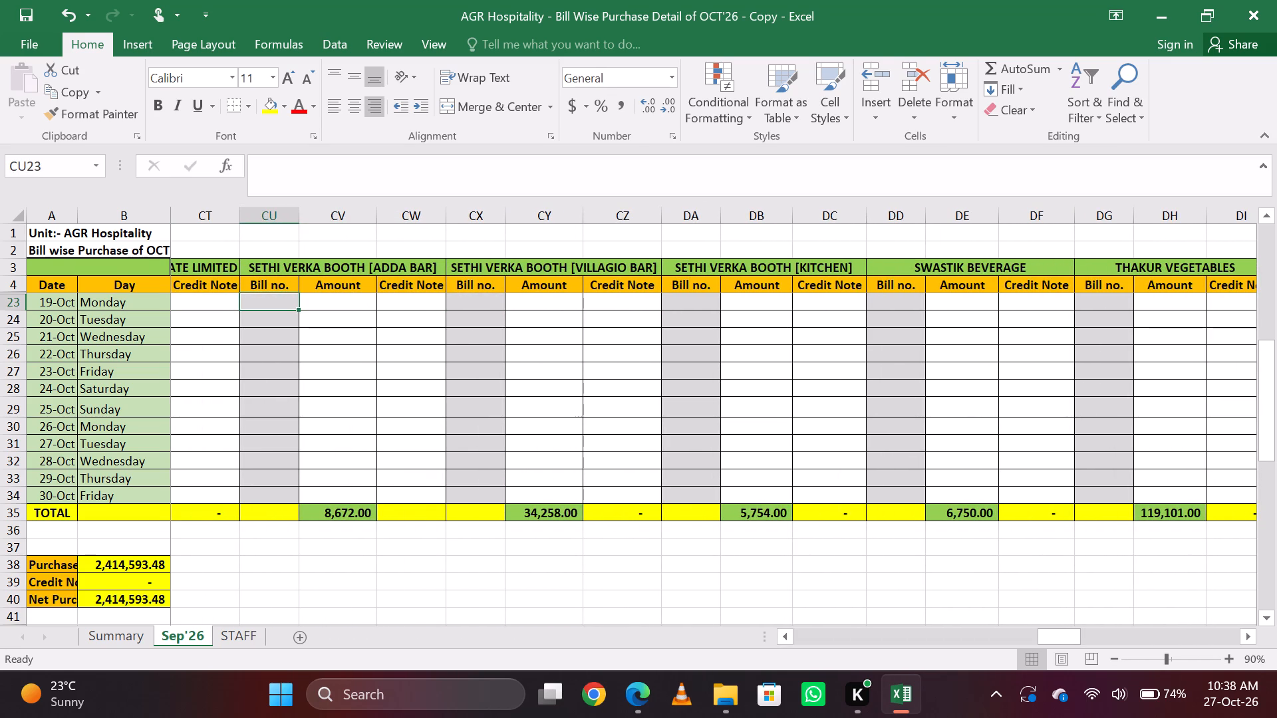
key("1")
type("723")
key("Tab")
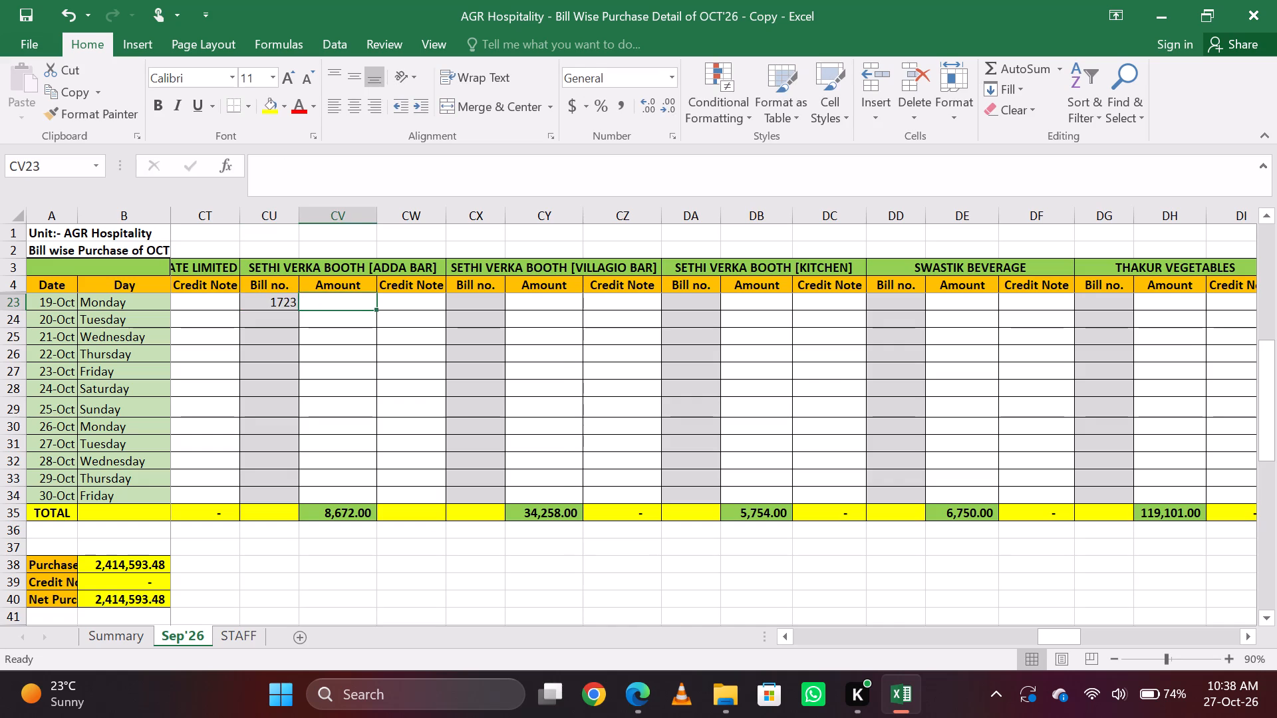
type("804")
key("Tab")
key("Left")
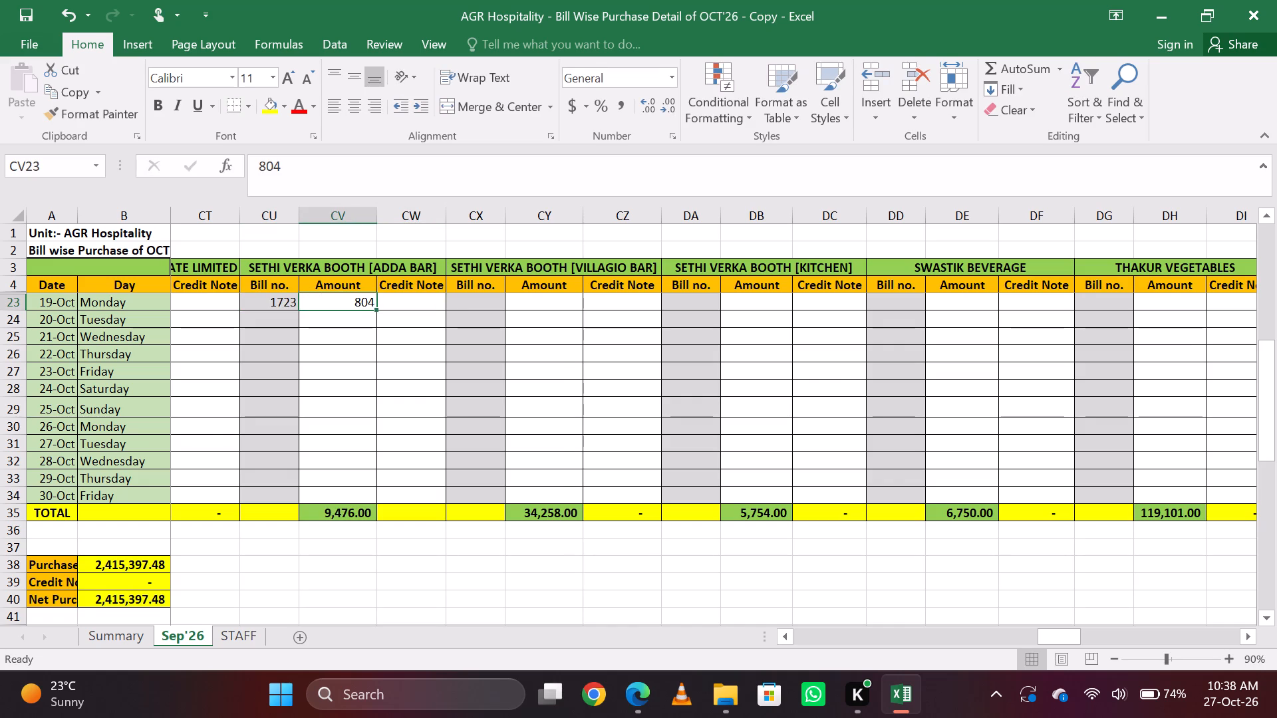
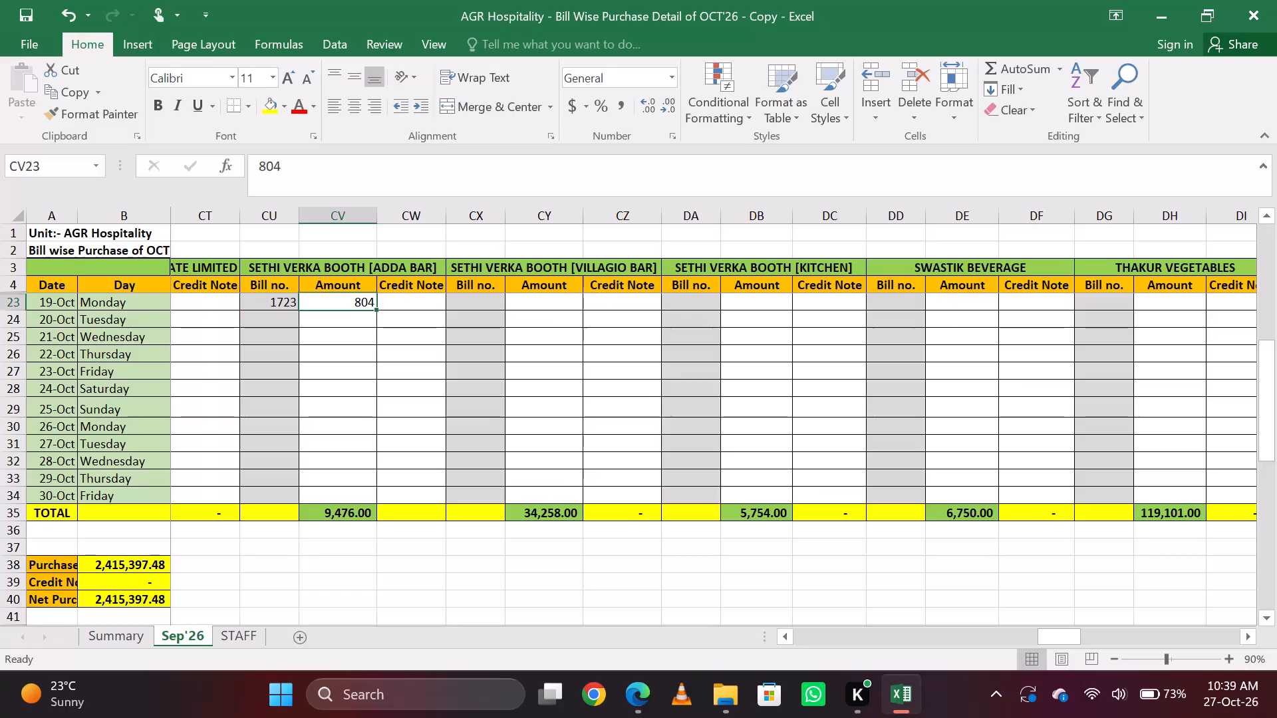
Find the GURU NANAK DAIRY [BAR ADDA] block and enter bill no. 7590 in its 19-Oct row.
key("ctrl+f")
type("guru")
key("Return")
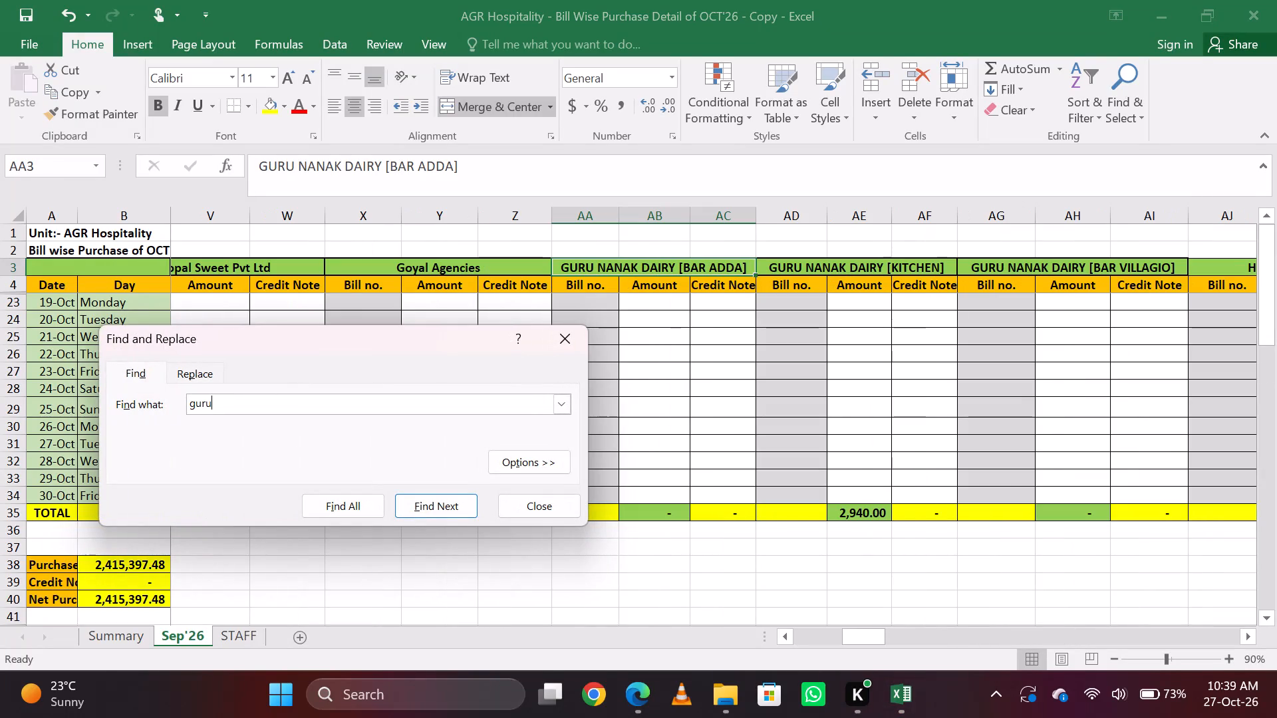
key("Escape")
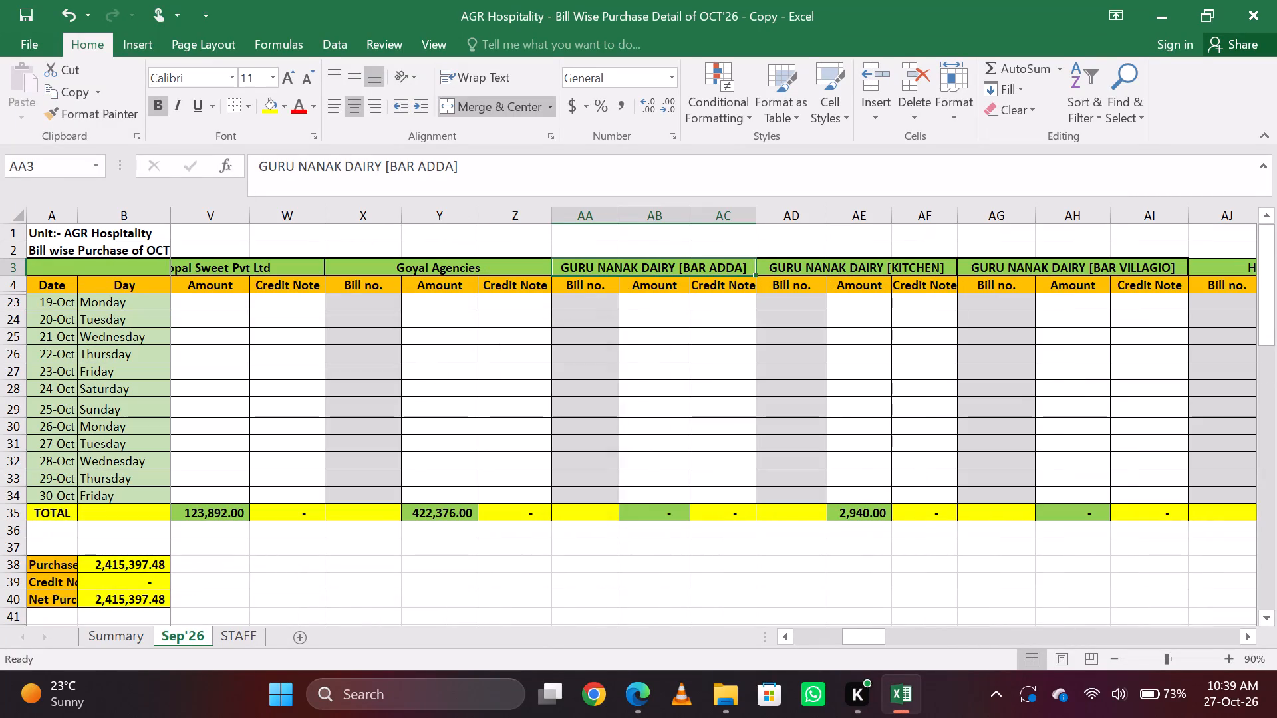
key("Down")
key("Down")
key("Down")
key("Up")
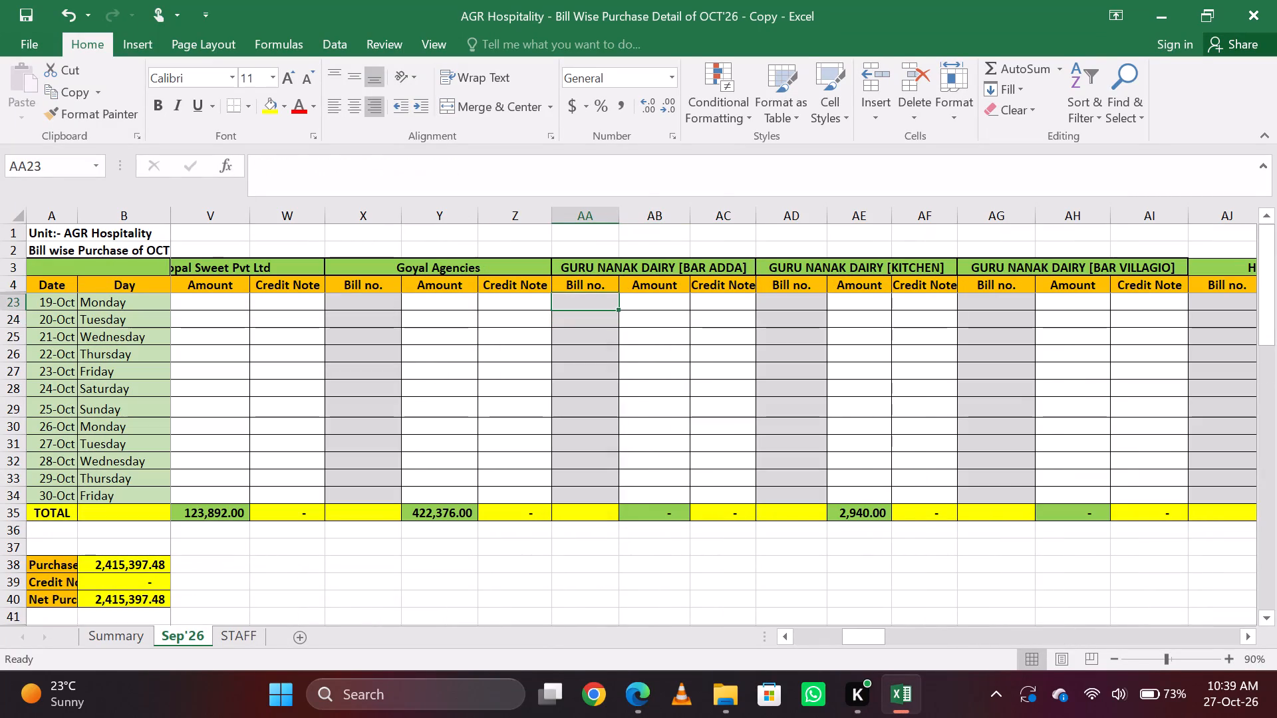
key("Right")
key("Left")
key("Right")
key("Left")
key("Right")
key("Left")
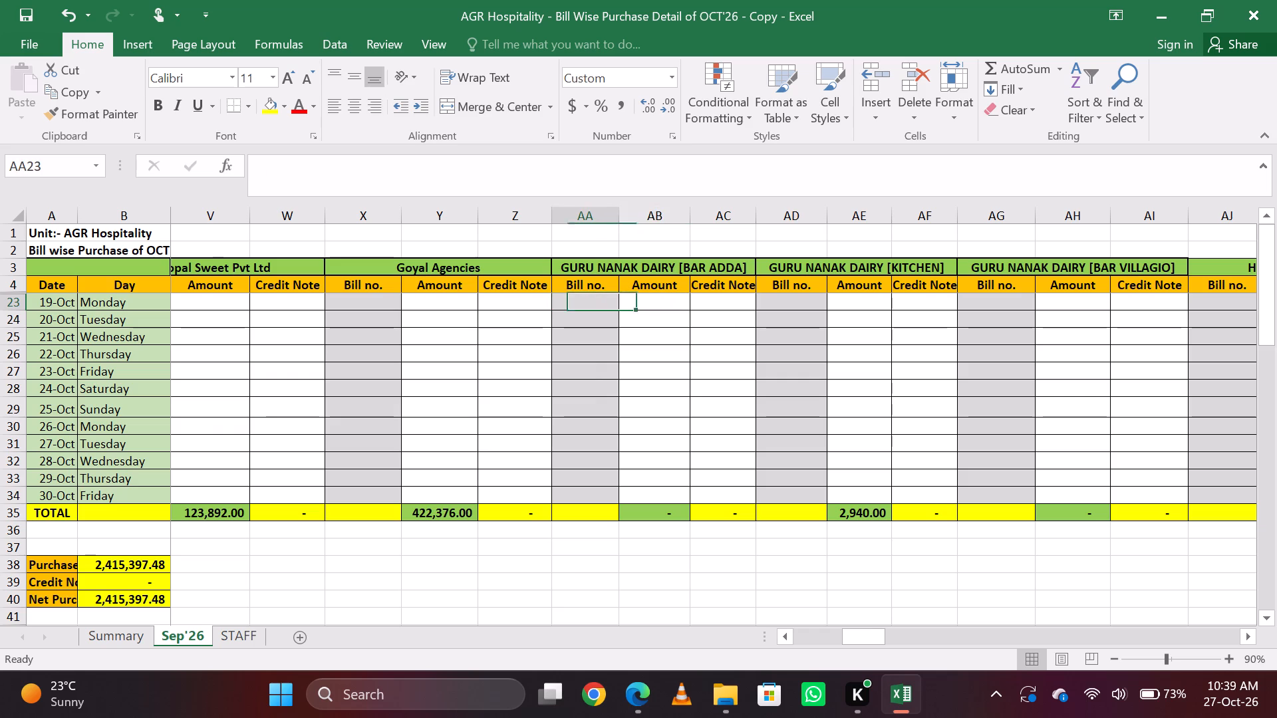
key("Right")
key("Left")
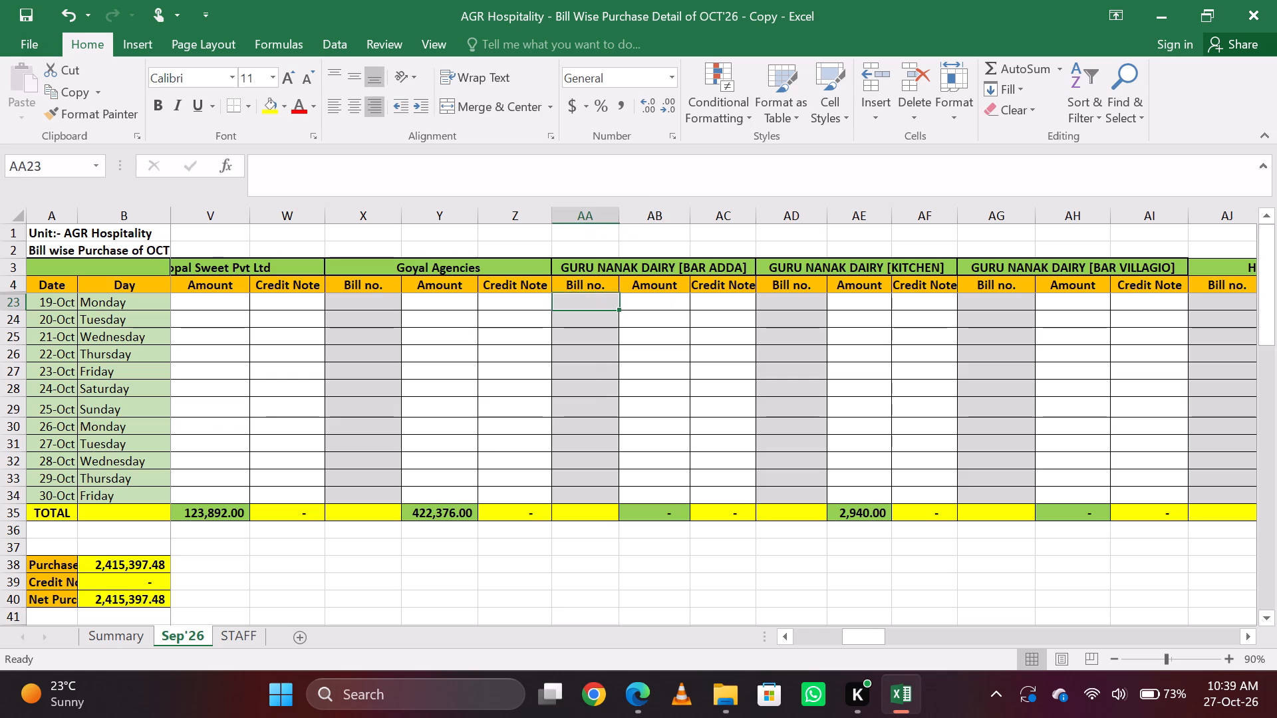
type("75")
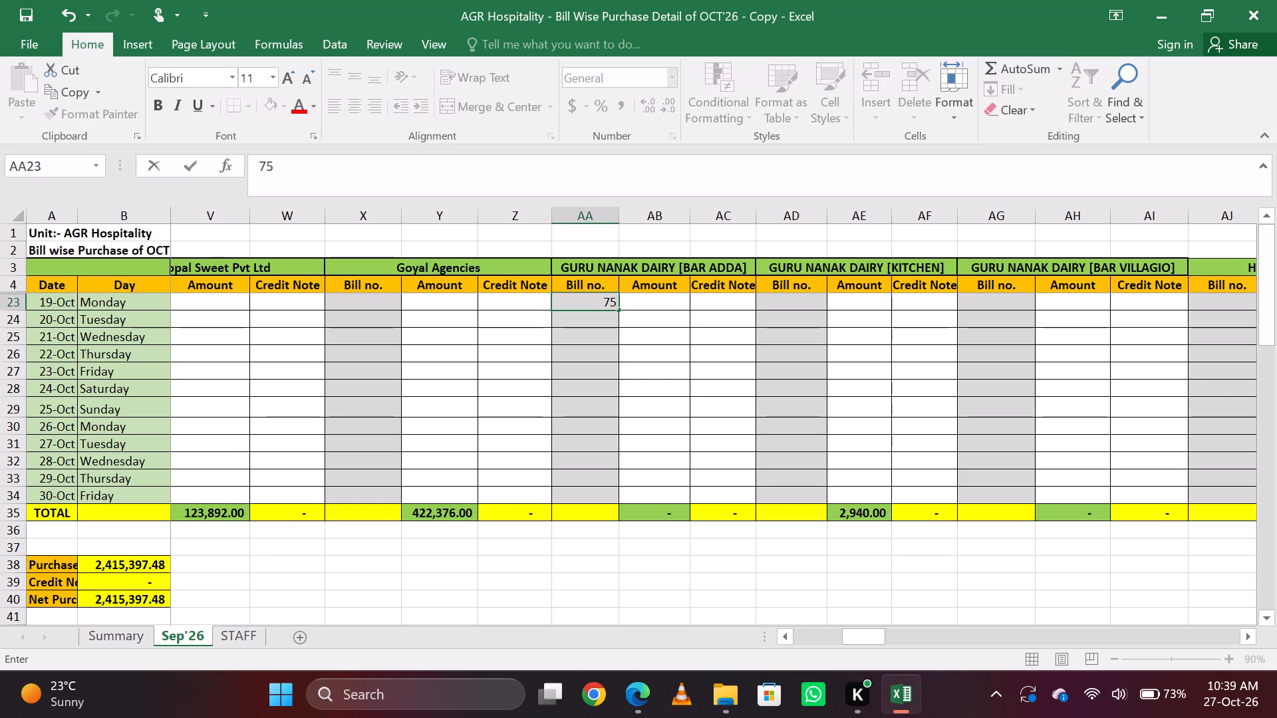
type("90")
key("Tab")
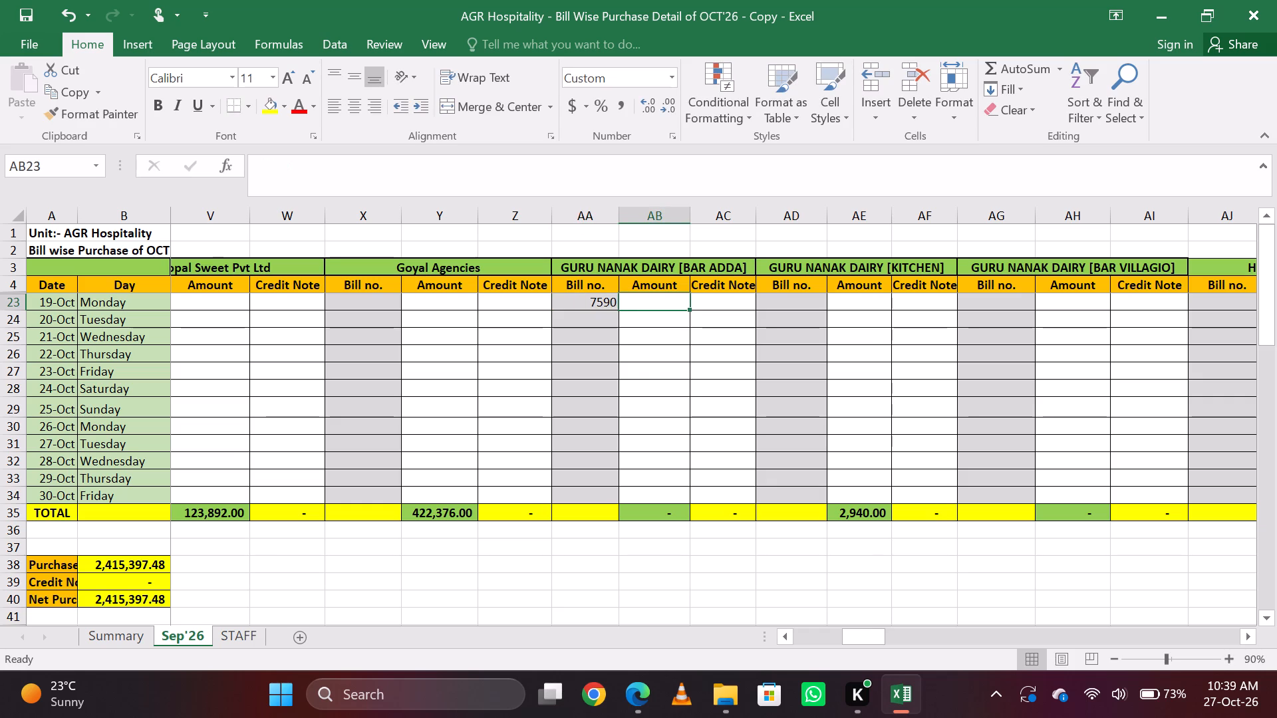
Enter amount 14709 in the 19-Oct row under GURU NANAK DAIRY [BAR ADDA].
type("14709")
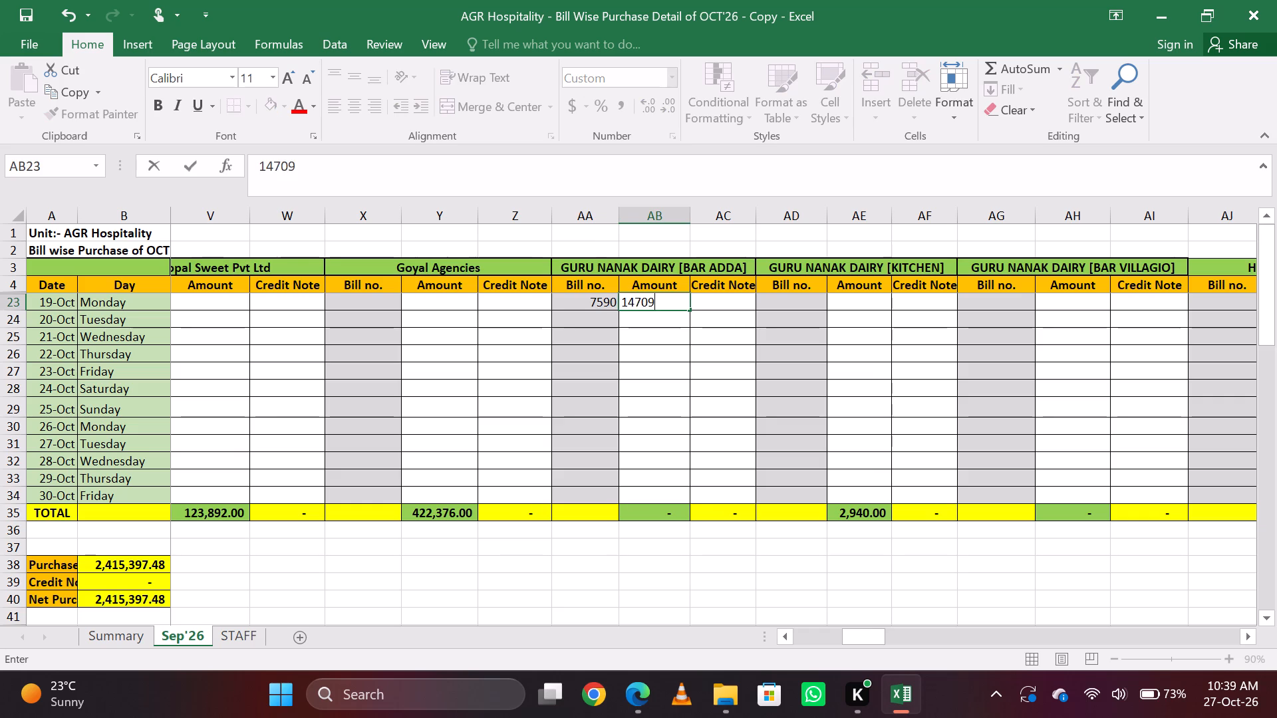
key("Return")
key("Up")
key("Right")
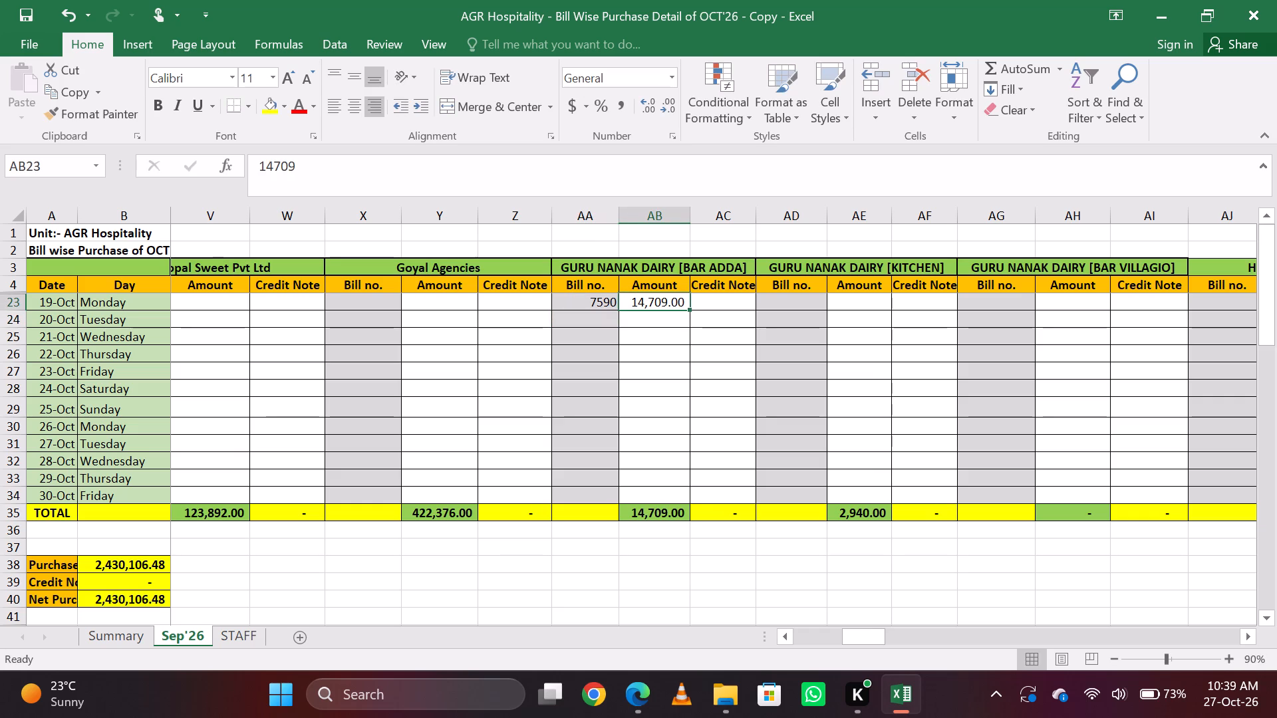
Set the 19-Oct amount under GURU NANAK DAIRY [BAR ADDA] to 1470.
key("1")
type("470")
key("Return")
key("Up")
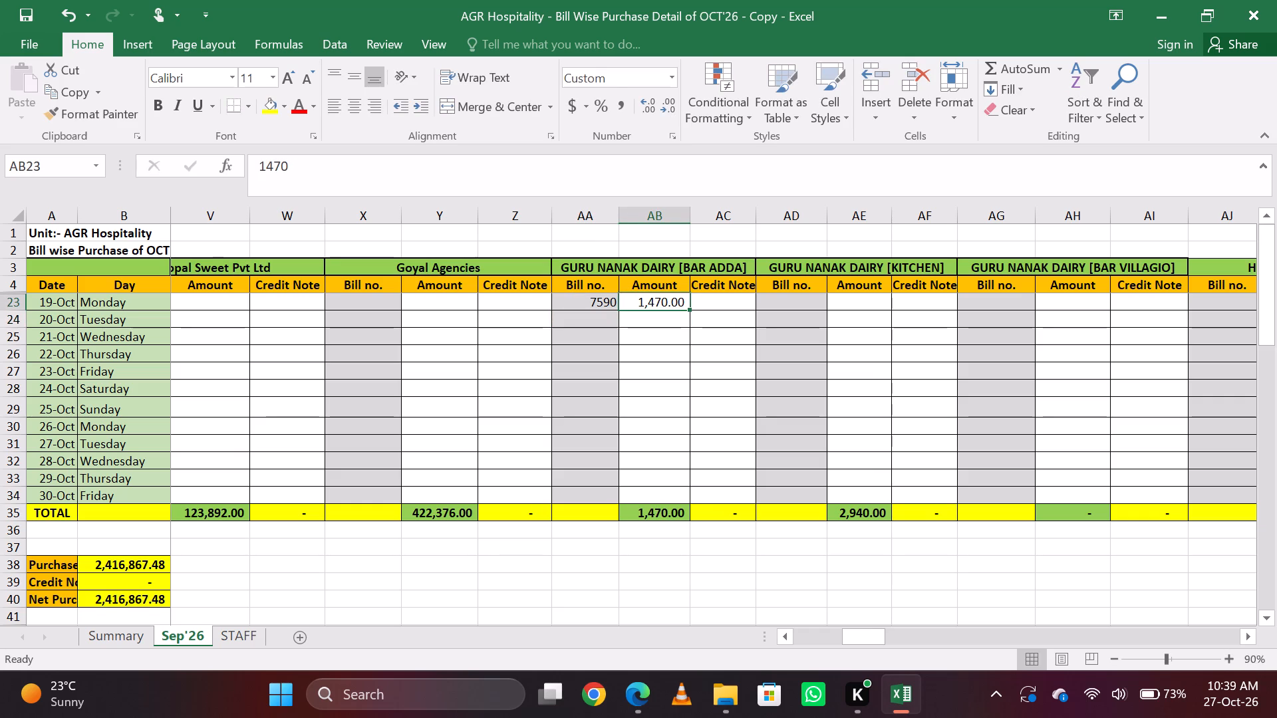
key("Down")
key("Up")
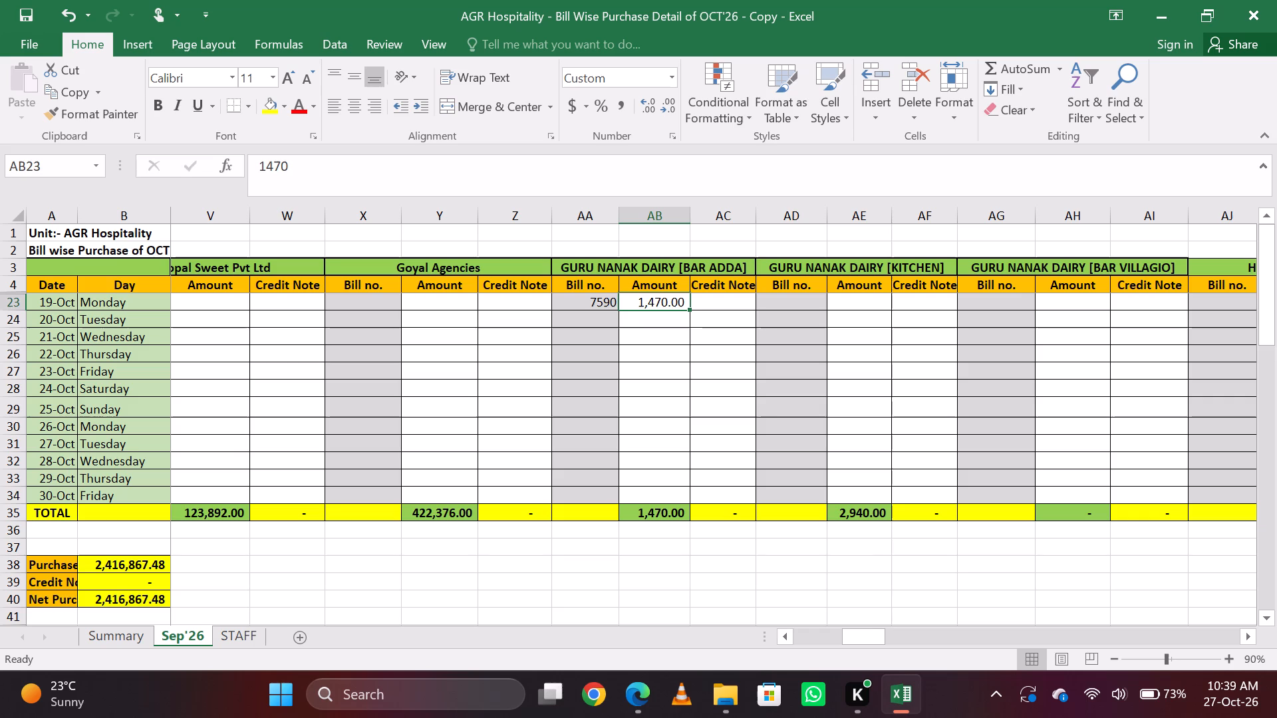
Find the HONEY HEALTH FOOD block and enter bill no. 6515 and amount 4250 in its 19-Oct row.
key("ctrl+f")
key("h")
type("on")
key("Return")
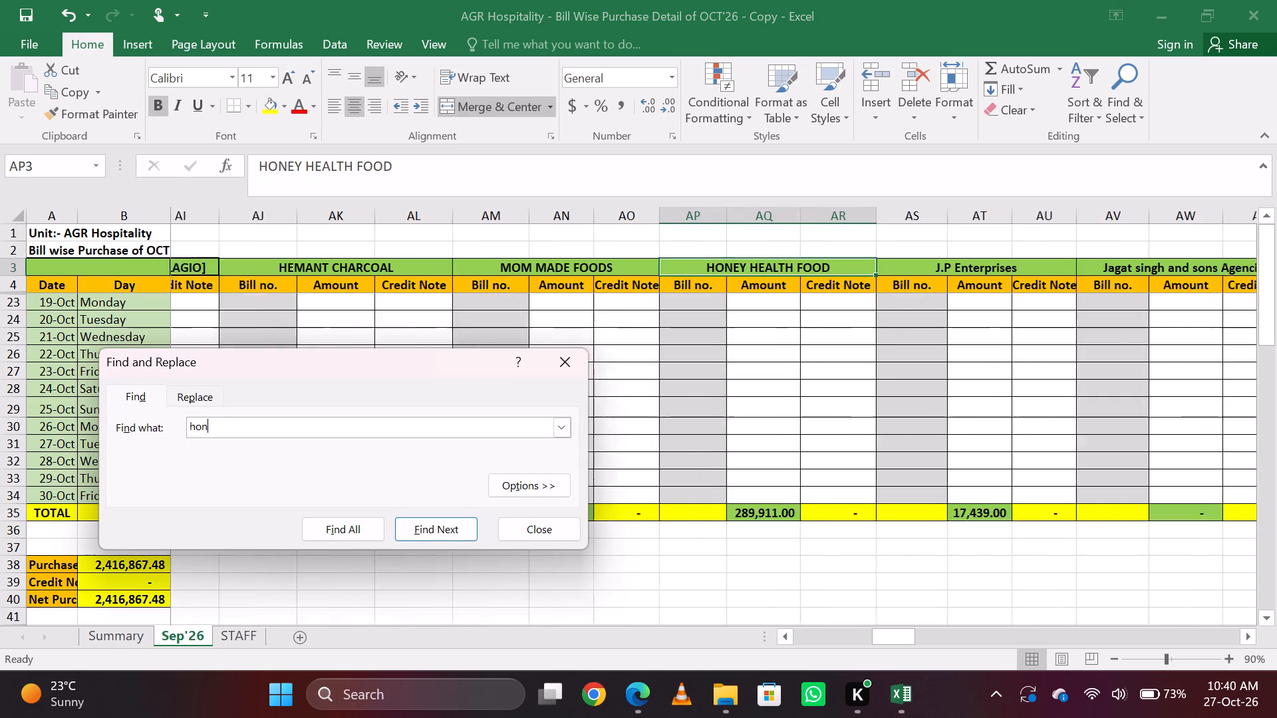
key("Escape")
key("Up")
key("Down")
key("Down")
key("Down")
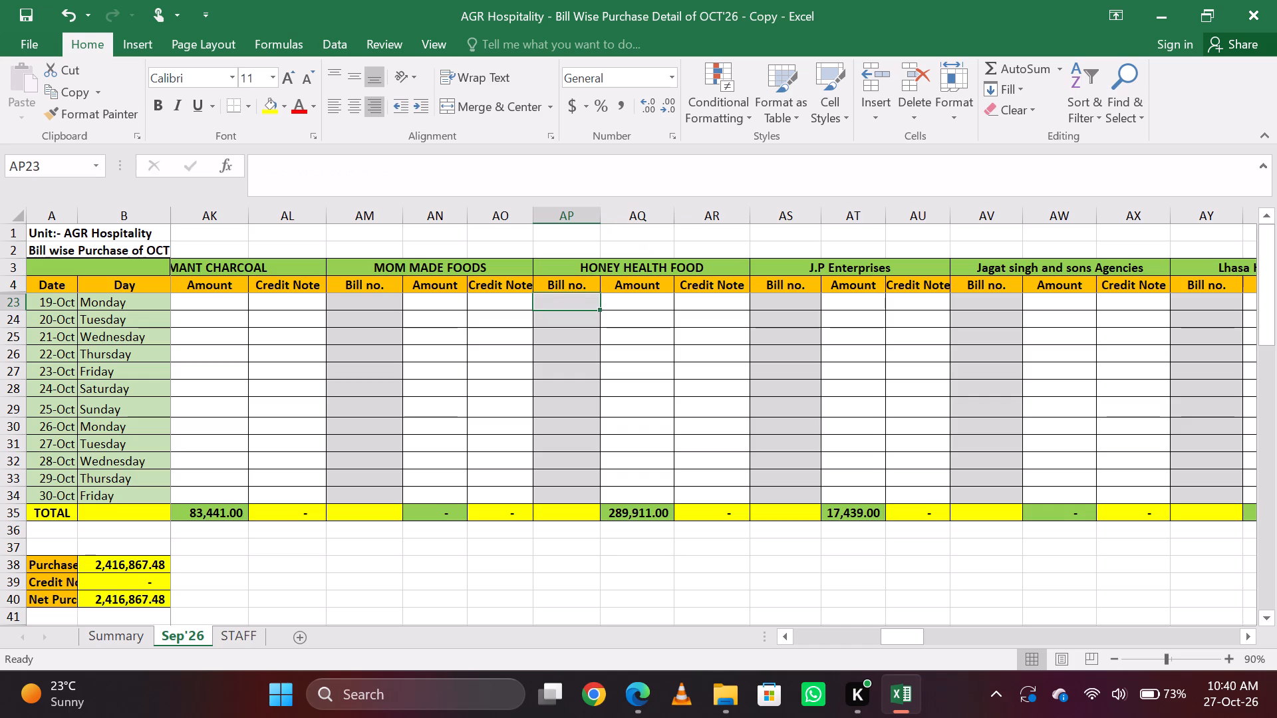
type("6515")
key("Tab")
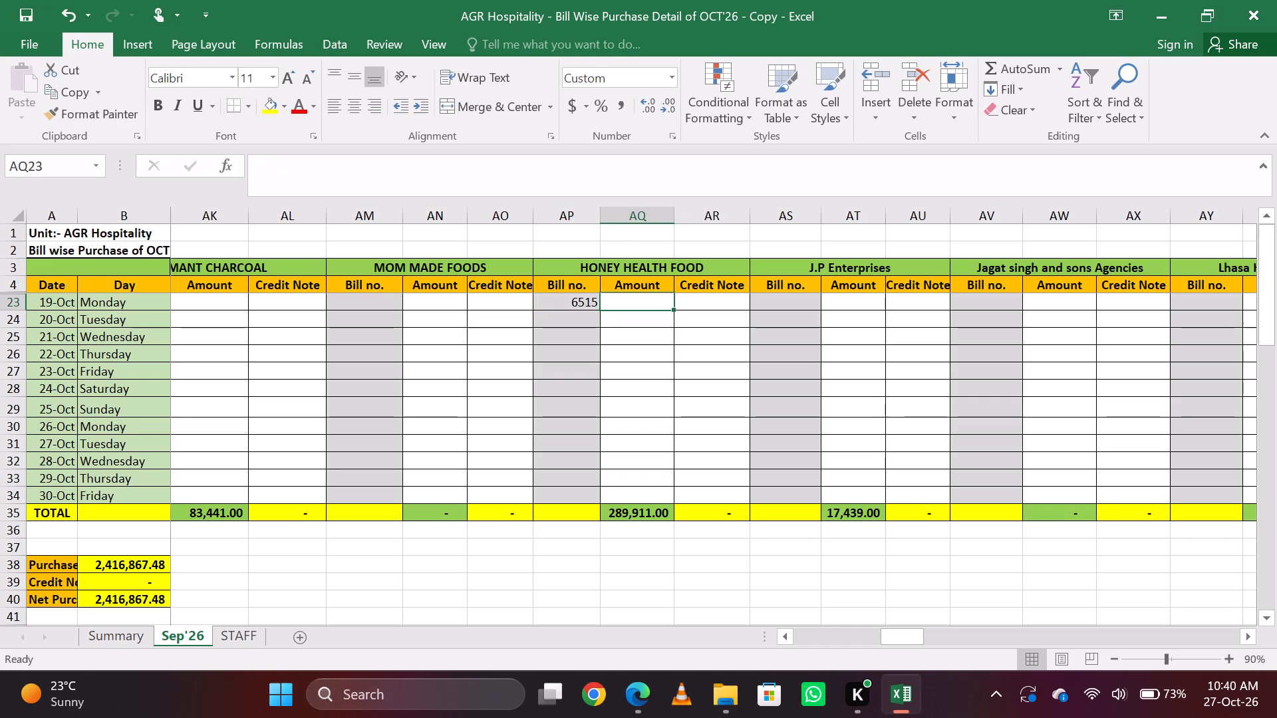
type("4250")
key("Return")
key("Up")
key("Right")
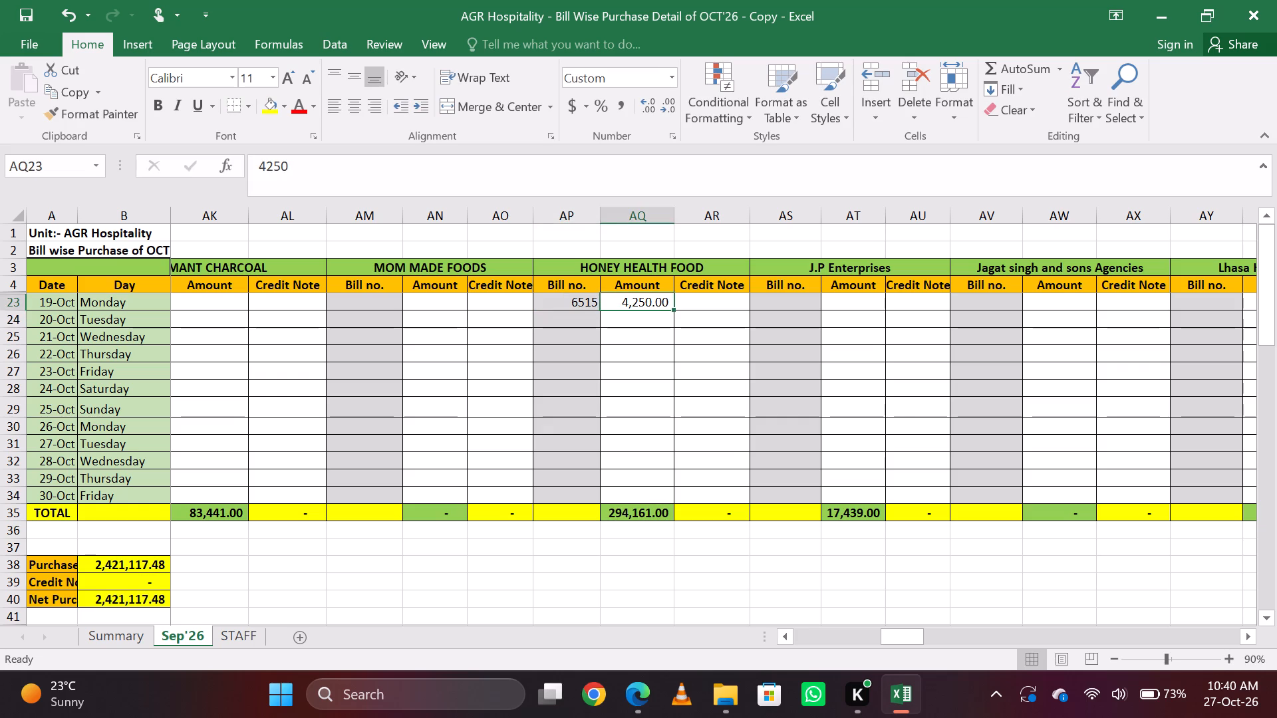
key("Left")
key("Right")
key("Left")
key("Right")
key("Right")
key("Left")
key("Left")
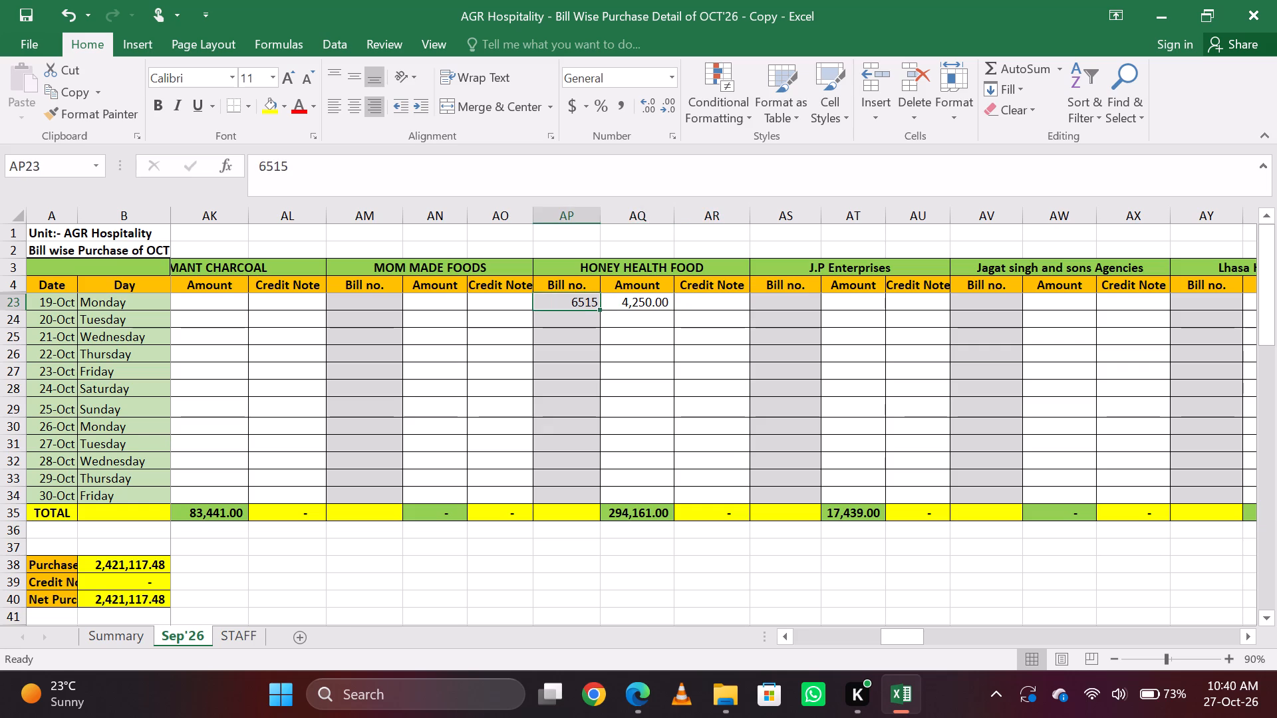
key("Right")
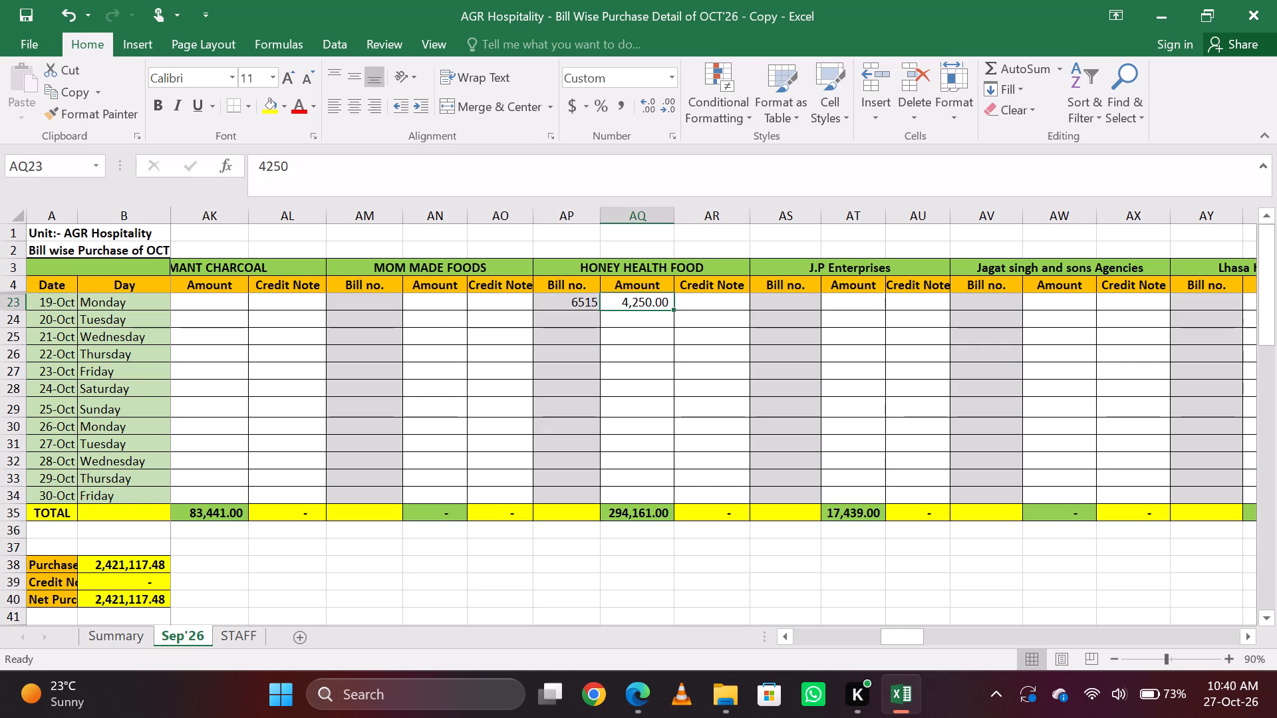
Find the SHIVAM VEGETAVBLE & FRUITS [KITCHEN] block and enter bill no. 5285 and amount 2956.2 in its 19-Oct row.
key("ctrl+f")
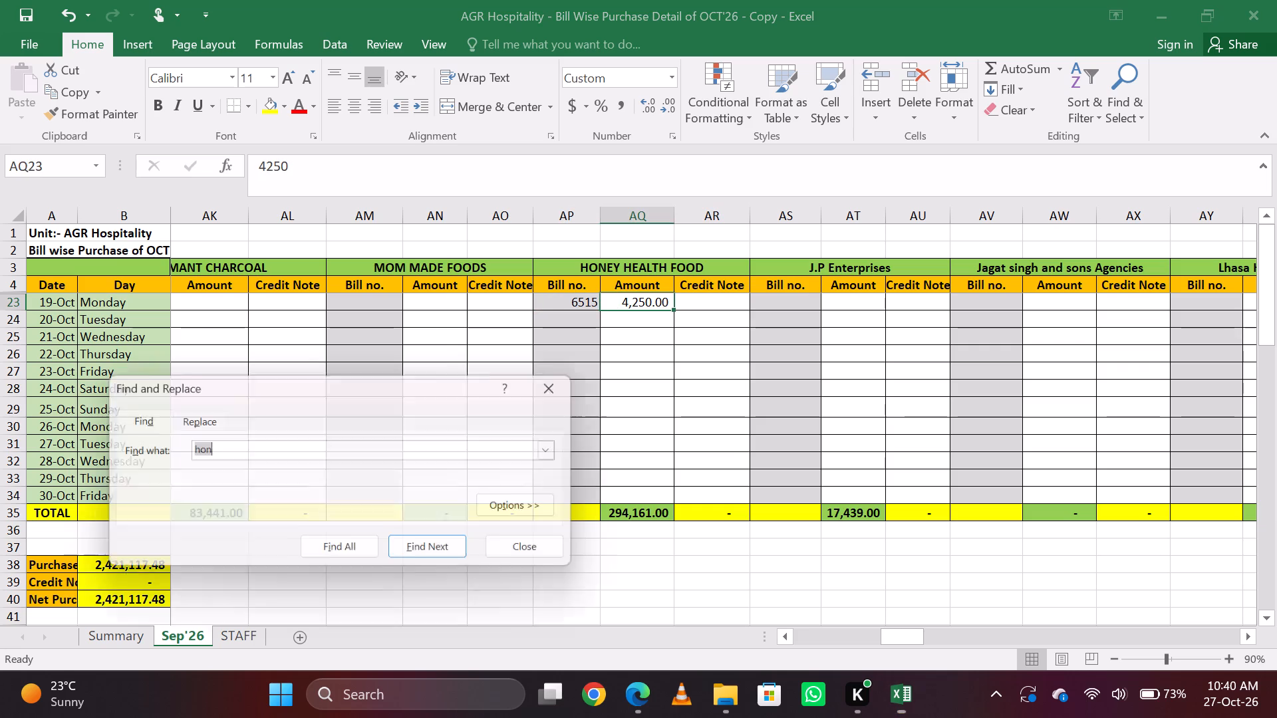
type("shiv")
key("Return")
key("Escape")
key("Down")
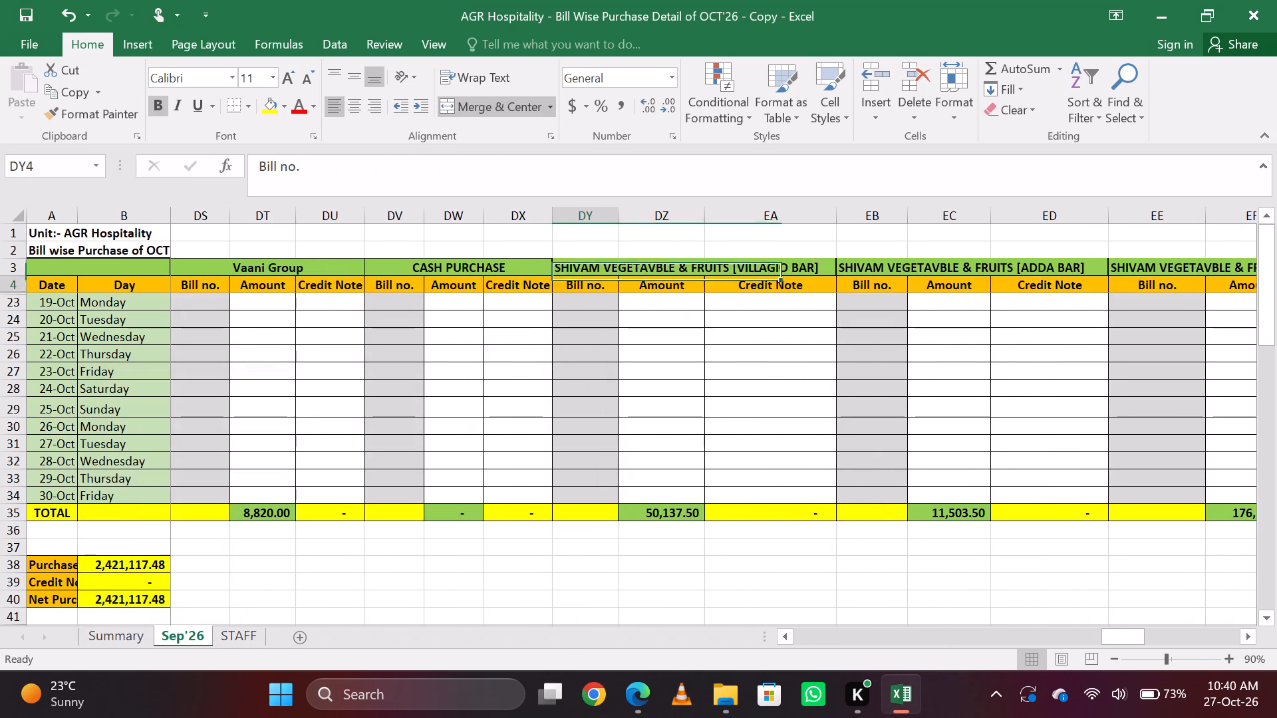
key("Down")
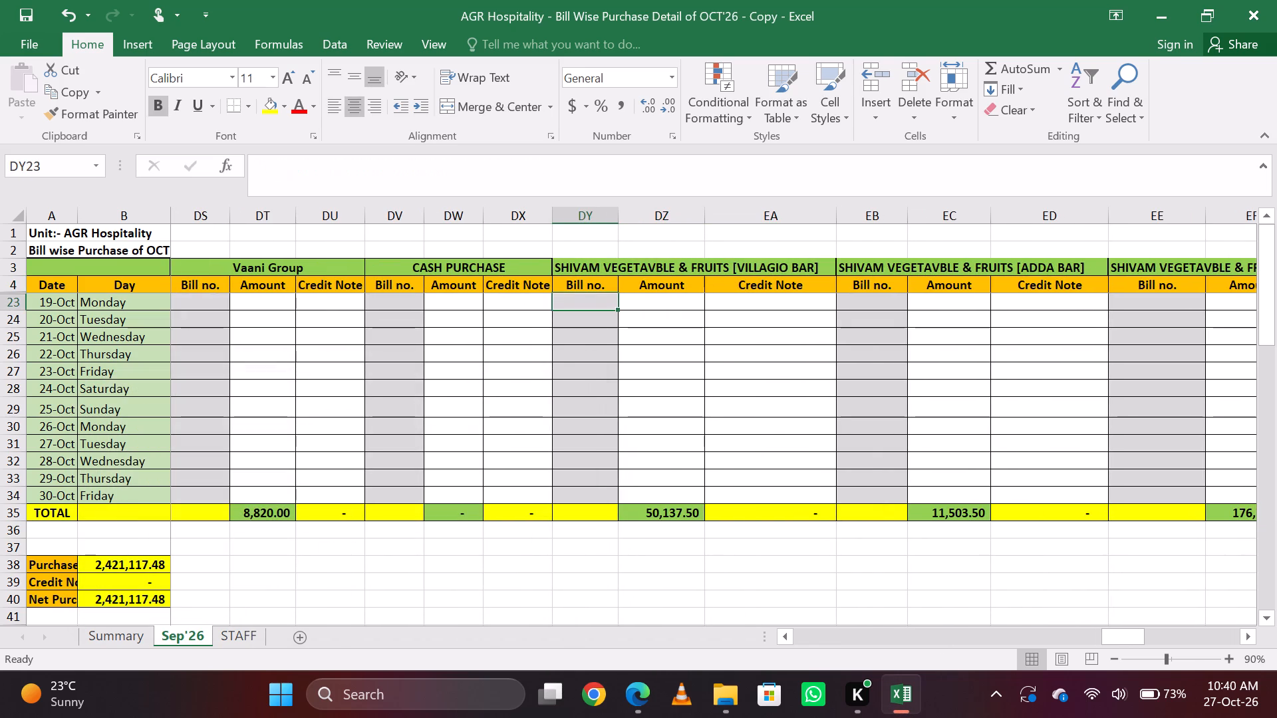
key("Right")
key("Right")
key("Right")
key("Right")
key("Right")
key("Right")
key("Right")
key("Right")
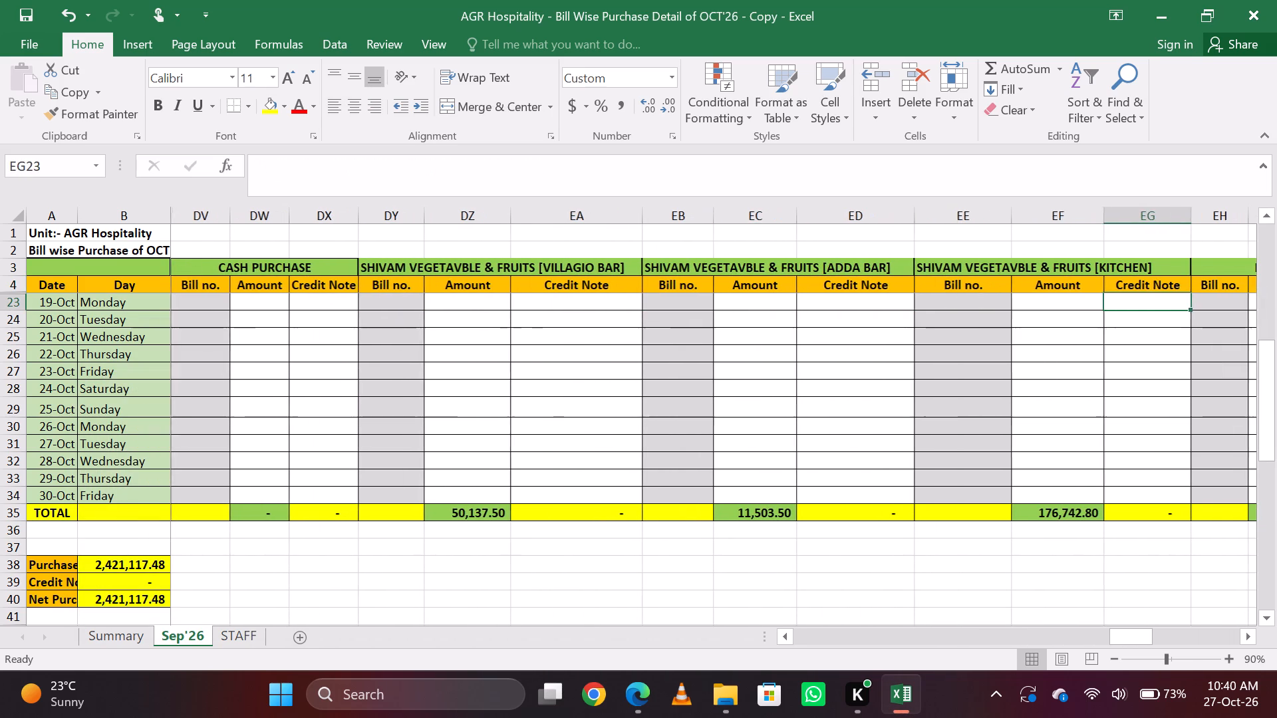
key("Left")
key("Left")
key("Left")
key("Right")
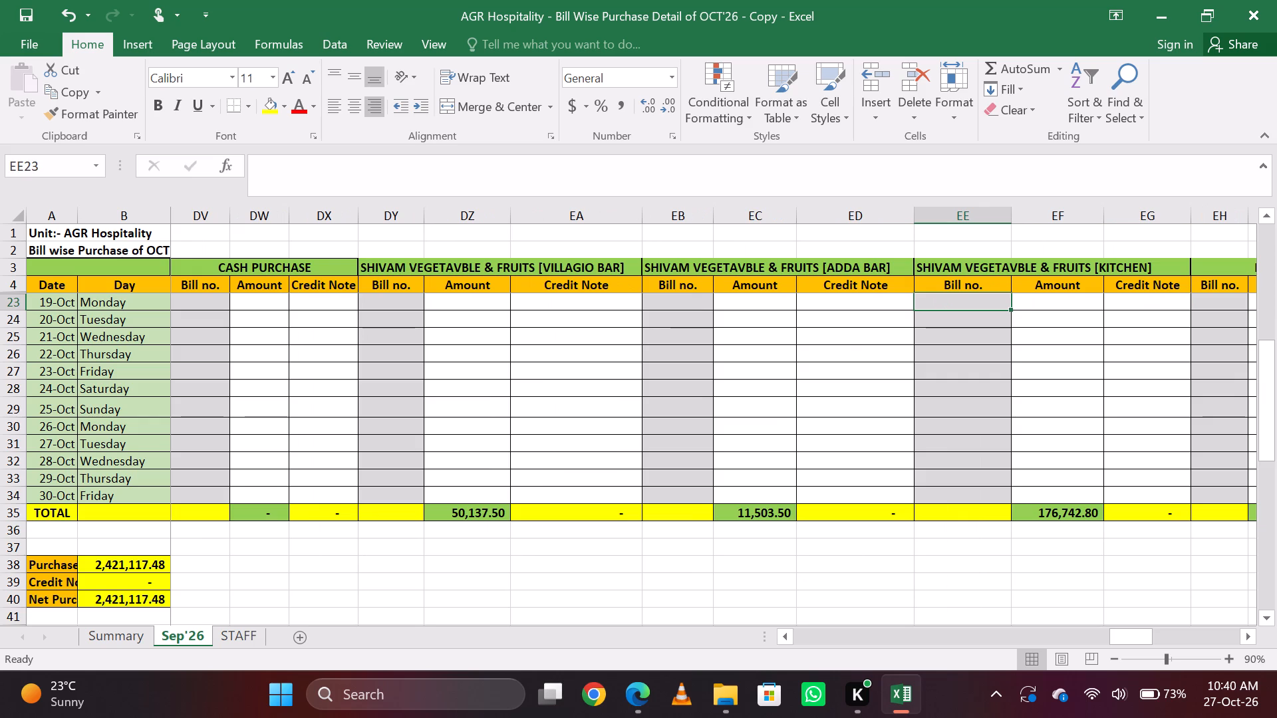
type("52")
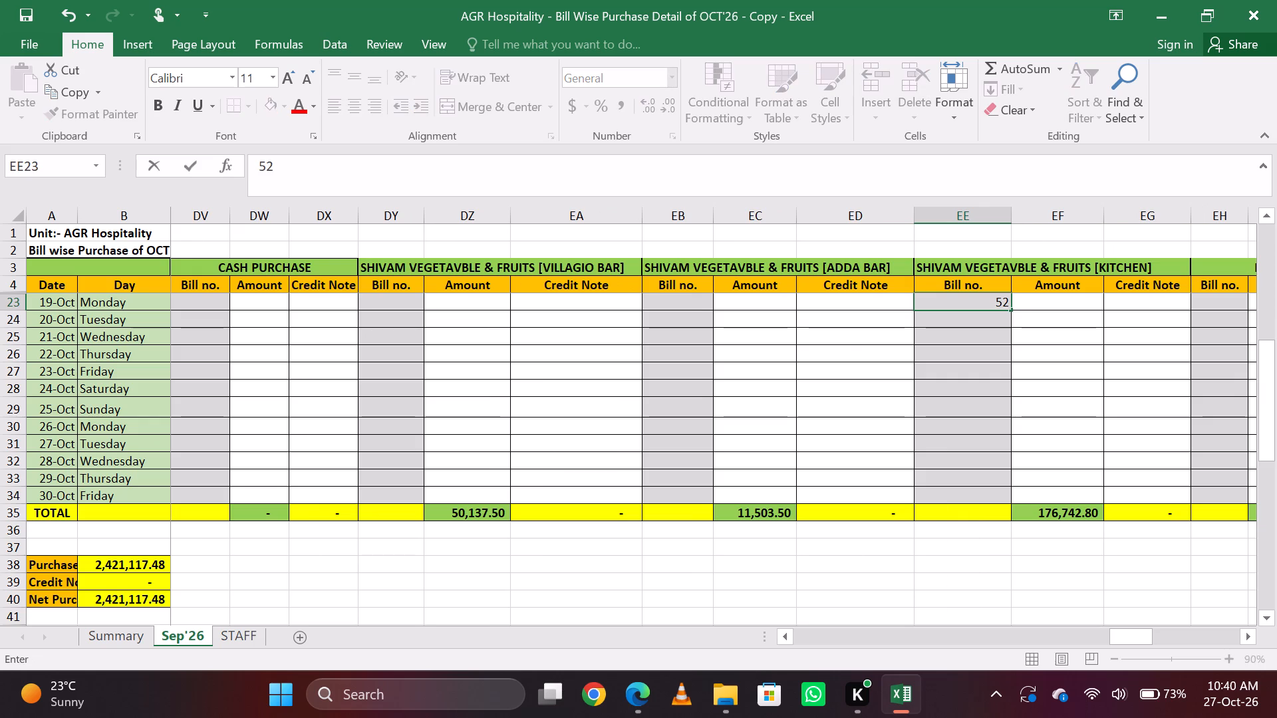
type("85")
key("Tab")
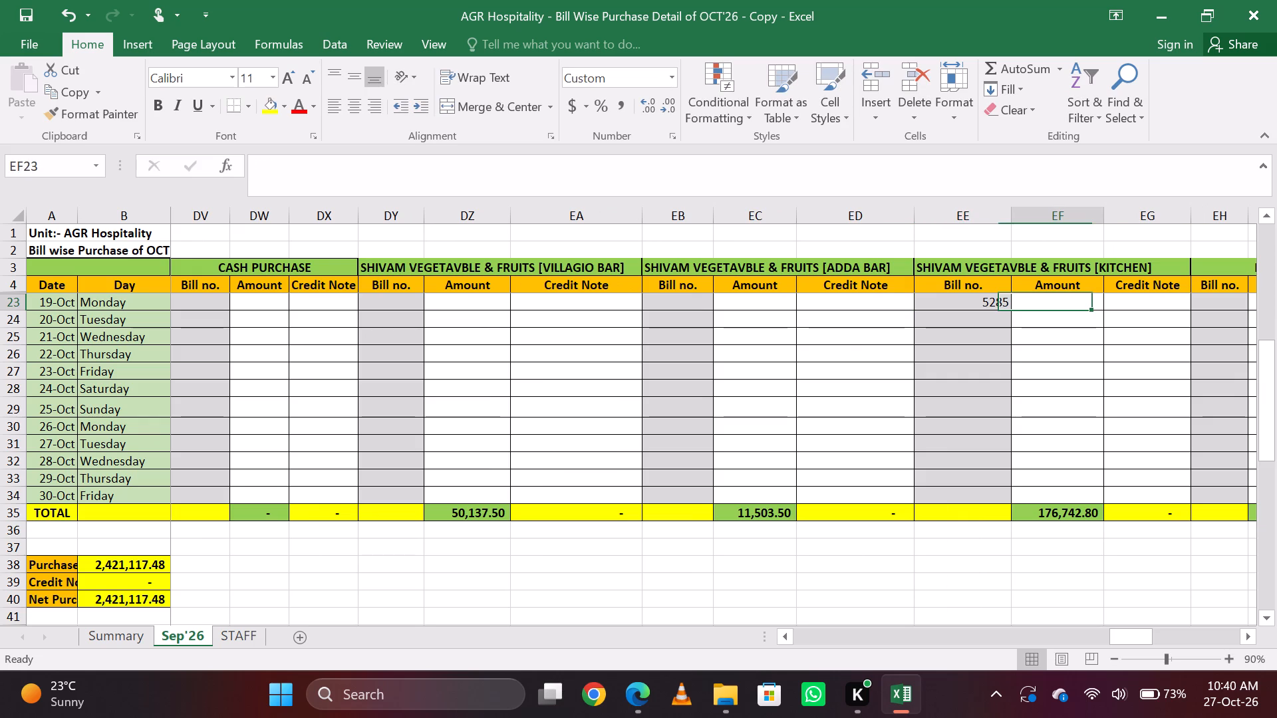
type("2956")
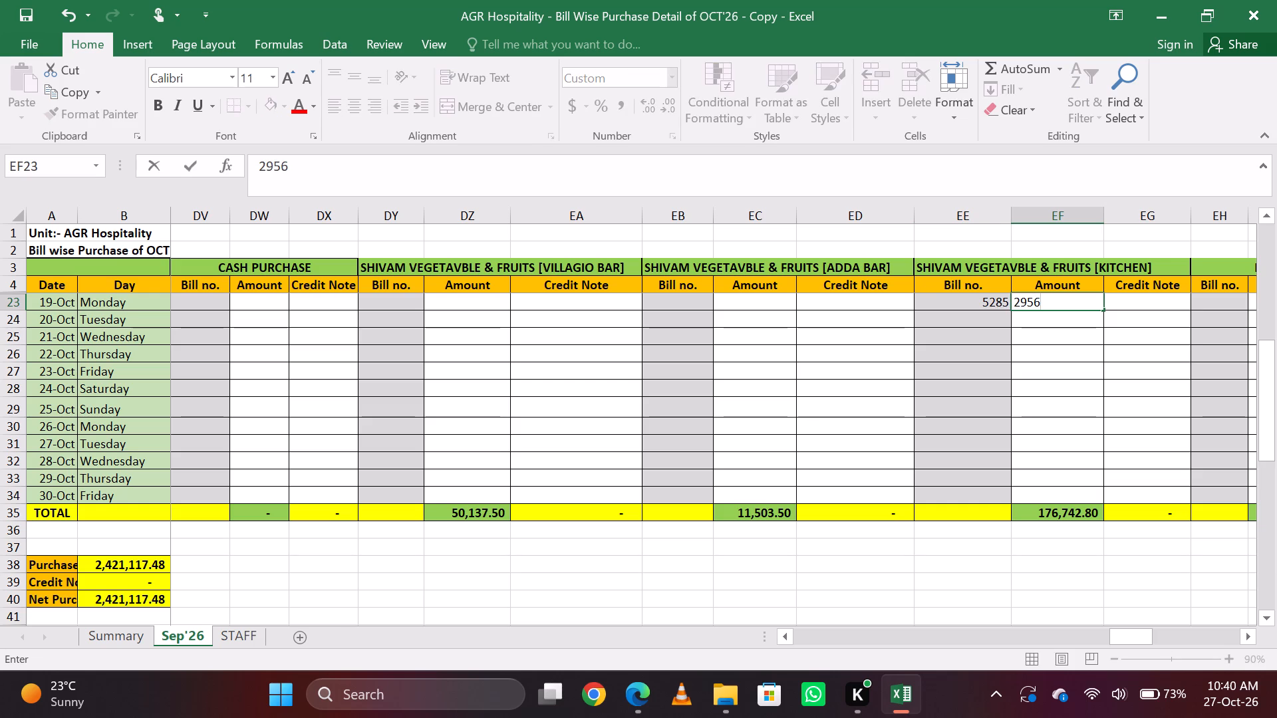
type(".2")
key("Return")
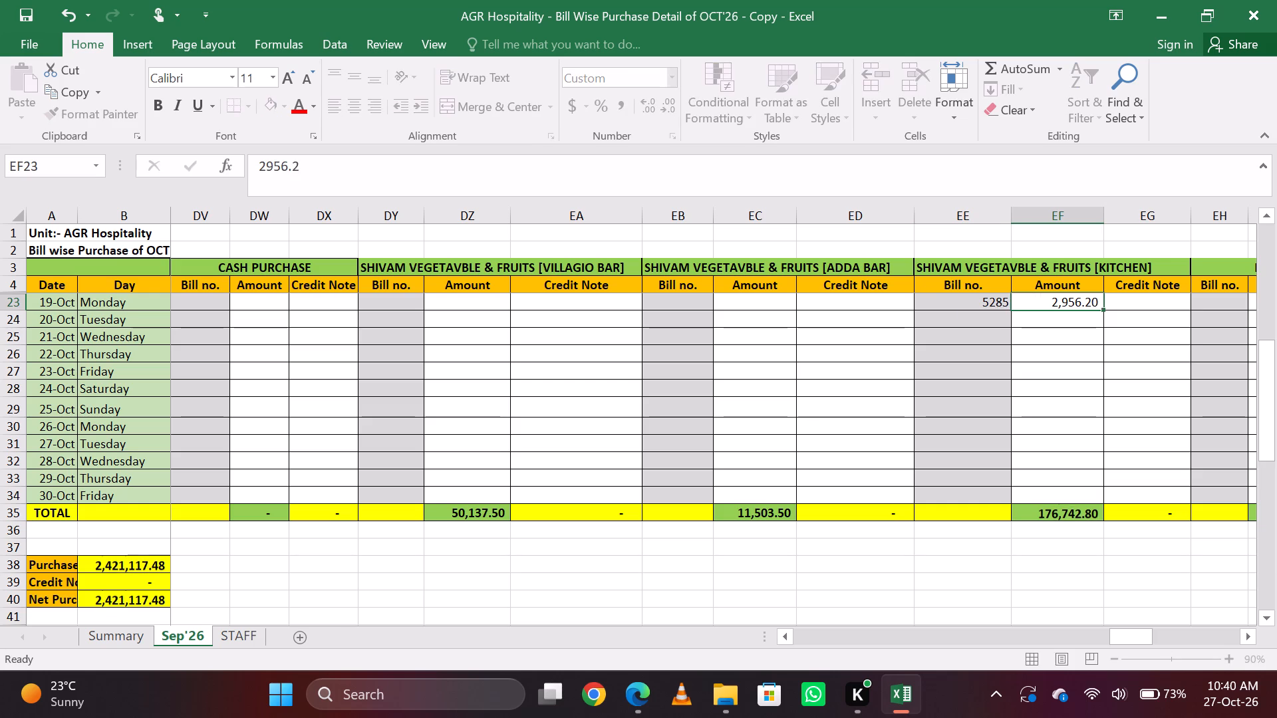
key("Up")
key("Right")
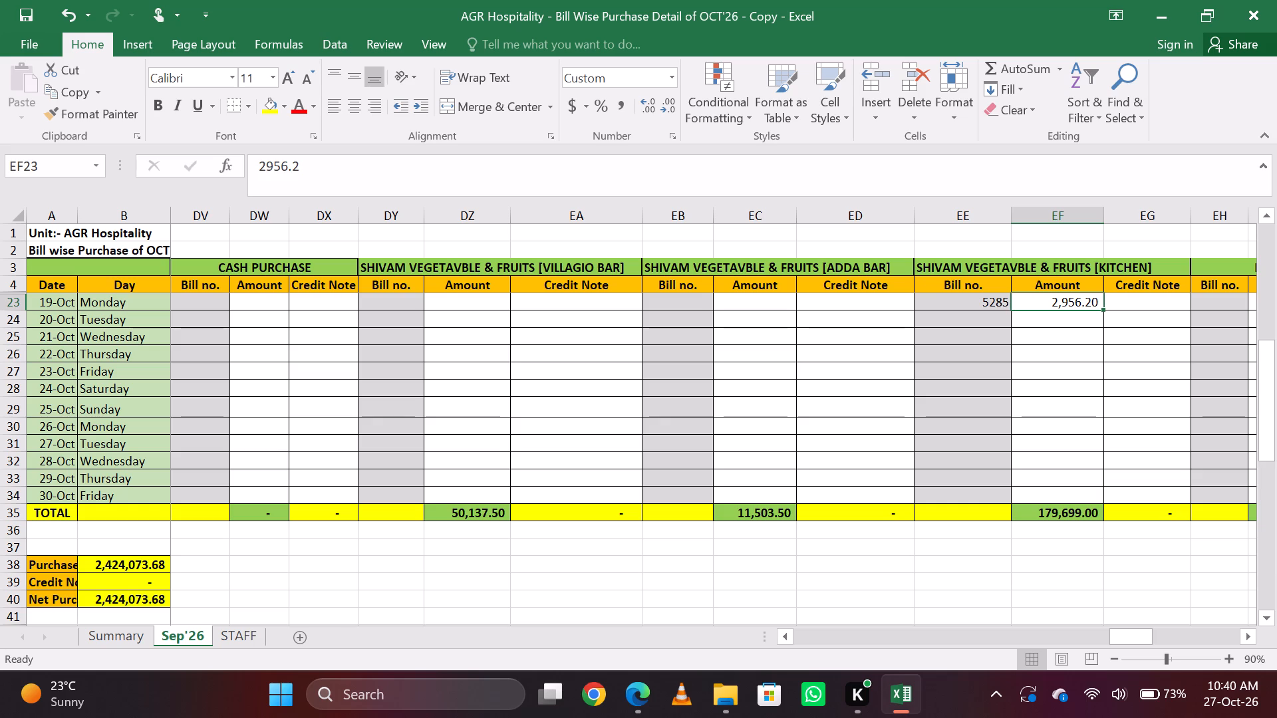
Find the THAKUR VEGETABLES block and enter bill no. 21996 in its 19-Oct row.
key("ctrl+f")
type("tha")
key("Return")
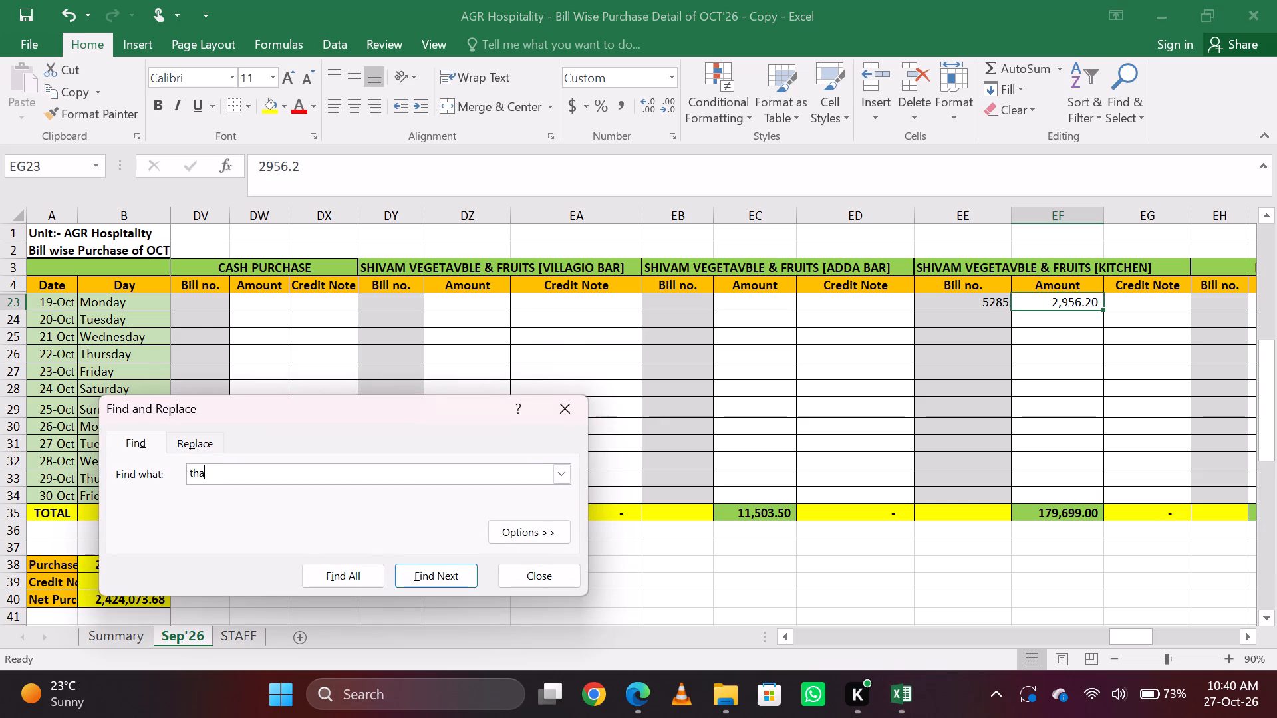
key("Escape")
key("Down")
key("Down")
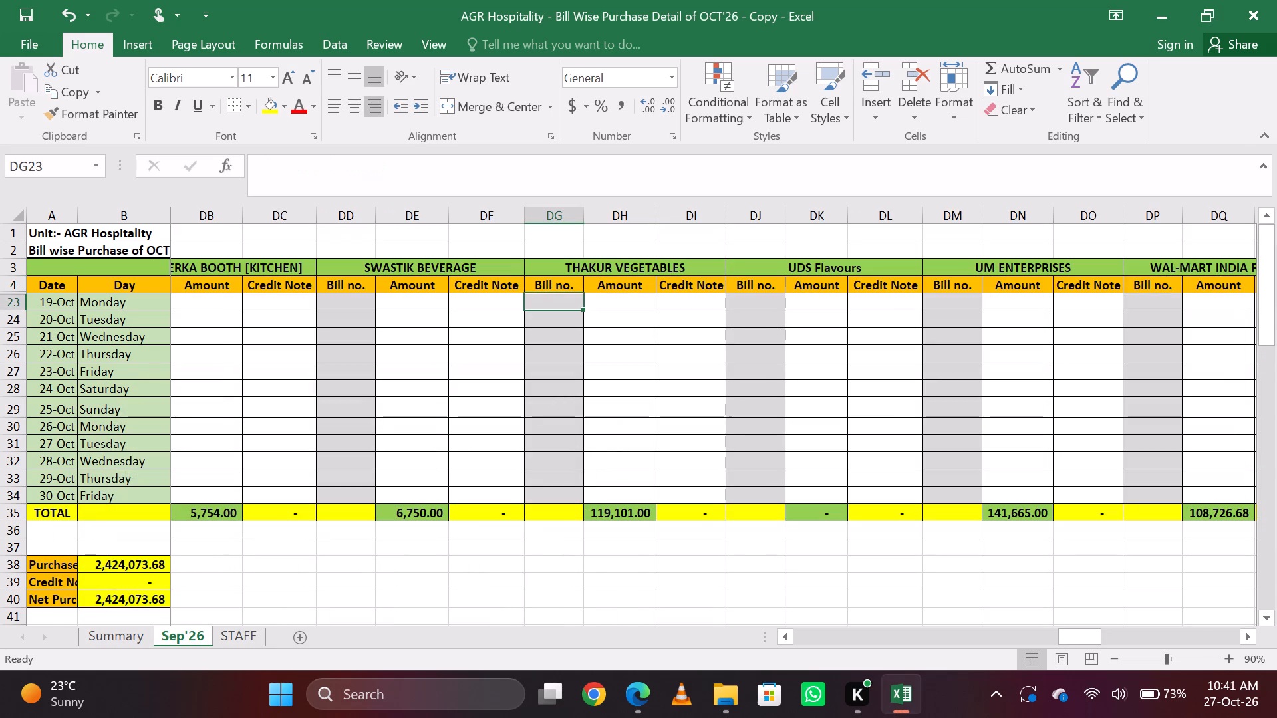
type("21")
type("99")
key("6")
key("Tab")
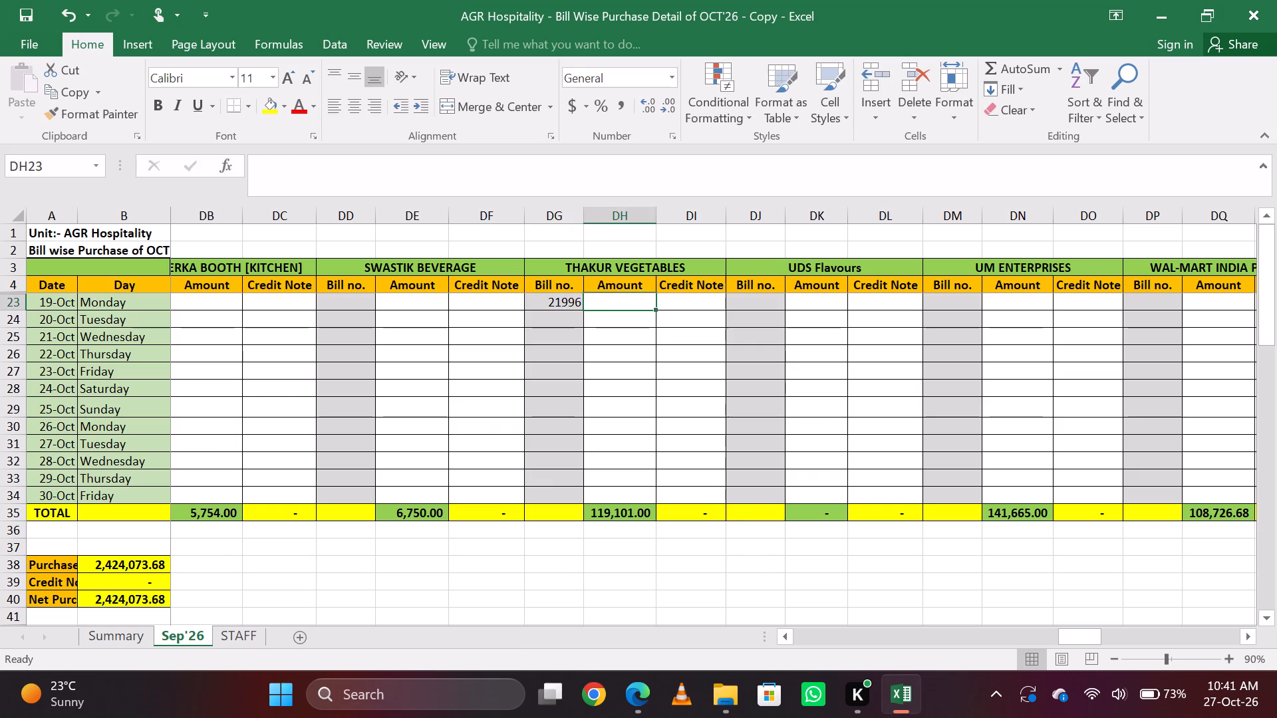
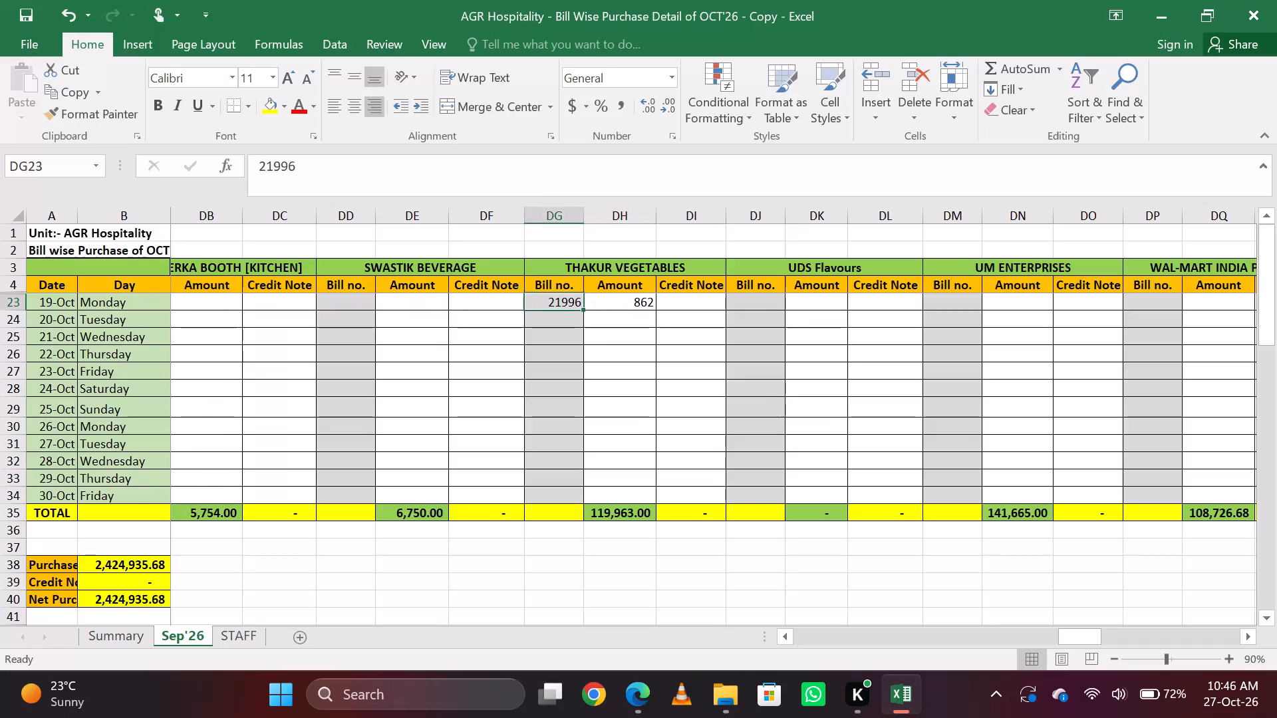
Append bill no. 21978 after a slash to the 19-Oct bill number under THAKUR VEGETABLES.
left_click(496, 179)
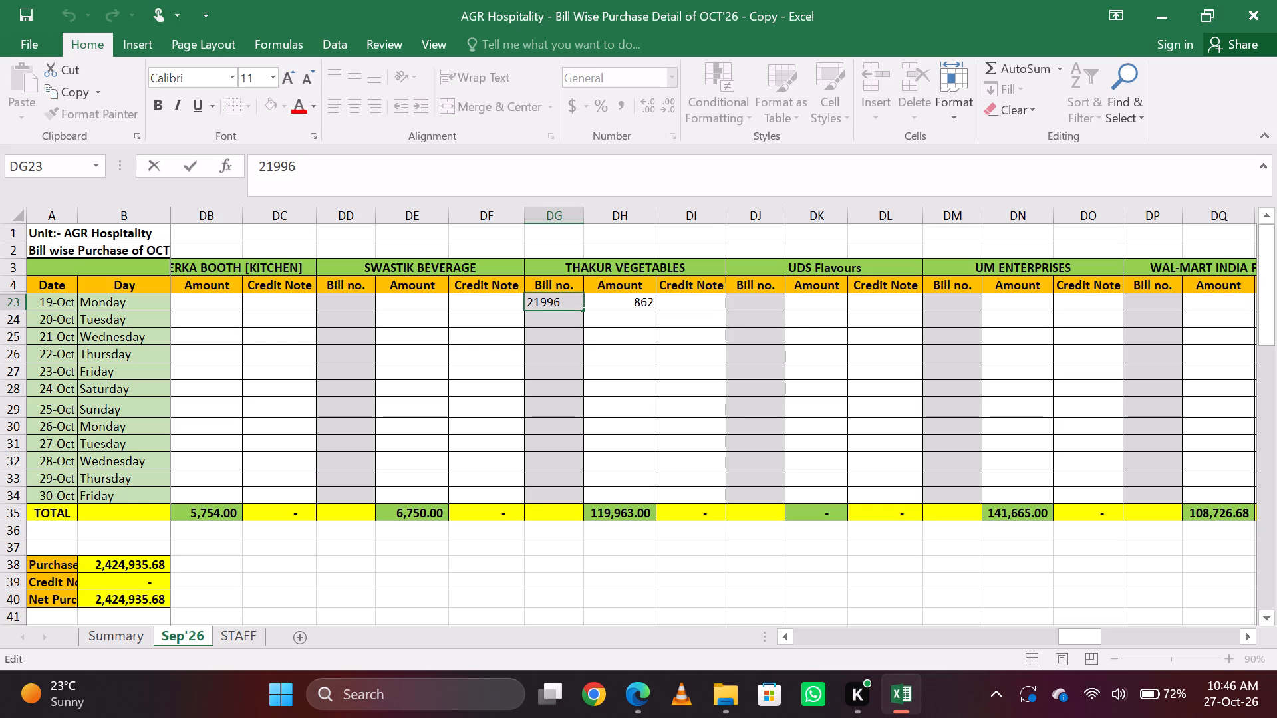
key("Left")
key("Right")
left_click(443, 178)
type("/21")
type("978")
key("Return")
Change the 19-Oct THAKUR VEGETABLES amount into the sum formula =862+1520.
key("Down")
key("Up")
key("Up")
key("Up")
key("Down")
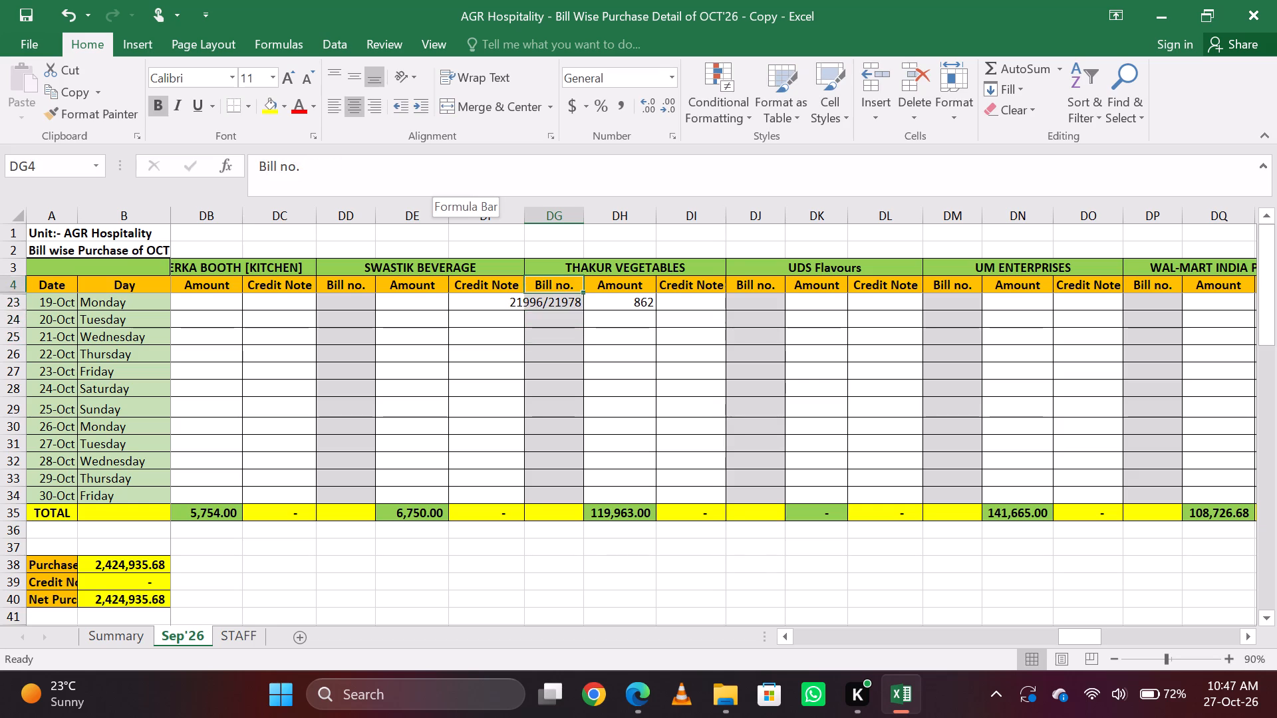
key("Right")
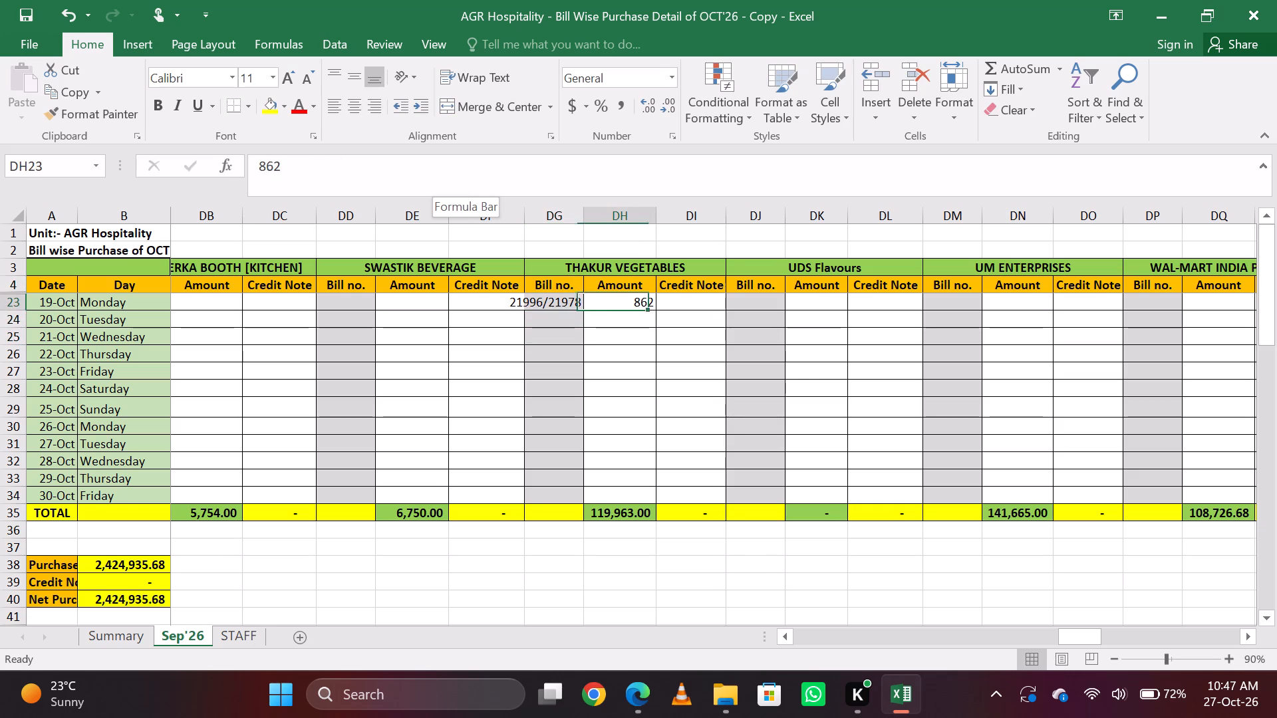
left_click(443, 178)
key("Left")
key("Left")
key("Left")
key("Left")
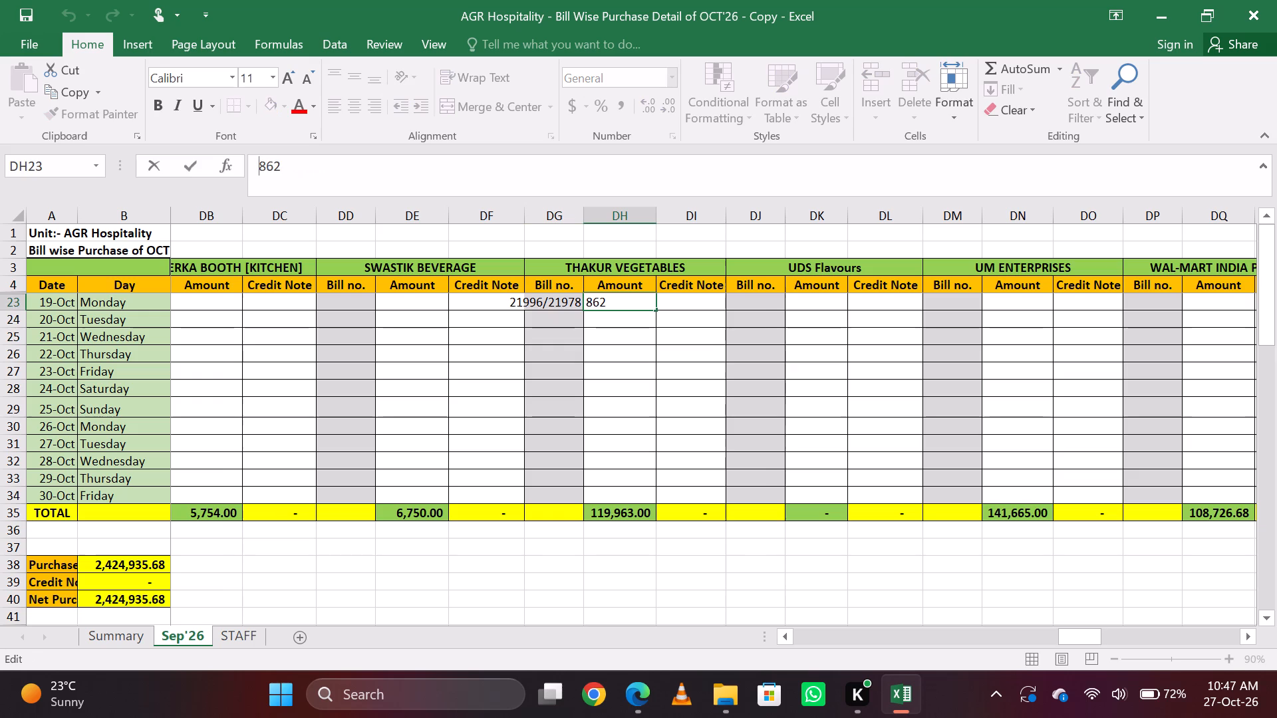
key("equal")
key("Right")
key("Right")
key("Right")
key("shift+plus")
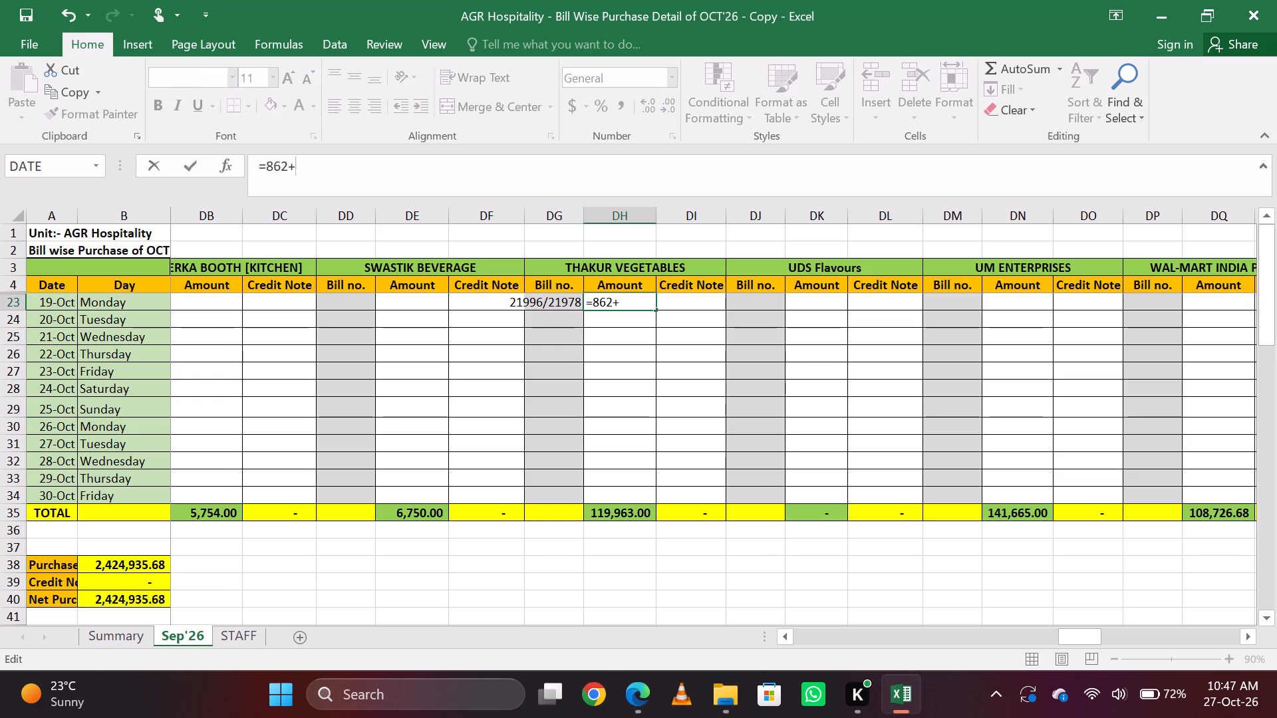
type("1520")
key("Return")
key("Up")
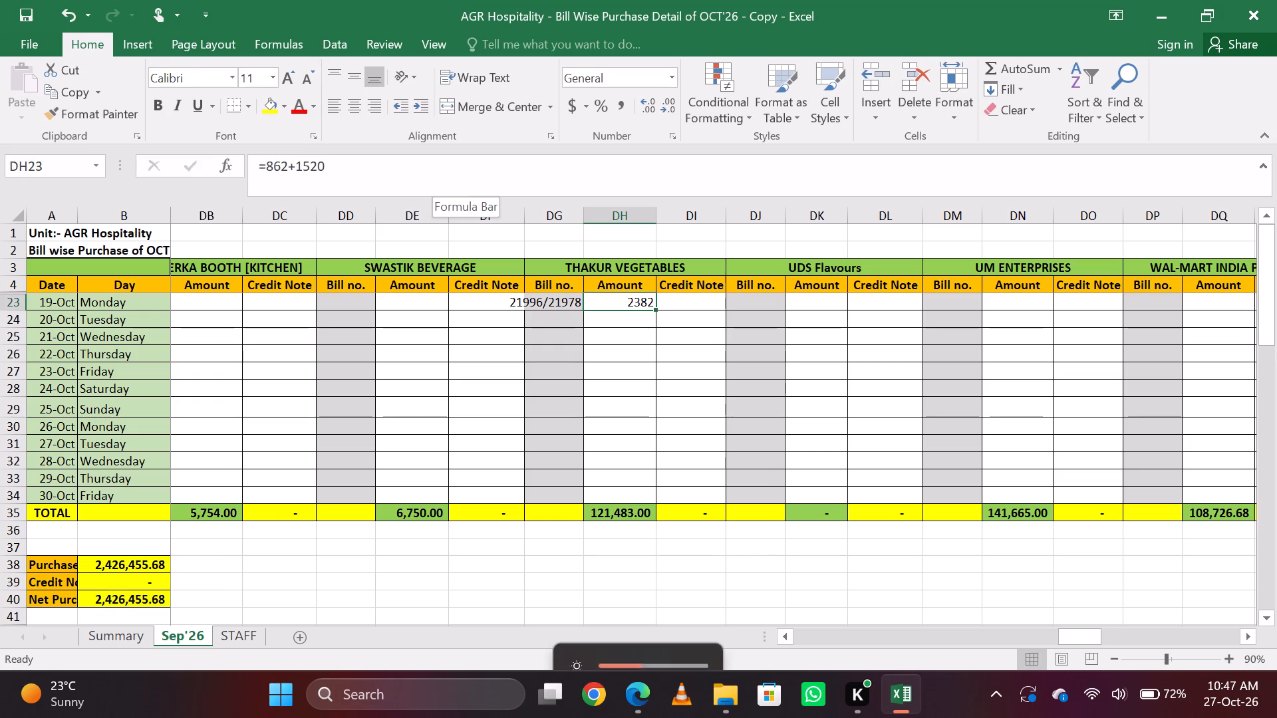
key("Down")
key("Up")
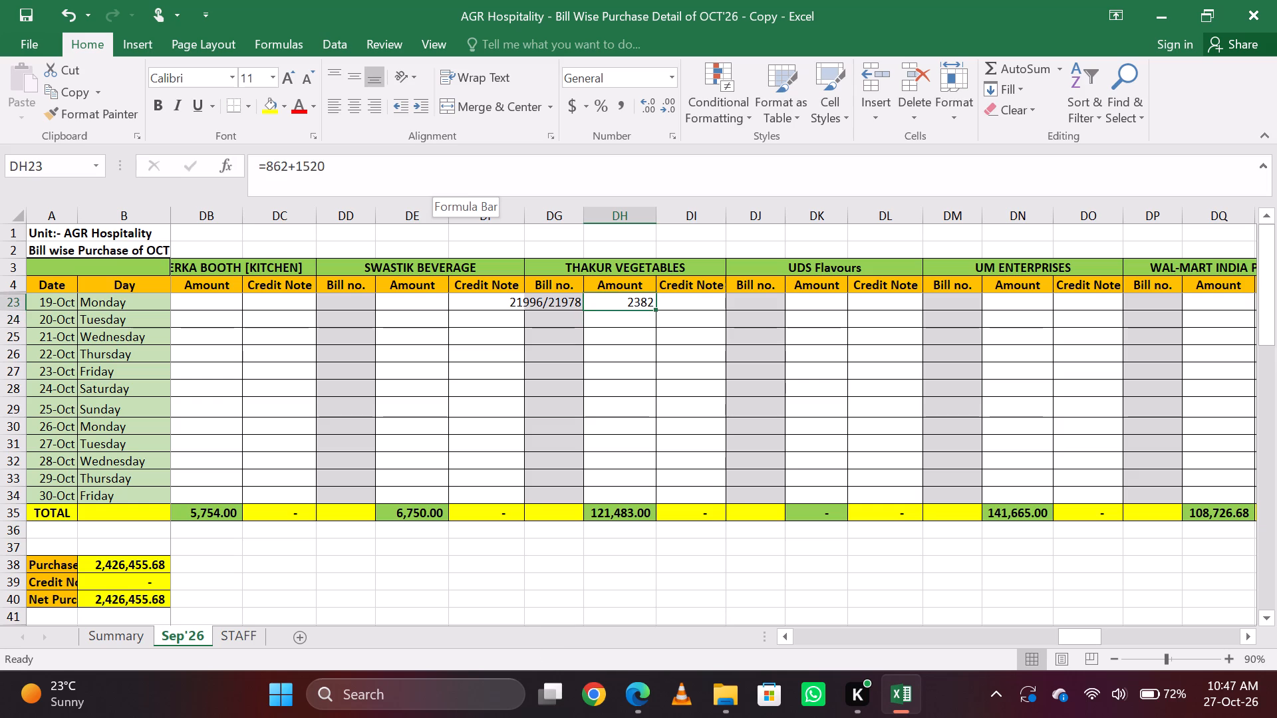
Append bill no. 21979 after a slash to the 19-Oct THAKUR VEGETABLES bill numbers.
key("Left")
left_click(443, 178)
type("/21")
type("97")
key("9")
key("Return")
Add 105 to the 19-Oct amount formula under THAKUR VEGETABLES.
key("Up")
key("Right")
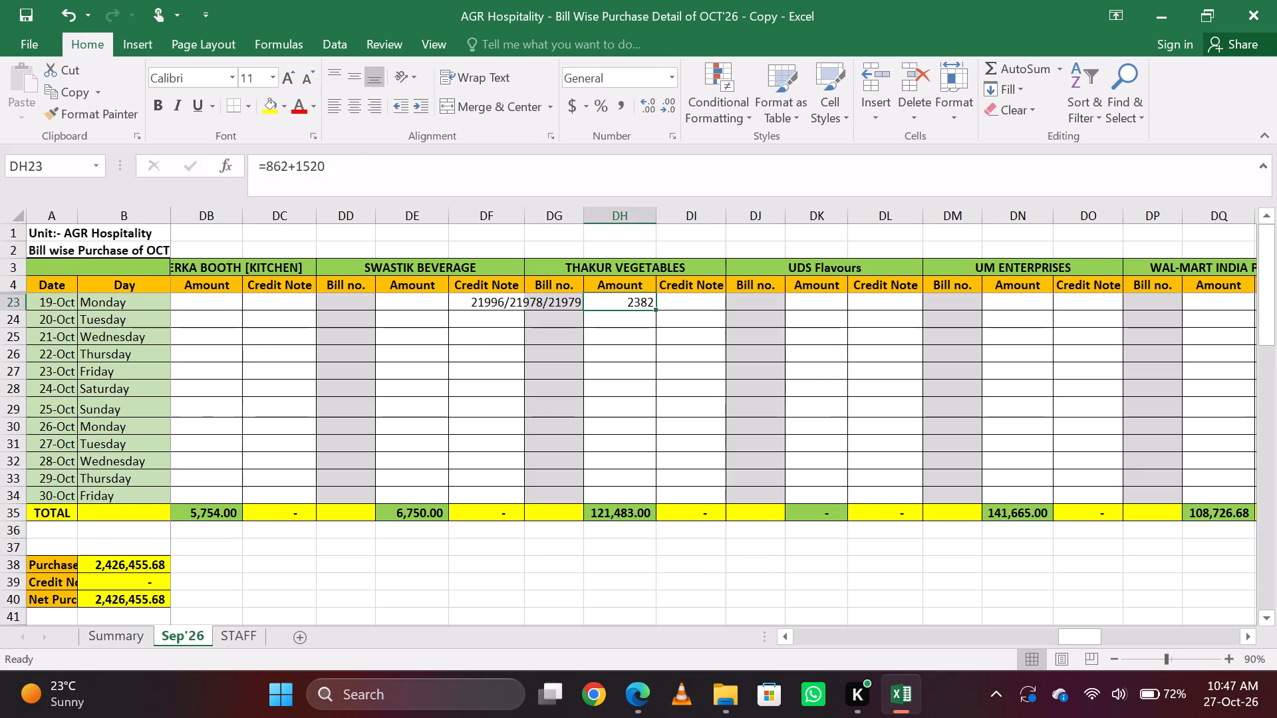
left_click(443, 178)
key("shift+plus")
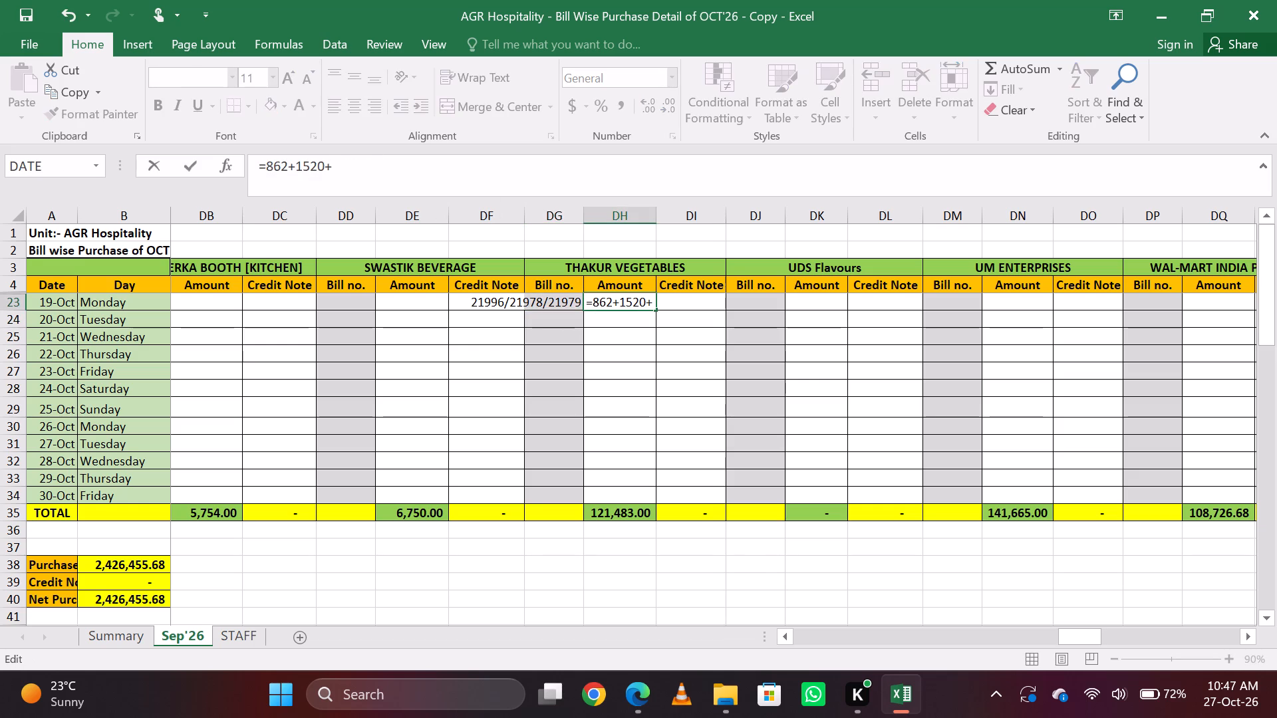
type("105")
key("Return")
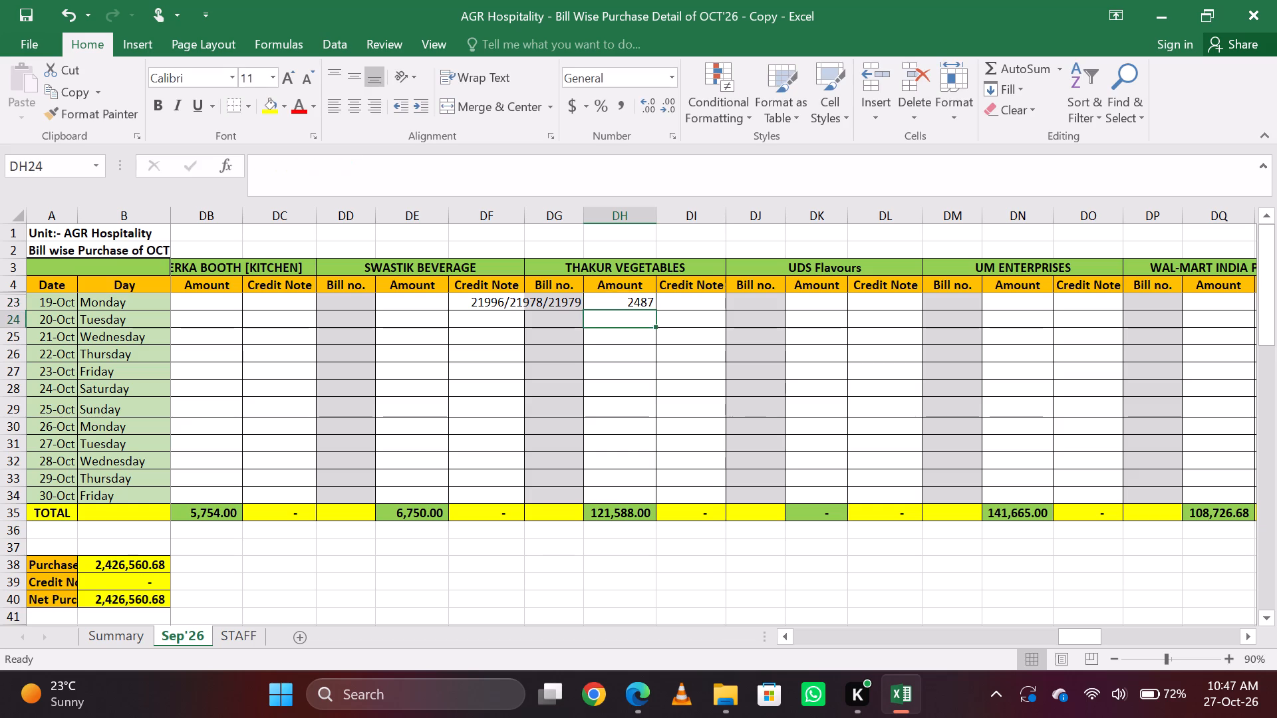
key("Up")
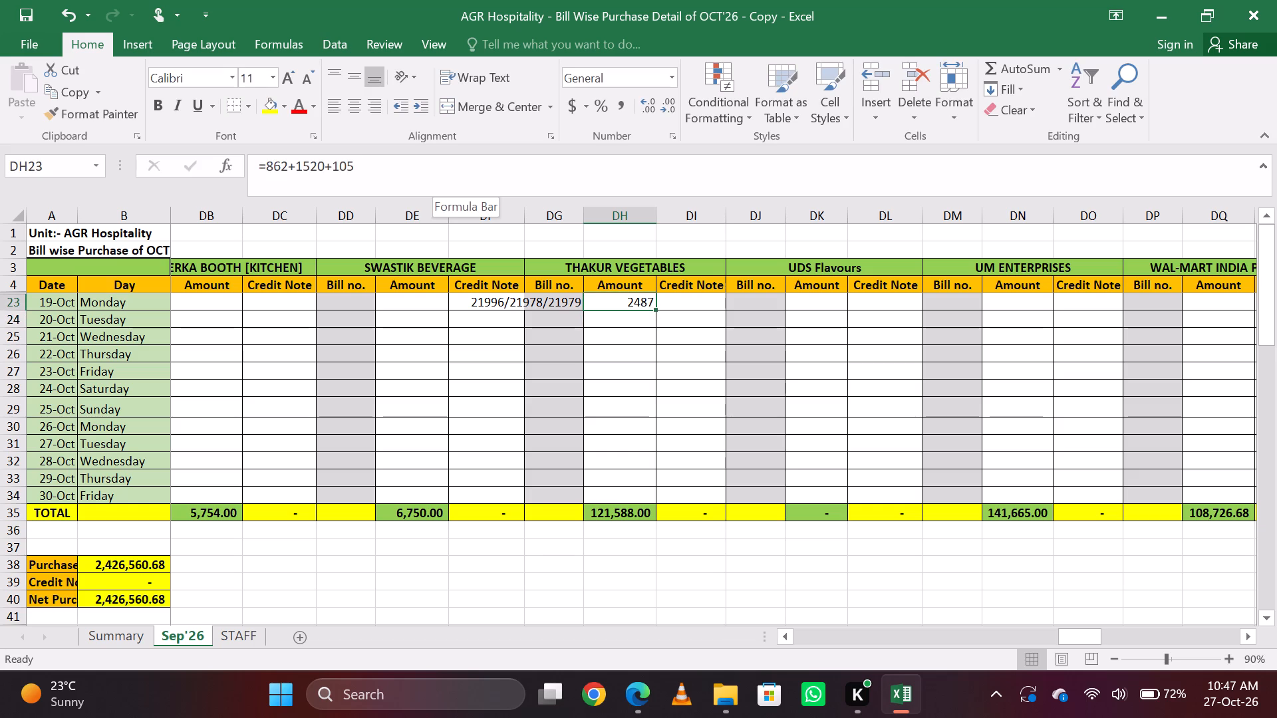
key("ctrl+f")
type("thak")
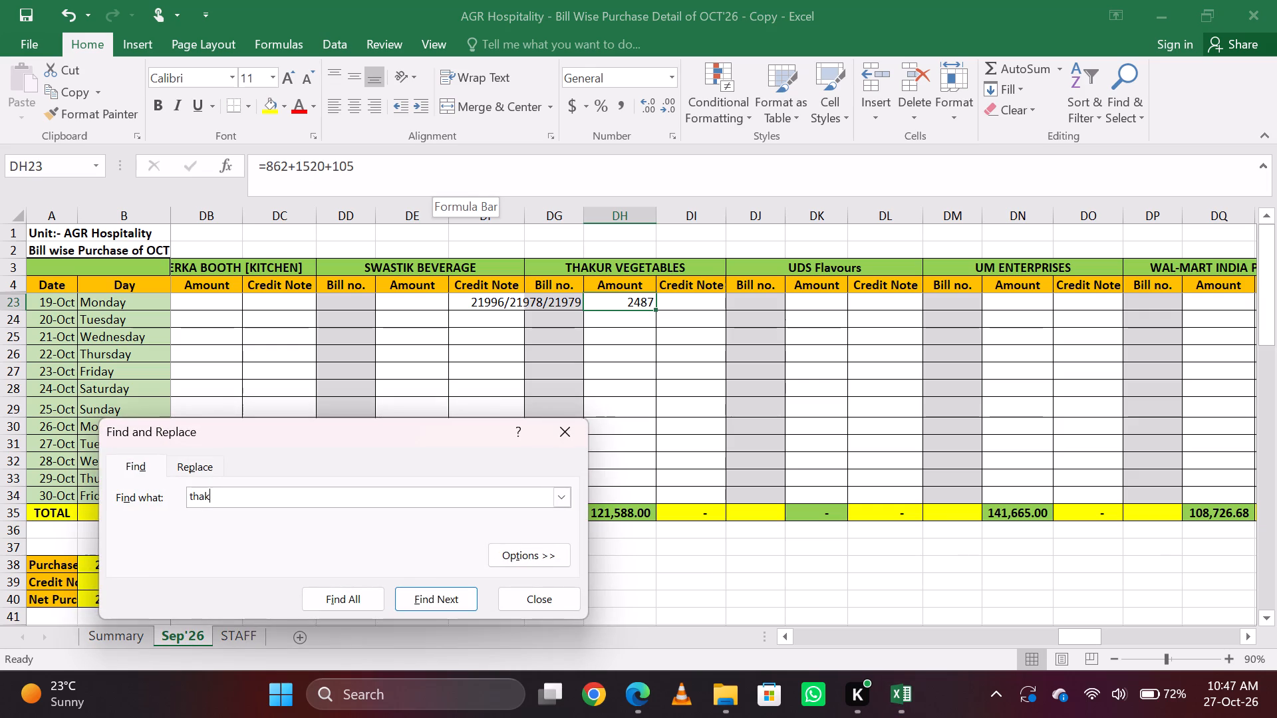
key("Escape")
Append bill no. 21977 after a slash to the 19-Oct THAKUR VEGETABLES bill numbers.
key("Left")
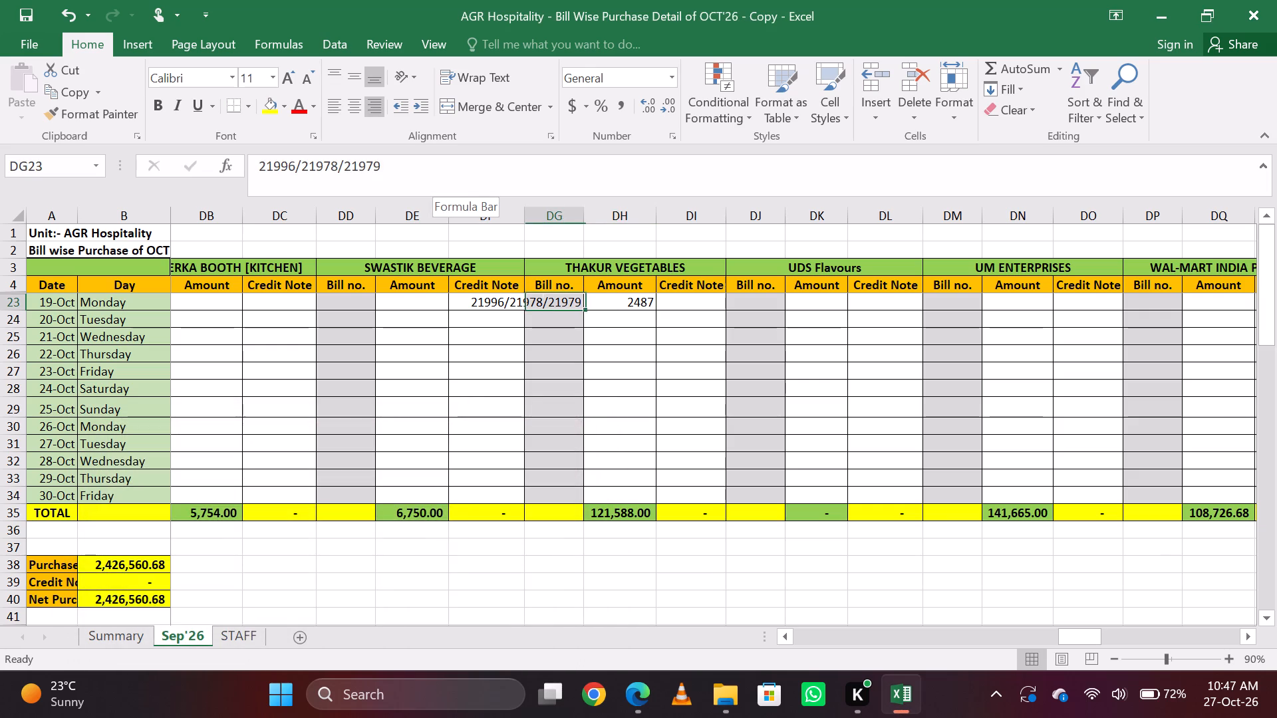
key("Right")
key("Left")
left_click(443, 178)
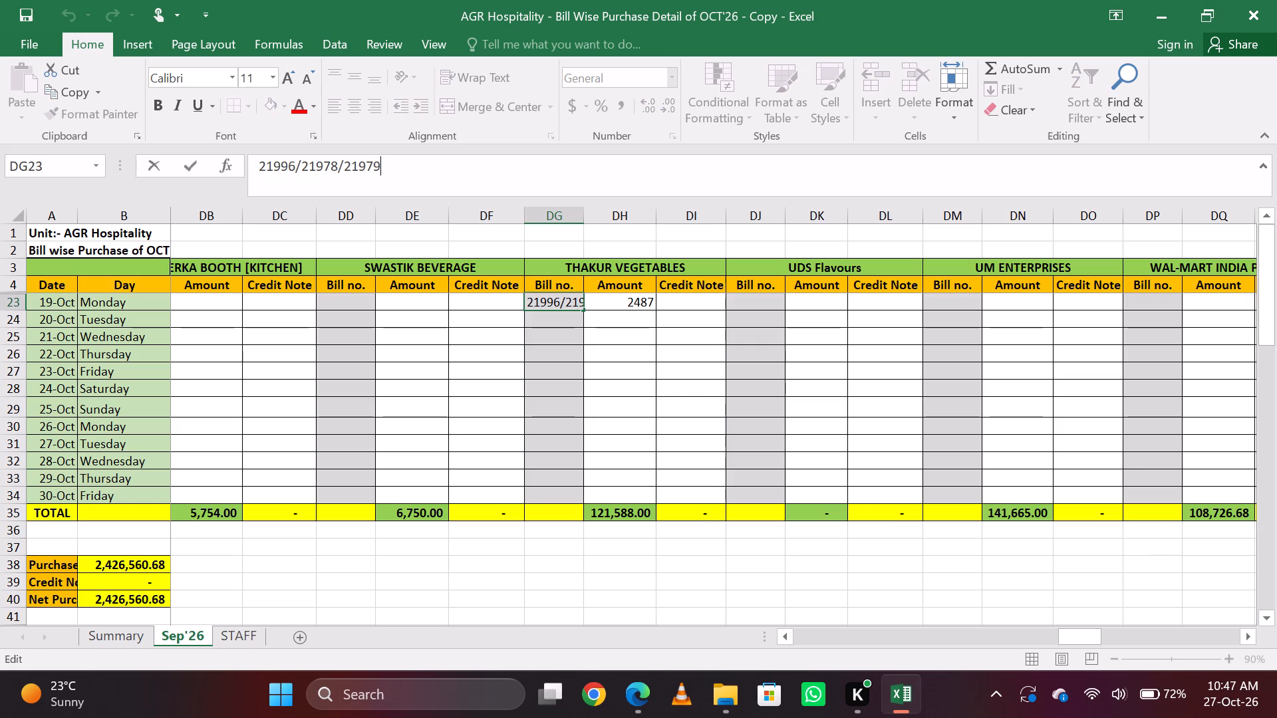
key("slash")
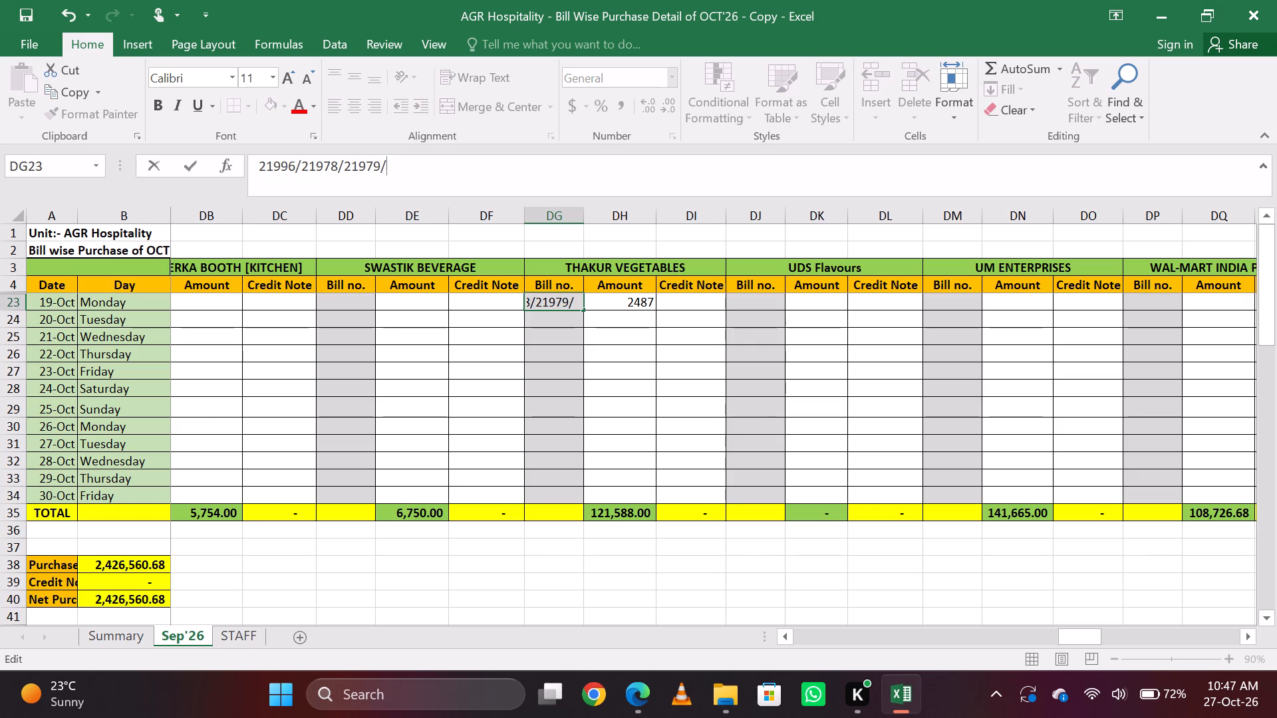
type("21")
type("977")
key("Return")
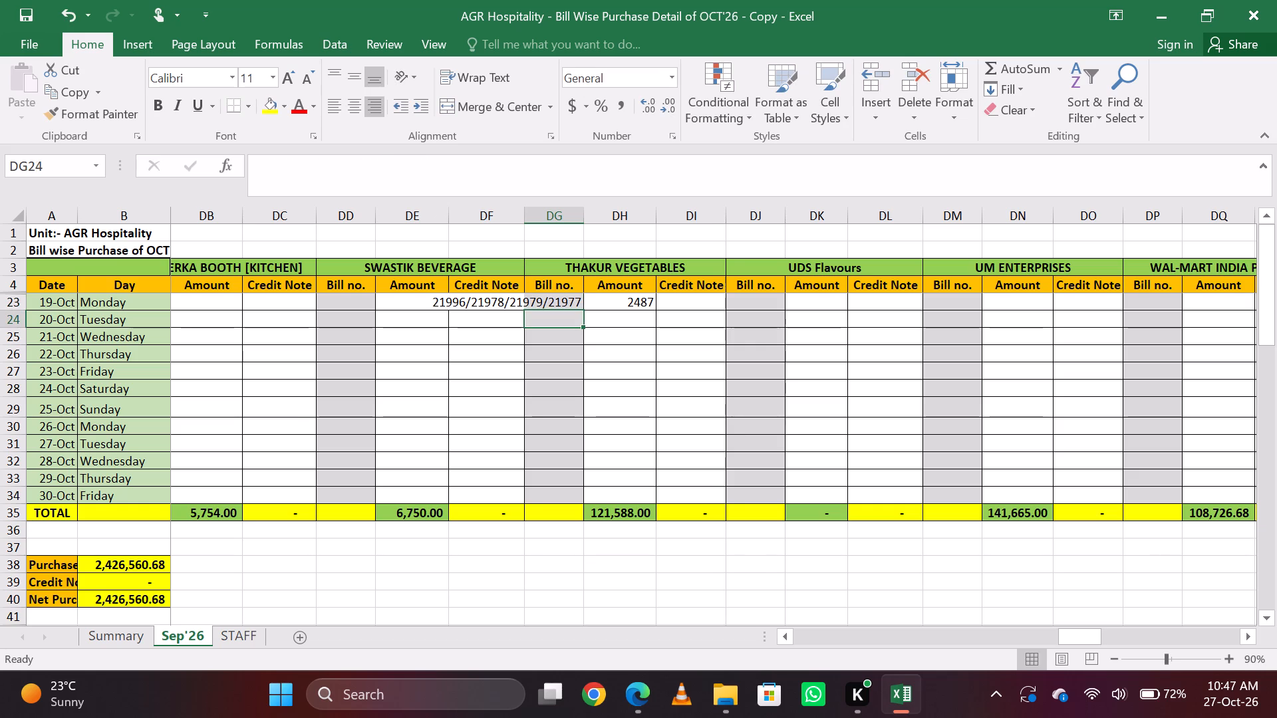
Add 5542.5 to the 19-Oct amount formula under THAKUR VEGETABLES.
key("Up")
key("Down")
key("Up")
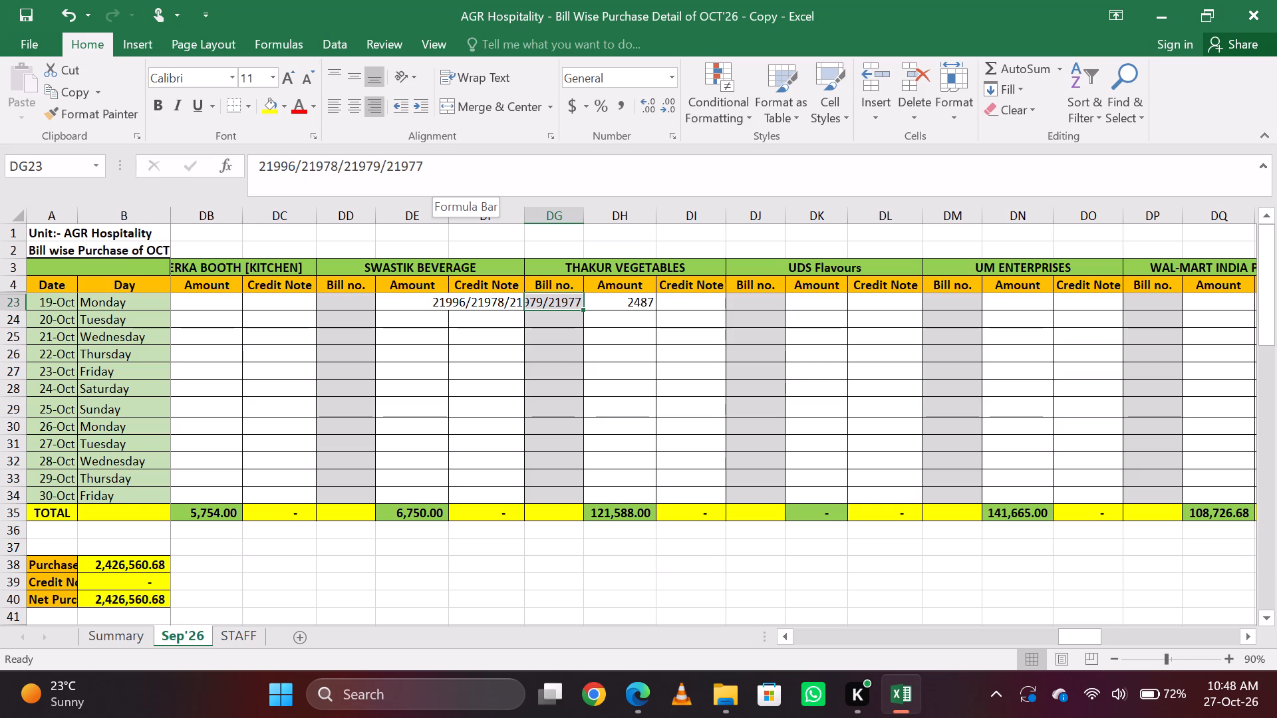
key("Right")
left_click(443, 178)
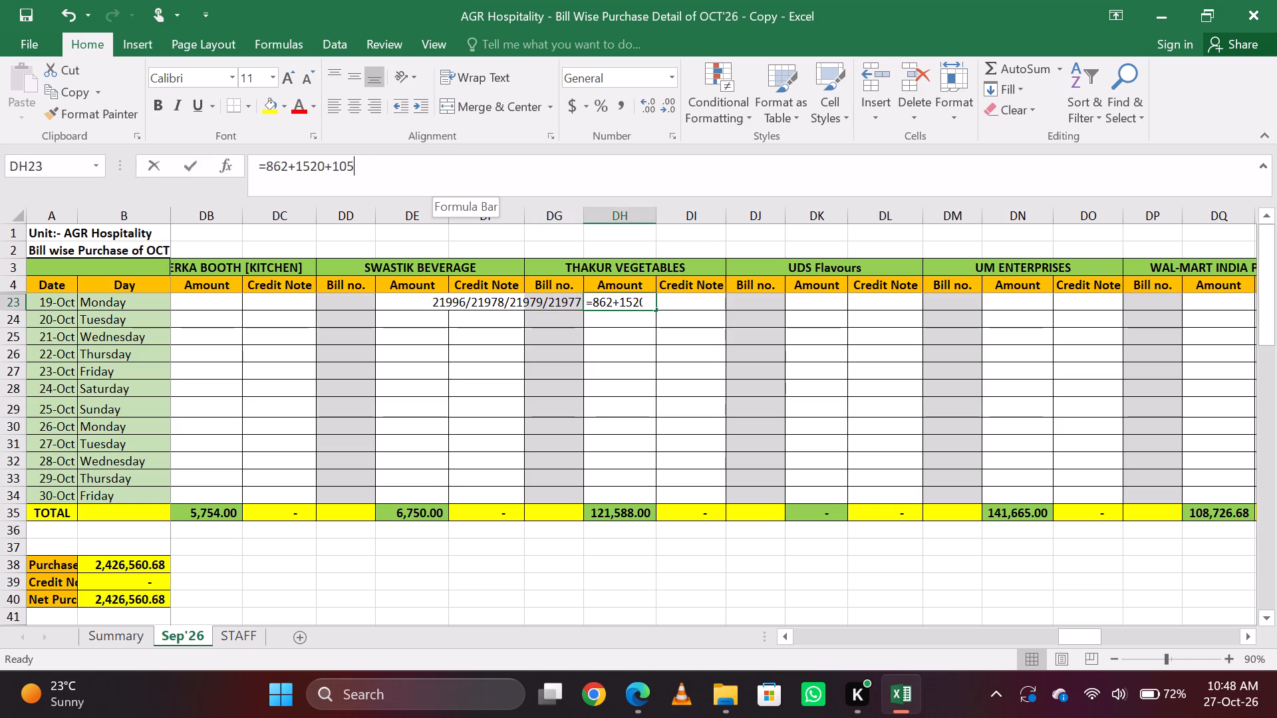
key("shift+plus")
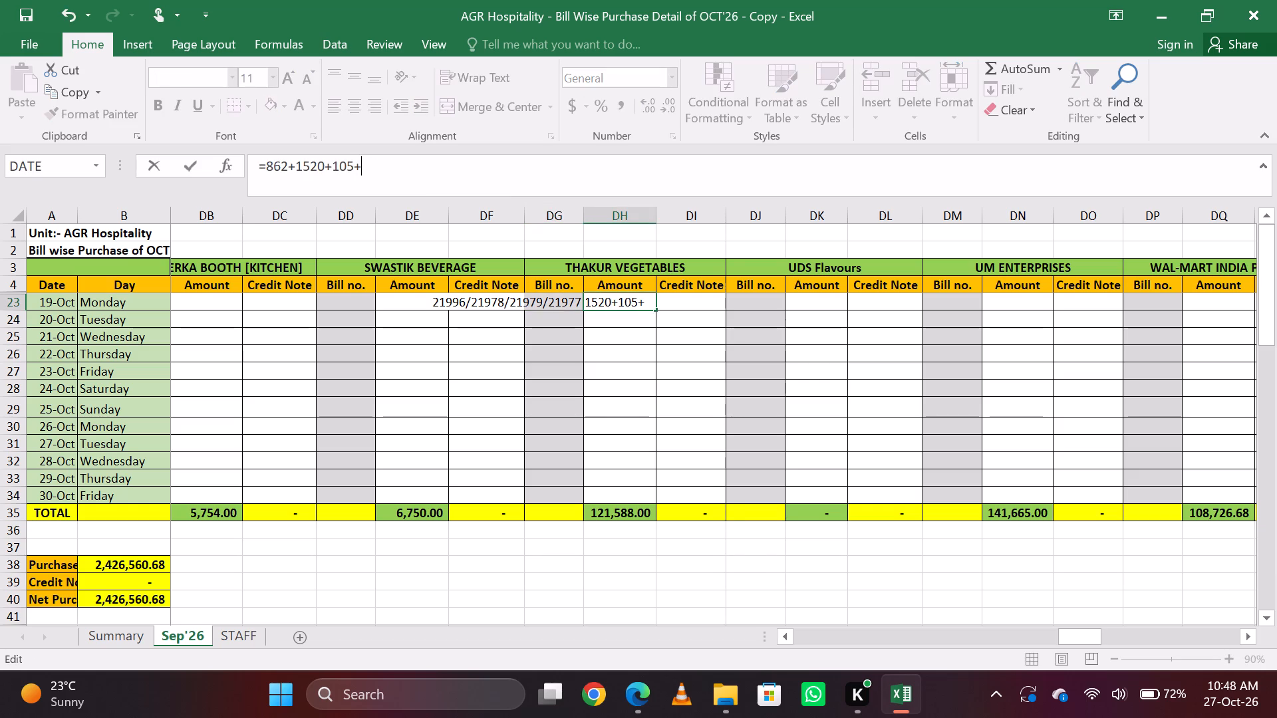
type("5542")
type(".5")
key("Return")
key("Up")
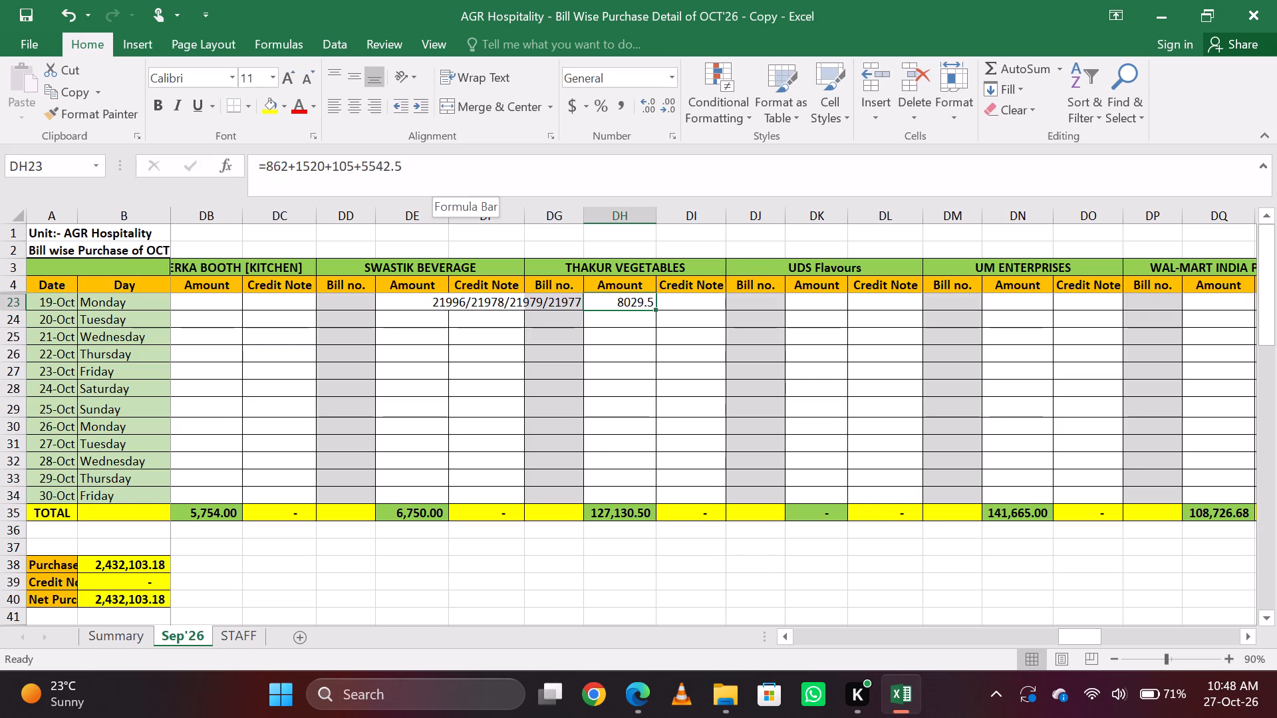
Append bill no. 21991 after a slash to the 19-Oct THAKUR VEGETABLES bill numbers.
key("Left")
left_click(443, 178)
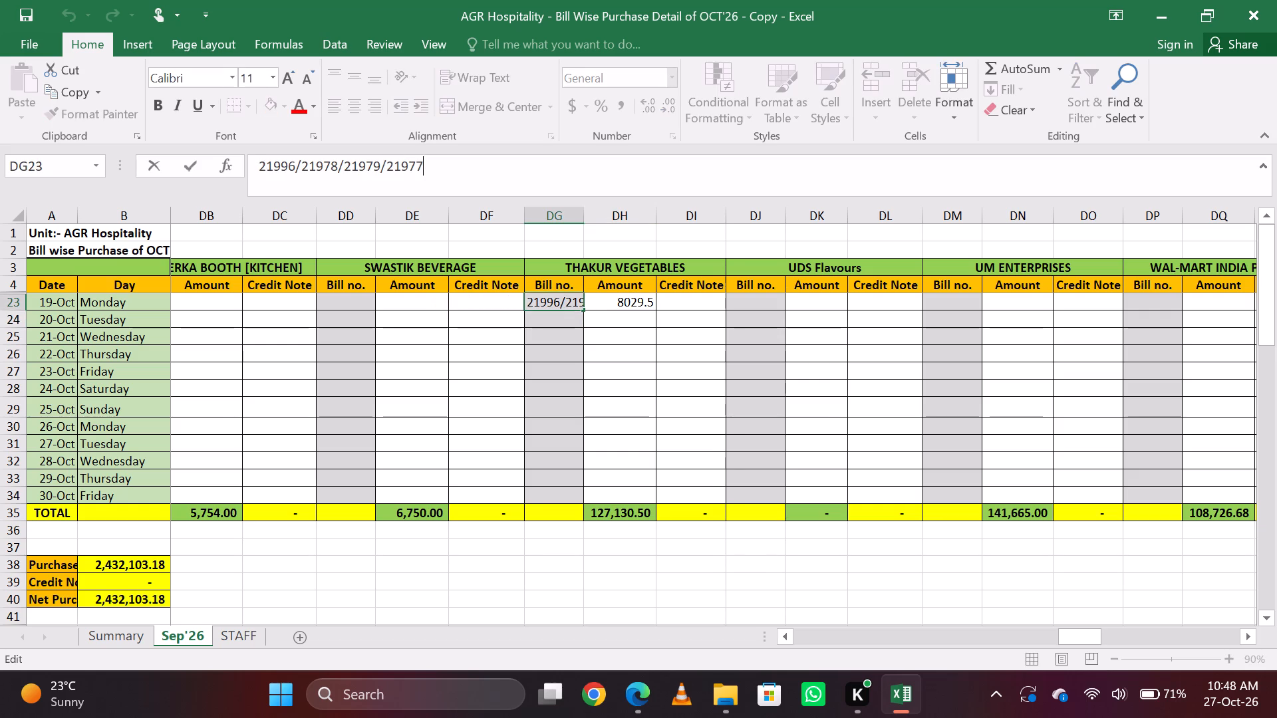
type("/21")
type("991")
key("Tab")
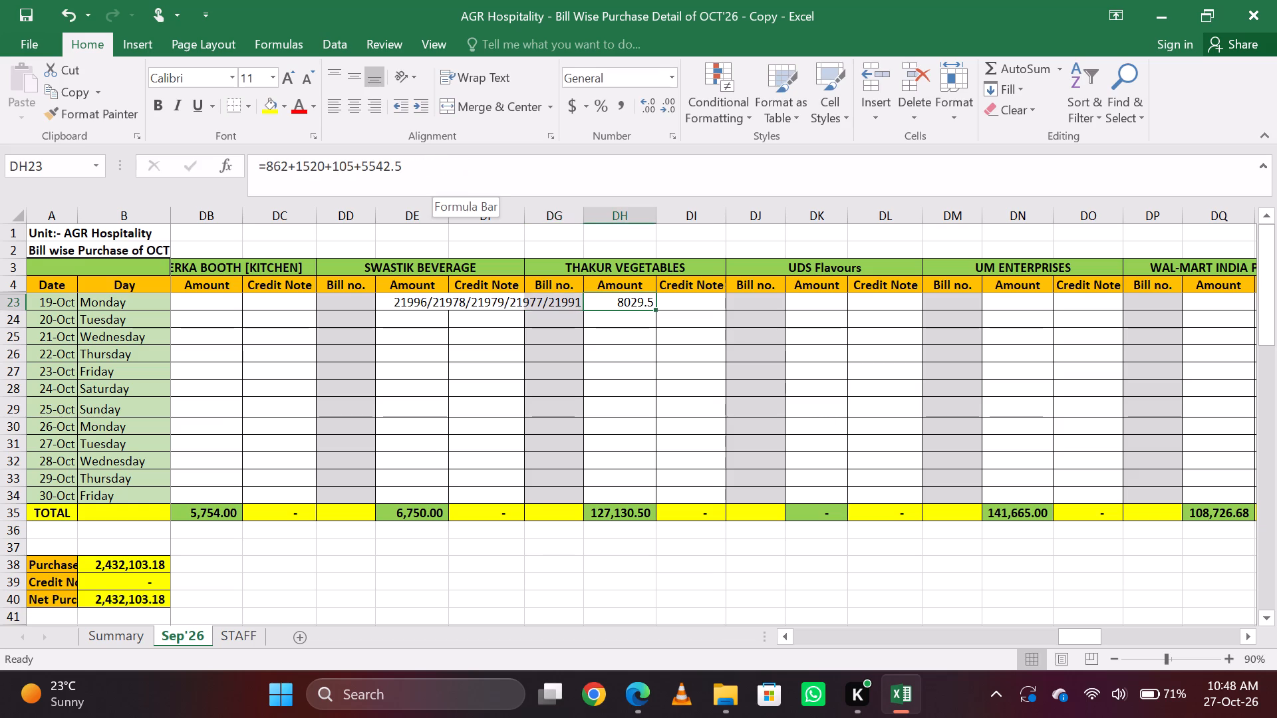
Add 1160 to the 19-Oct amount formula under THAKUR VEGETABLES.
left_click(443, 178)
key("shift+plus")
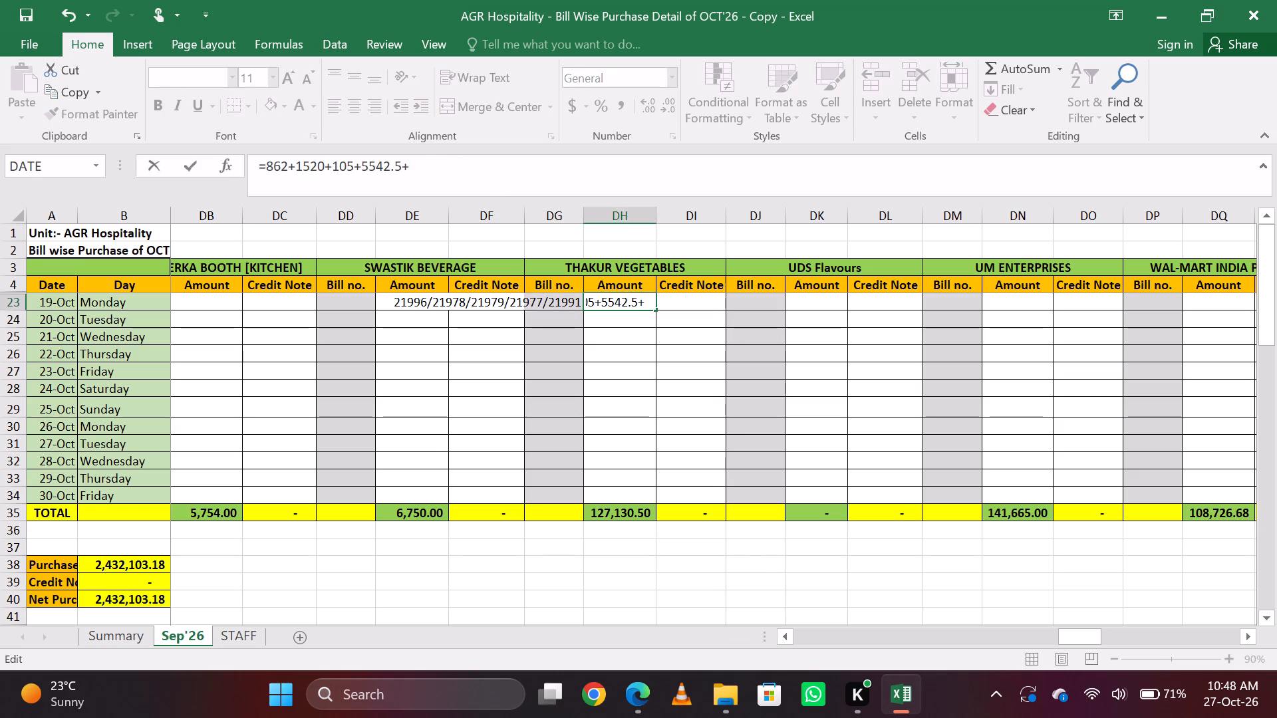
type("115")
key("BackSpace")
type("60")
key("Return")
key("Up")
key("Right")
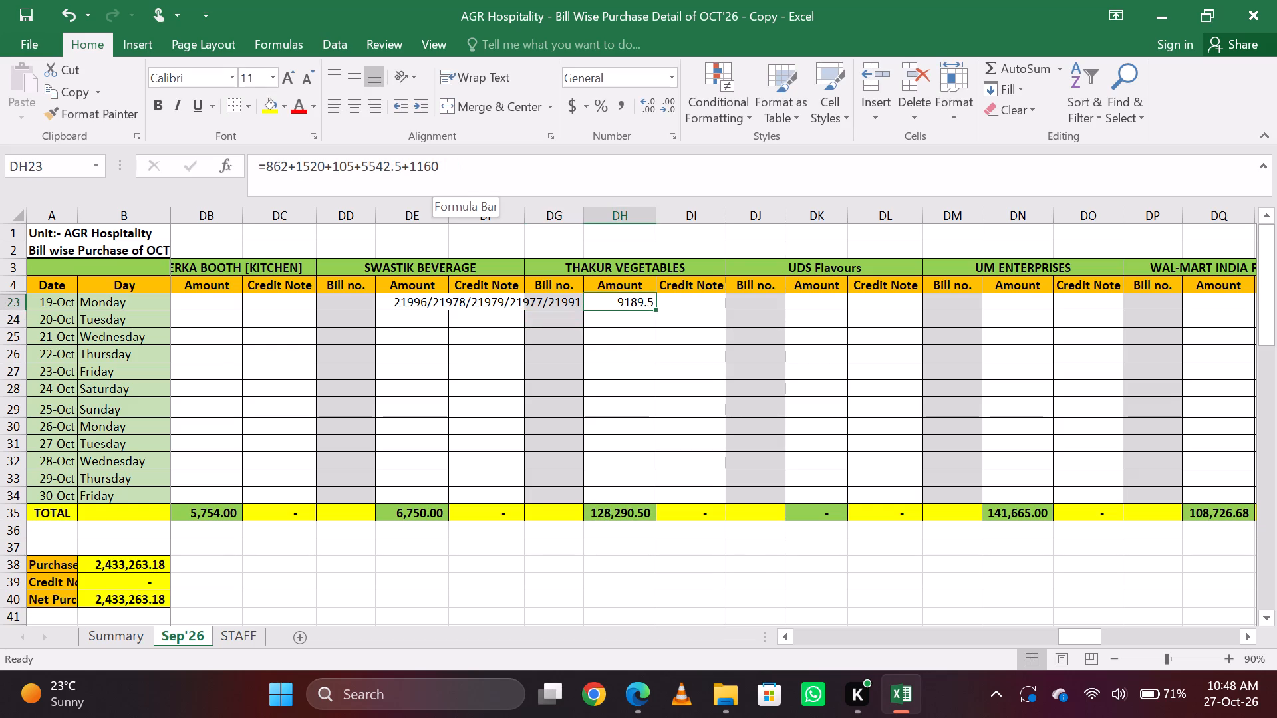
Append bill no. 21995 after a slash to the 19-Oct THAKUR VEGETABLES bill numbers.
key("Left")
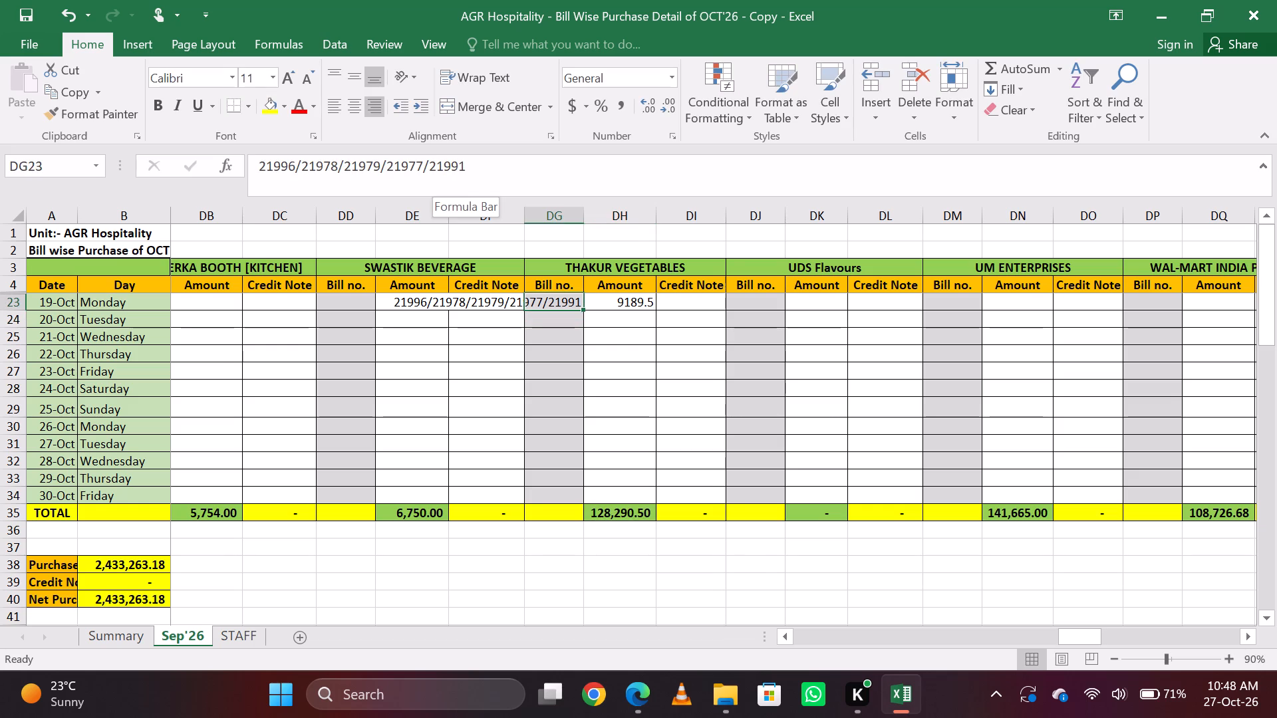
left_click(496, 164)
key("slash")
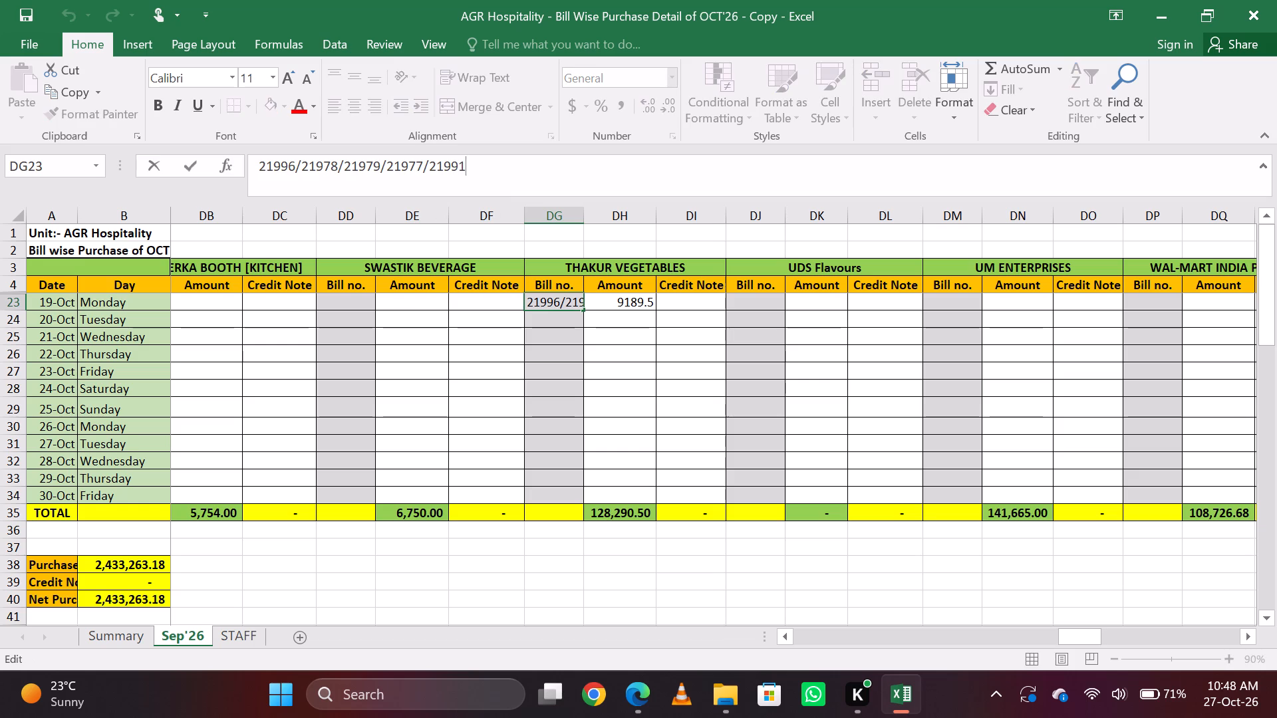
type("21")
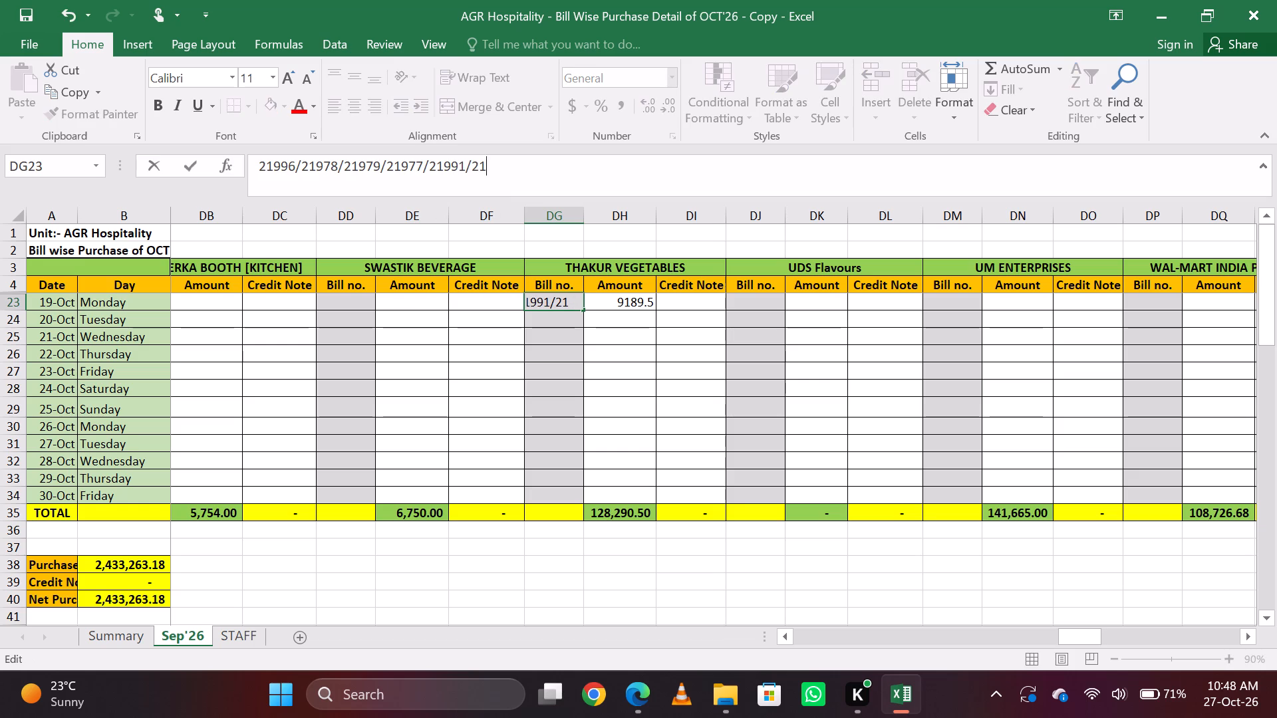
type("995")
key("Tab")
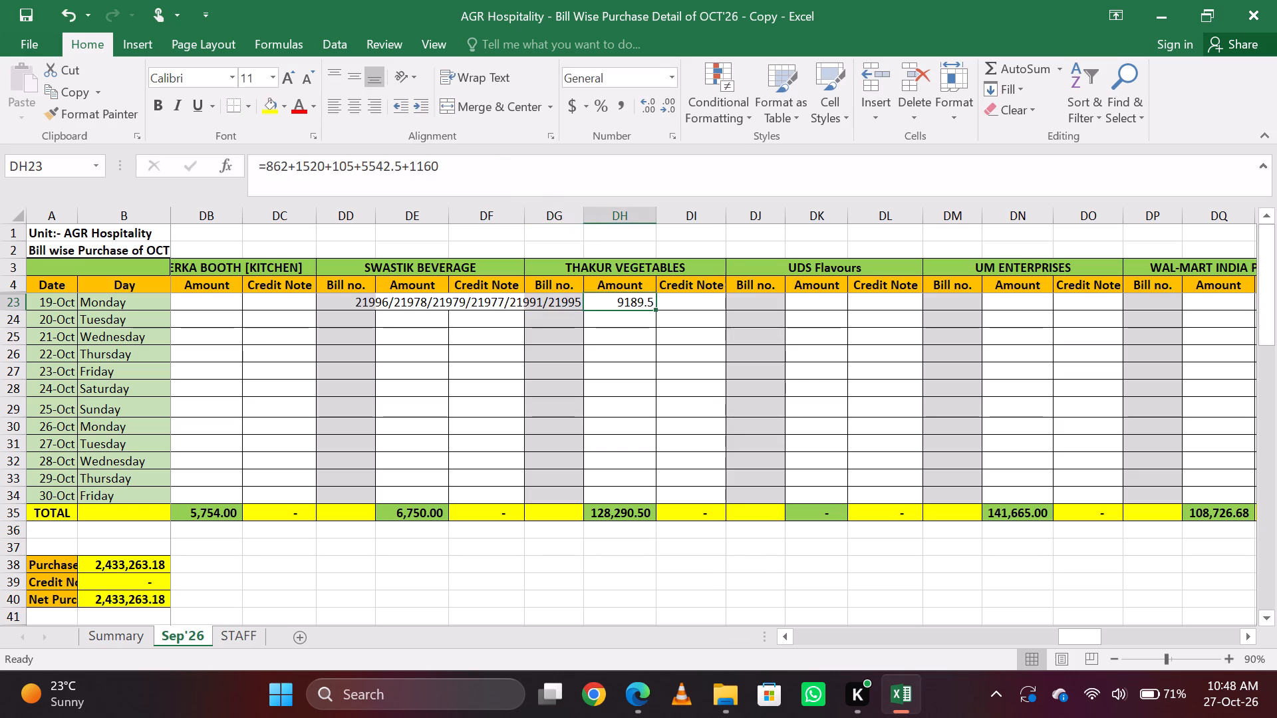
Add 26 to the 19-Oct amount formula under THAKUR VEGETABLES.
left_click(497, 167)
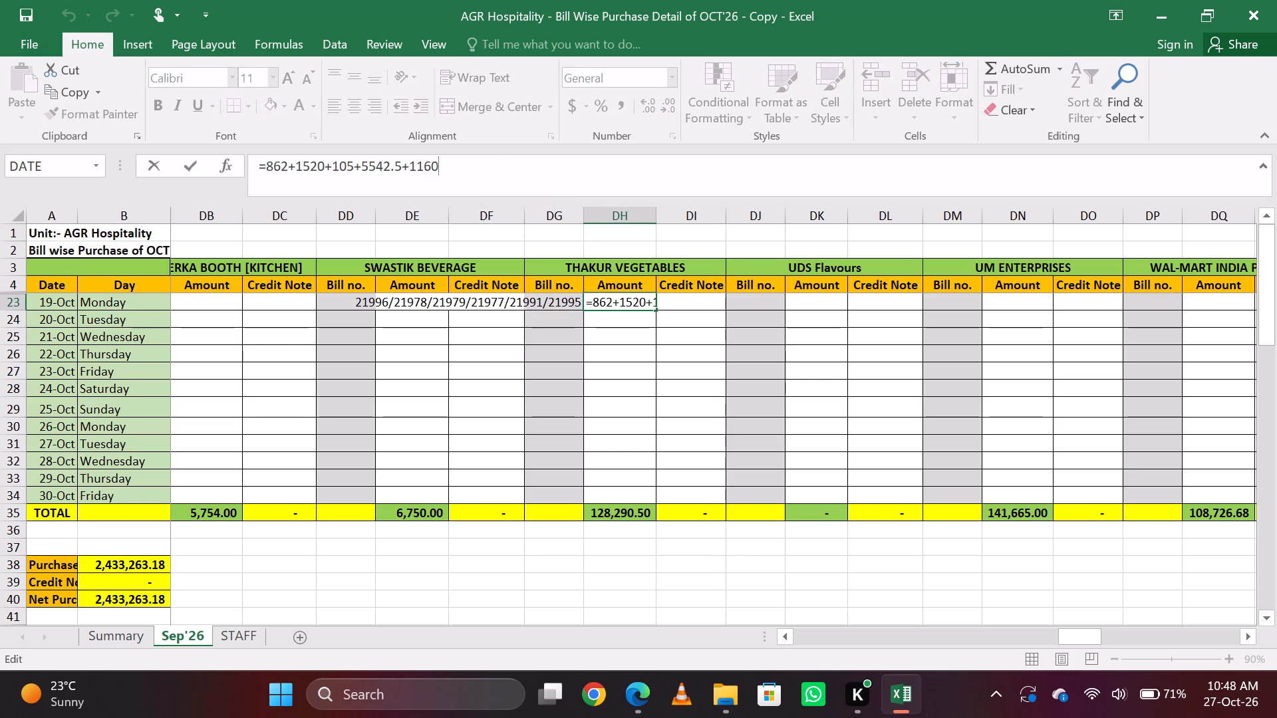
key("shift+plus")
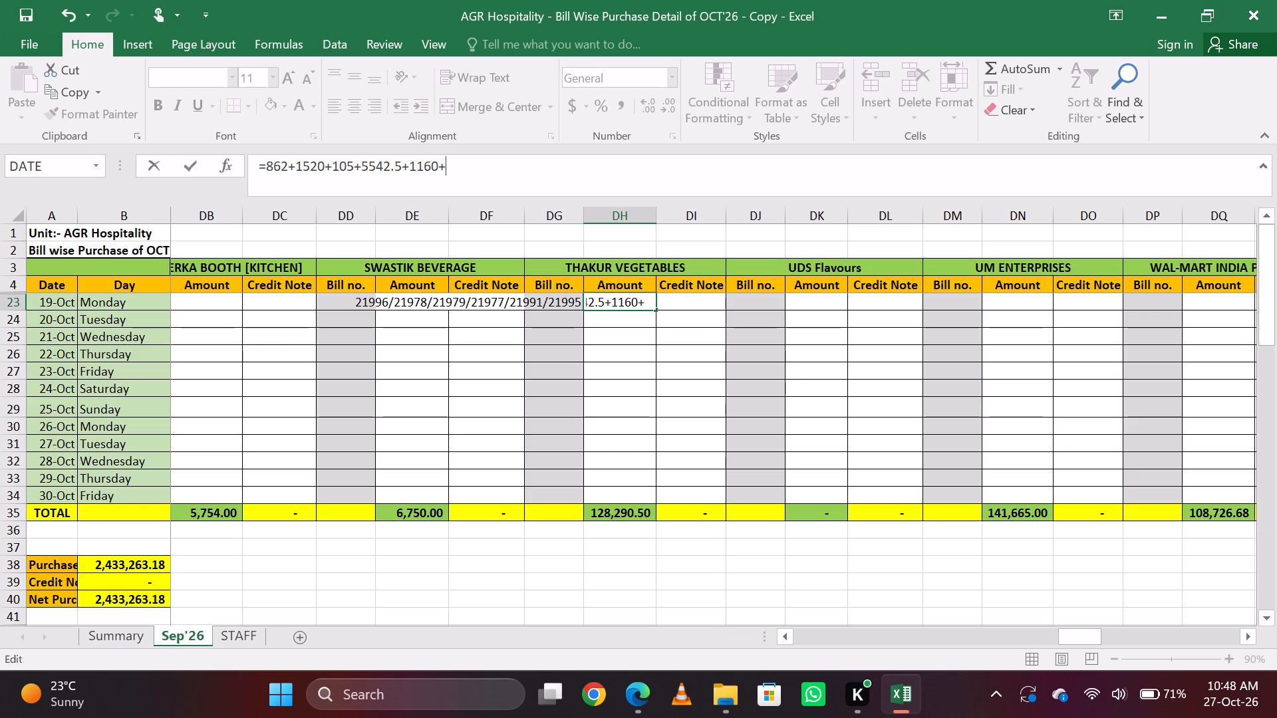
type("26")
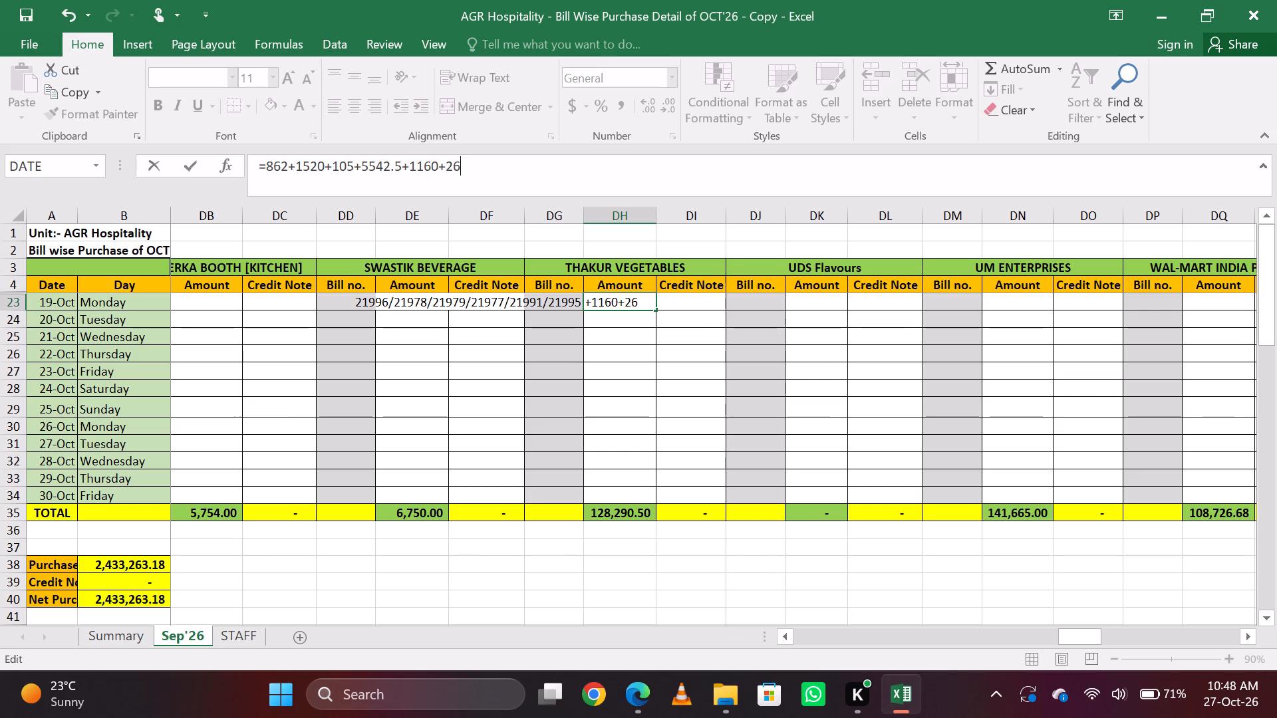
key("Return")
Append bill no. 21994 after a slash to the 19-Oct THAKUR VEGETABLES bill numbers.
key("Up")
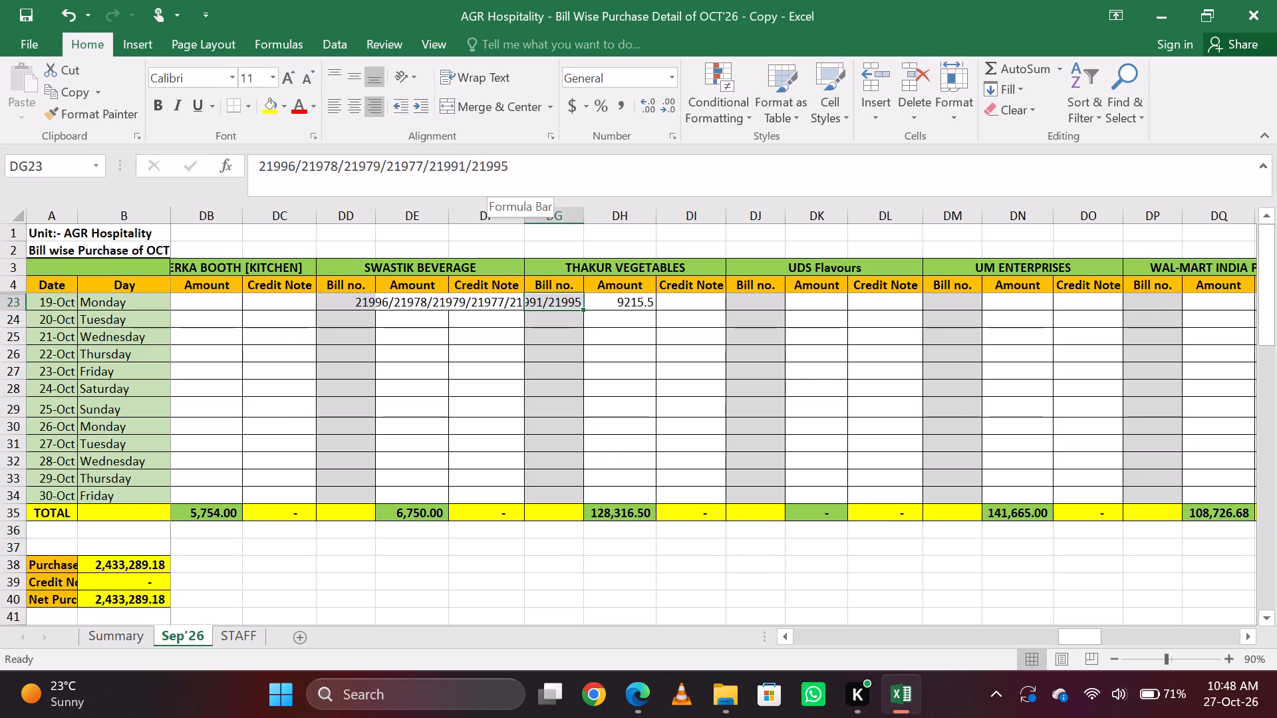
left_click(547, 166)
key("slash")
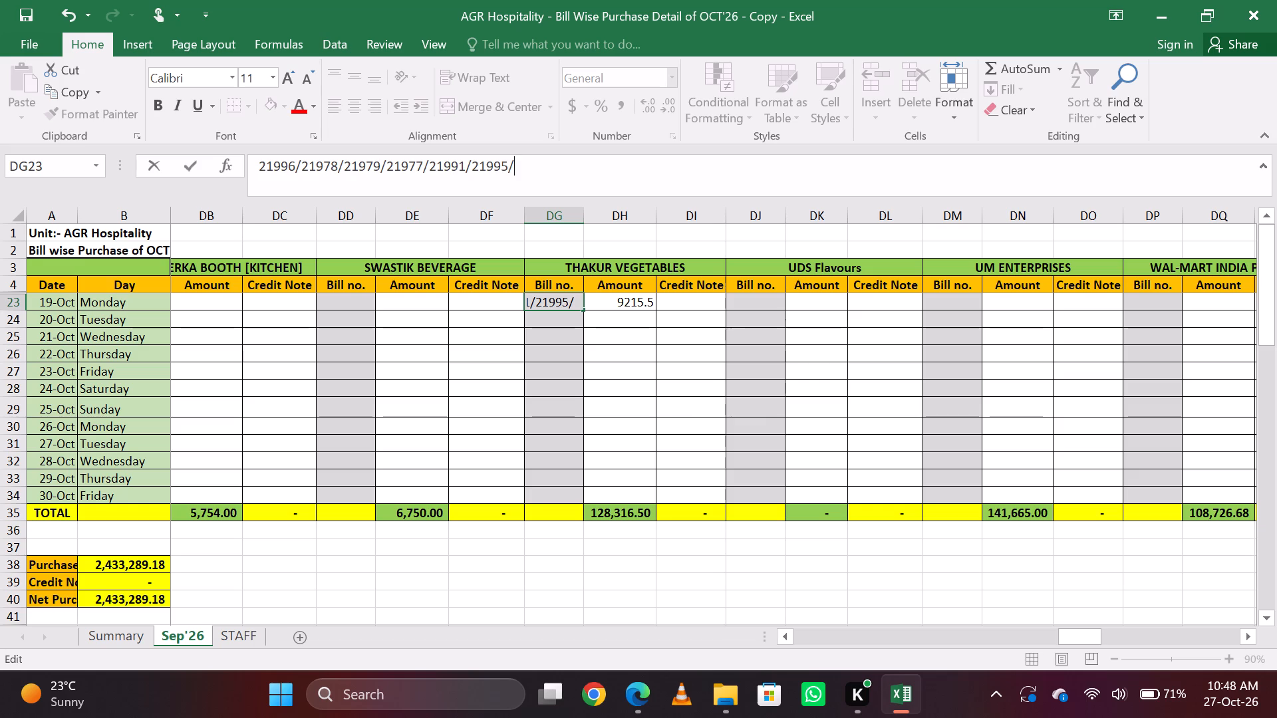
type("21994")
key("Tab")
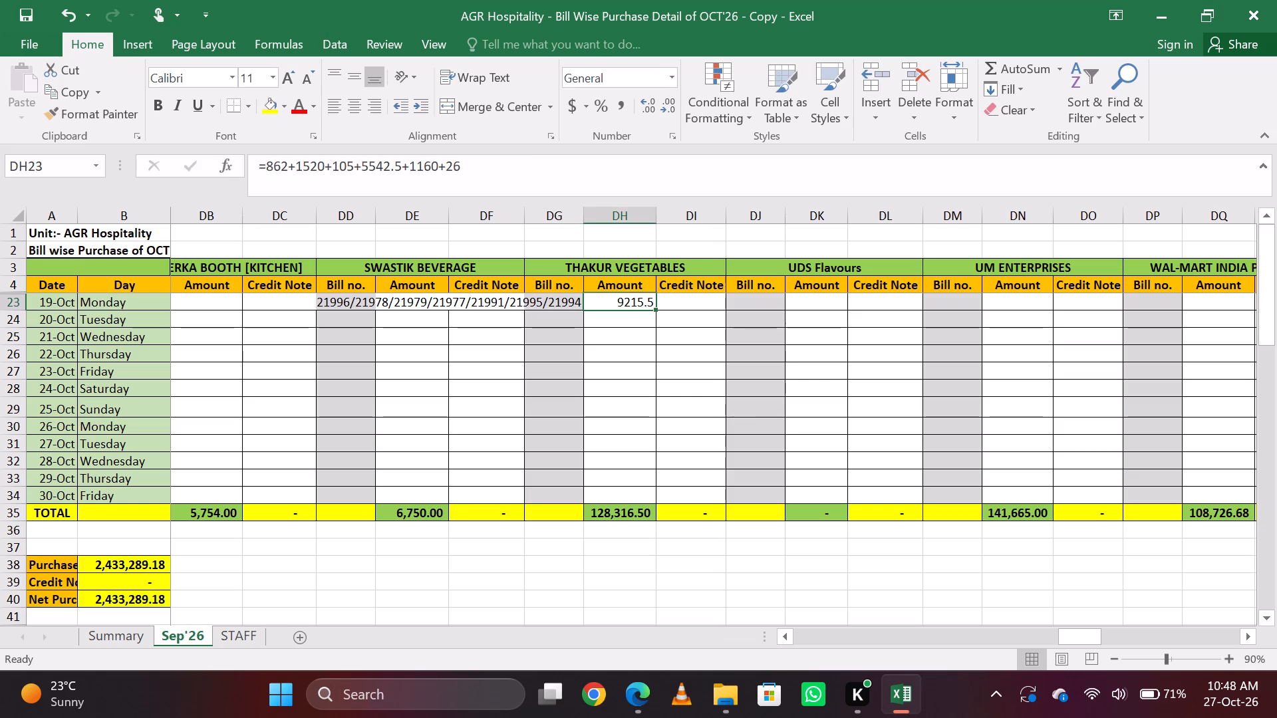
Add 8332.5 to the 19-Oct amount formula under THAKUR VEGETABLES.
left_click(547, 166)
key("shift+plus")
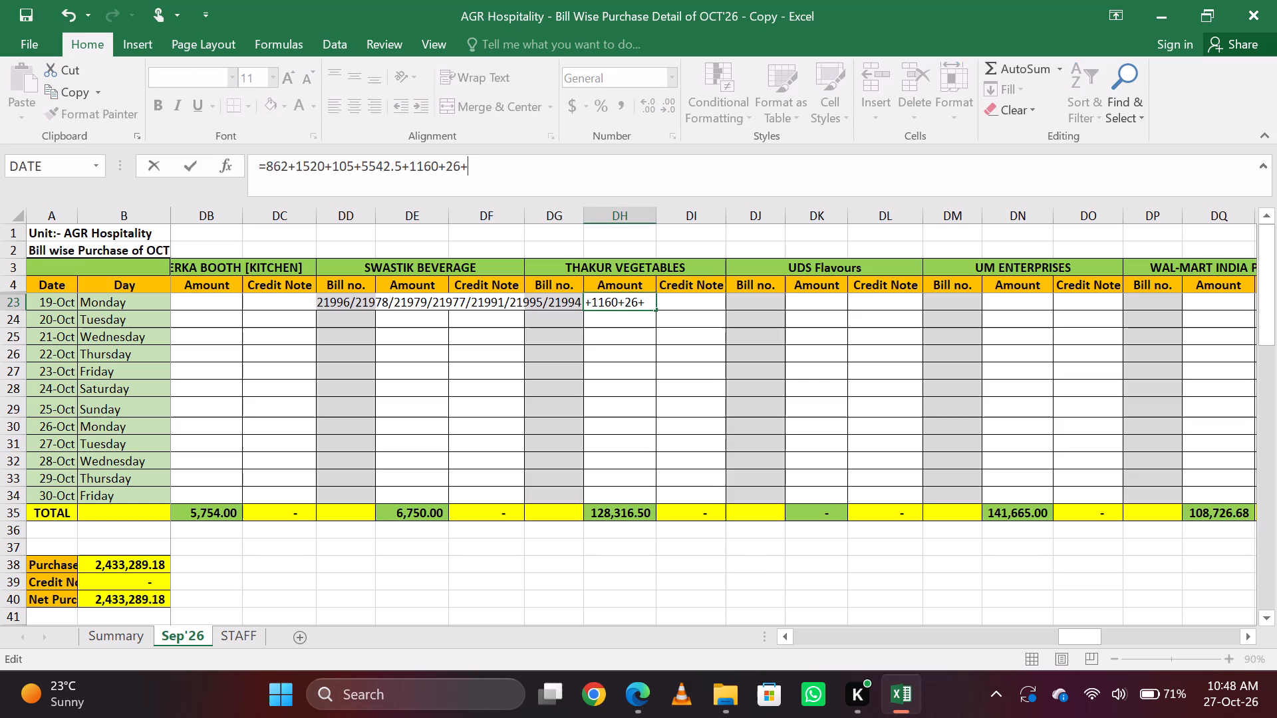
key("8")
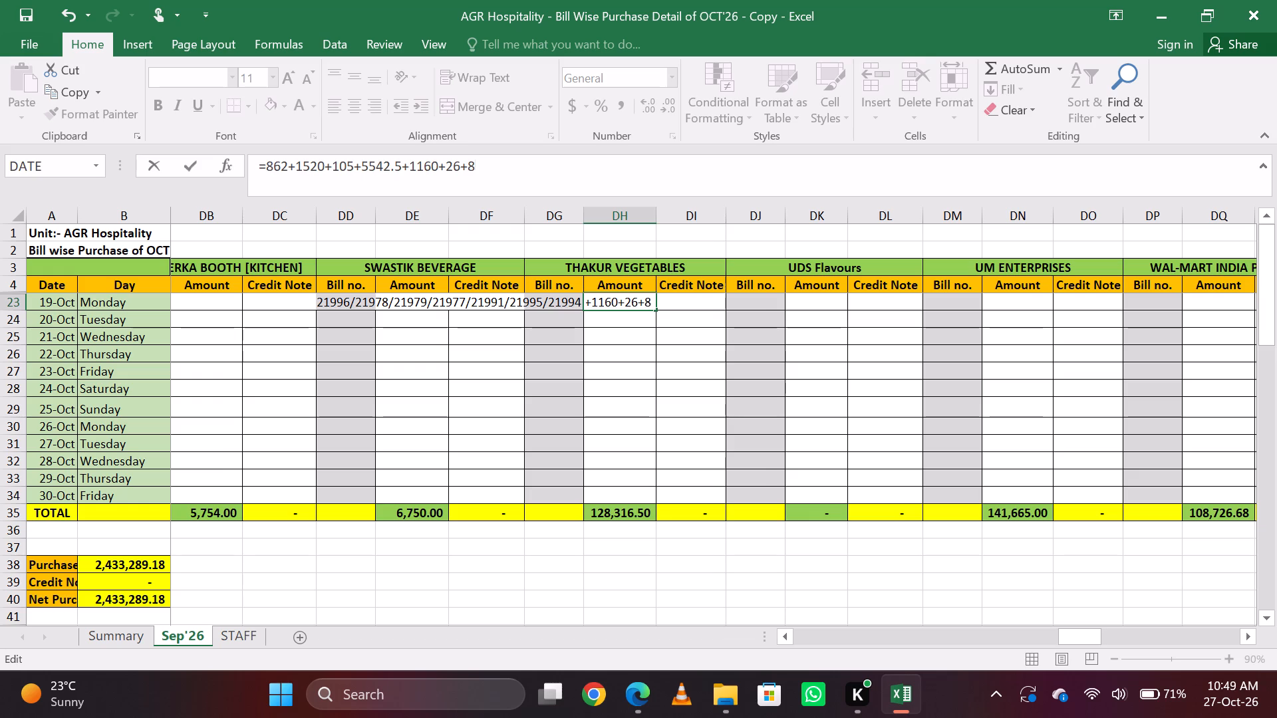
type("332.5")
key("Return")
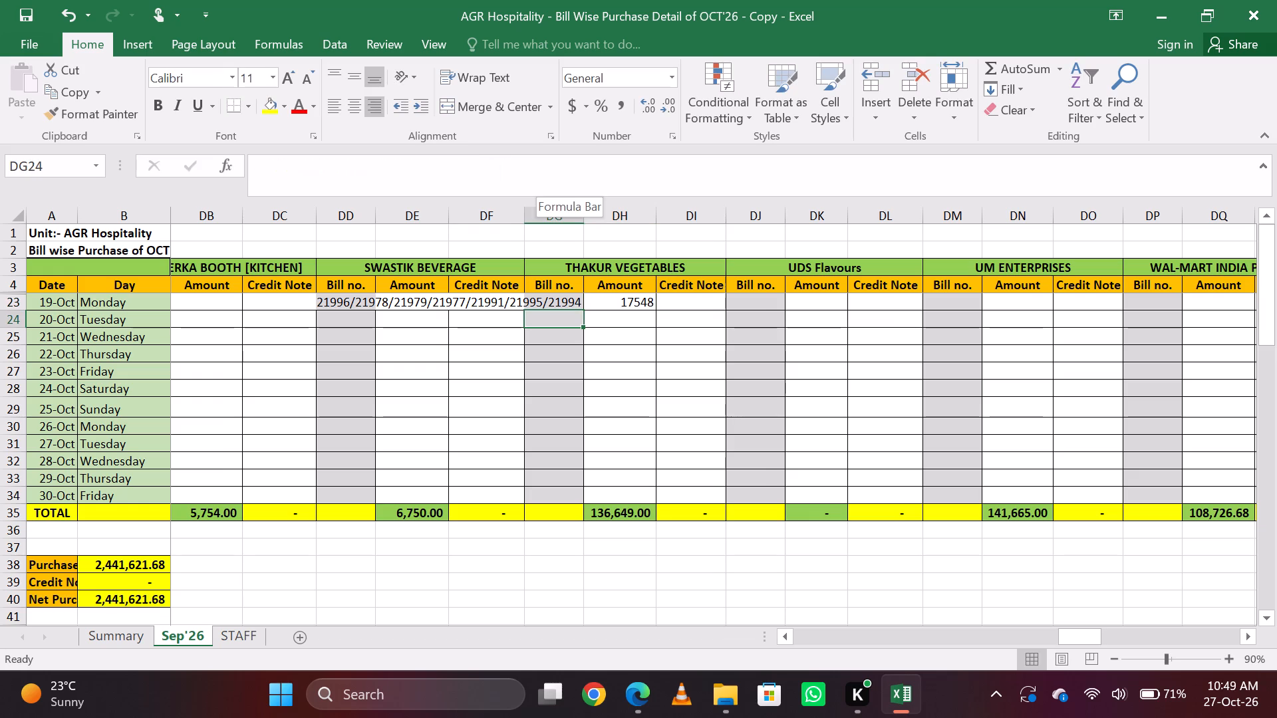
key("Up")
key("Right")
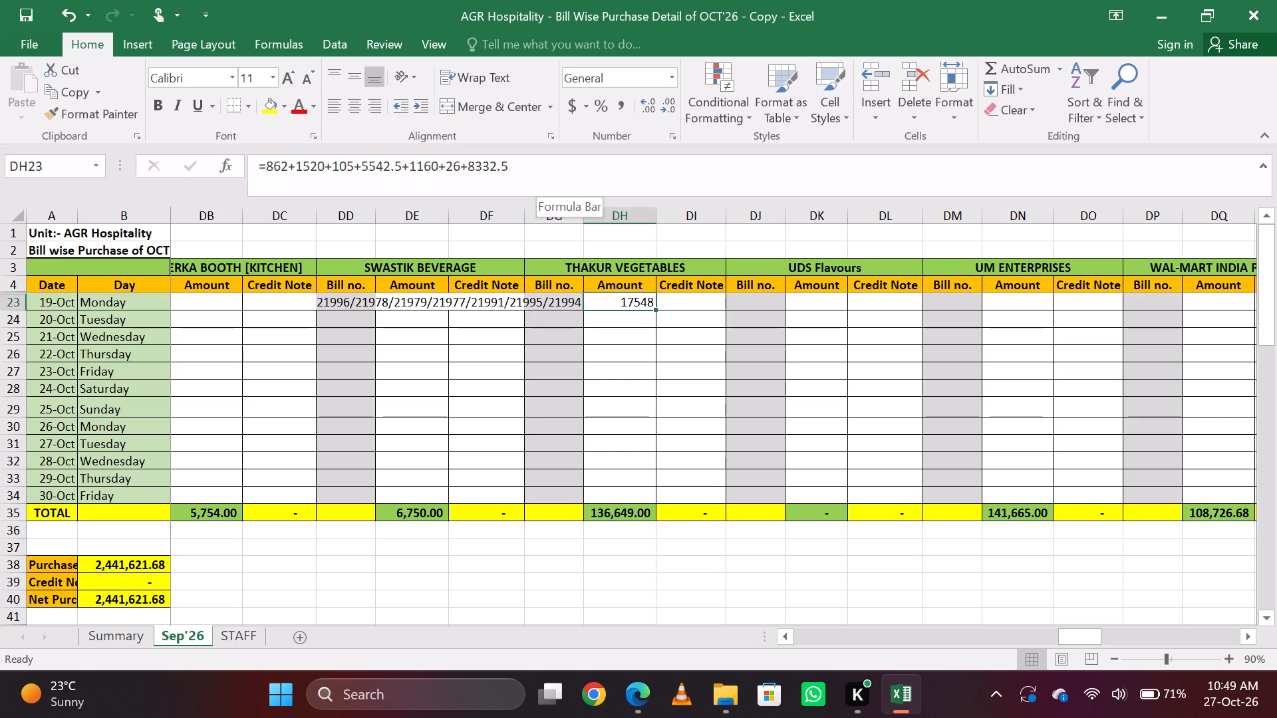
Find the SETHI VERKA BOOTH [VILLAGIO BAR] columns and enter bill no. 3190 with amount 1512 for 19-Oct.
key("ctrl+f")
key("s")
type("eth")
key("Return")
key("Escape")
key("Down")
key("Down")
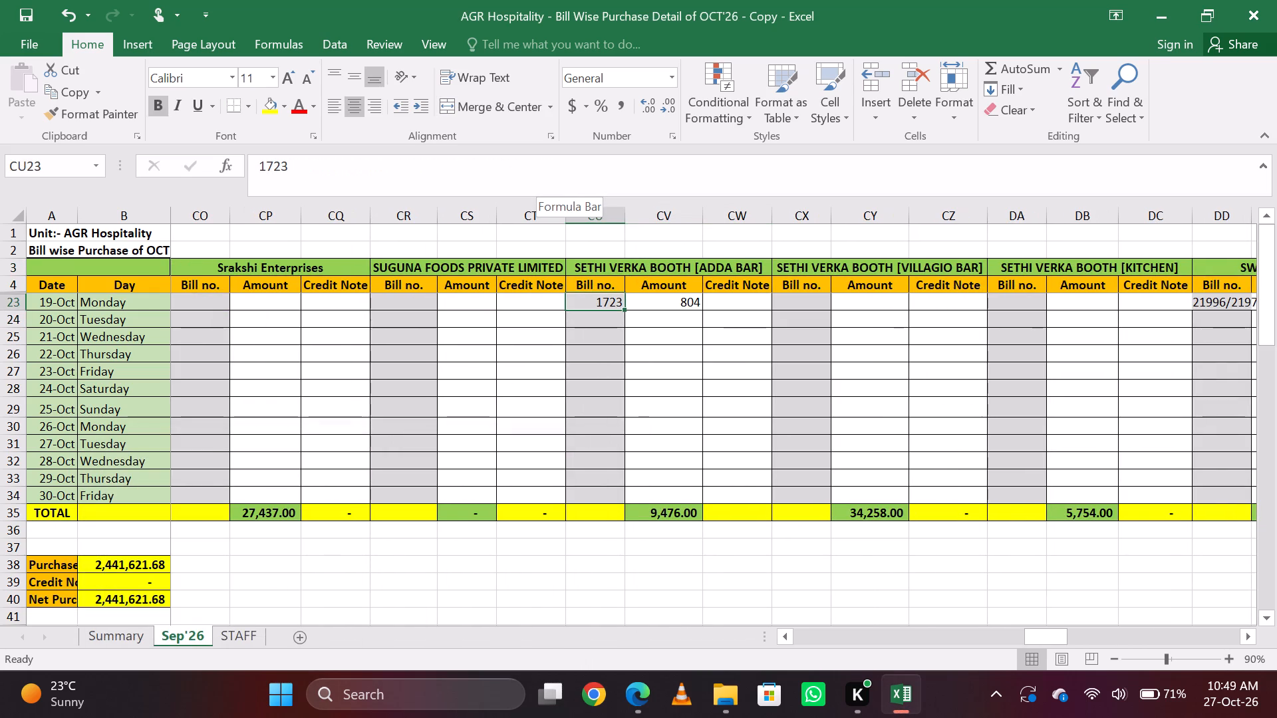
key("Right")
key("Right")
key("Right")
key("Right")
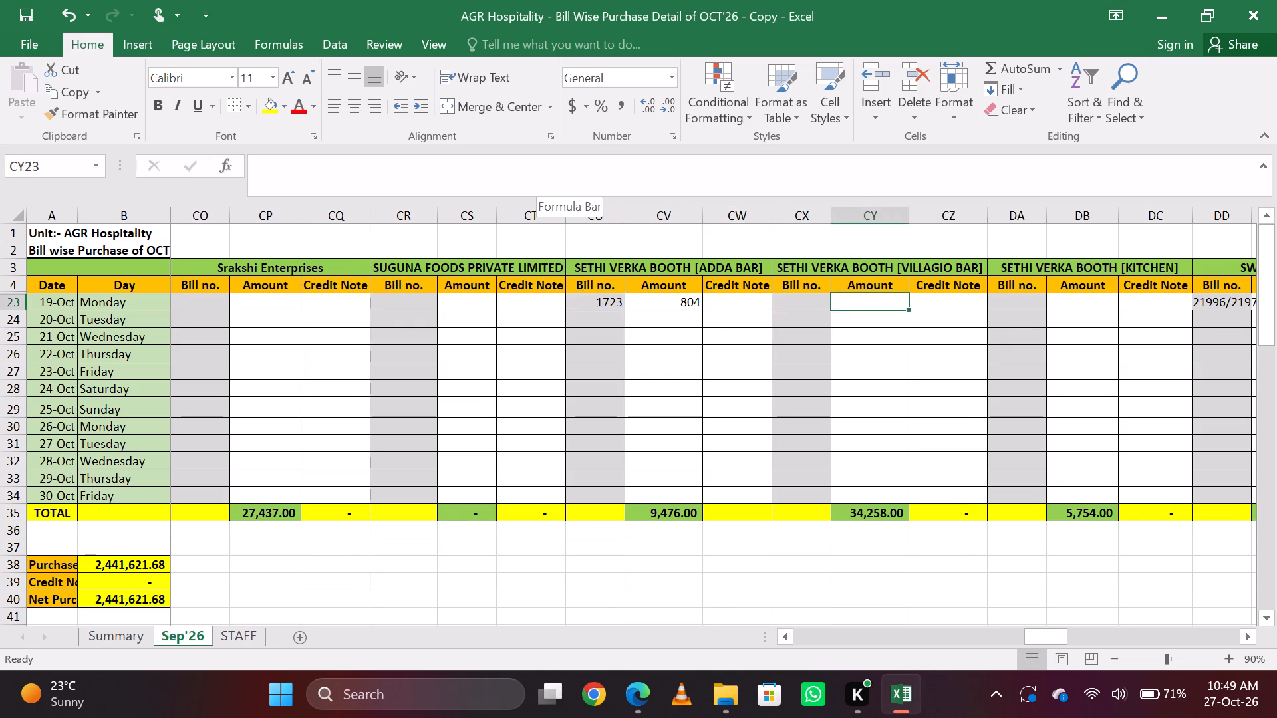
key("Left")
type("3190")
key("Tab")
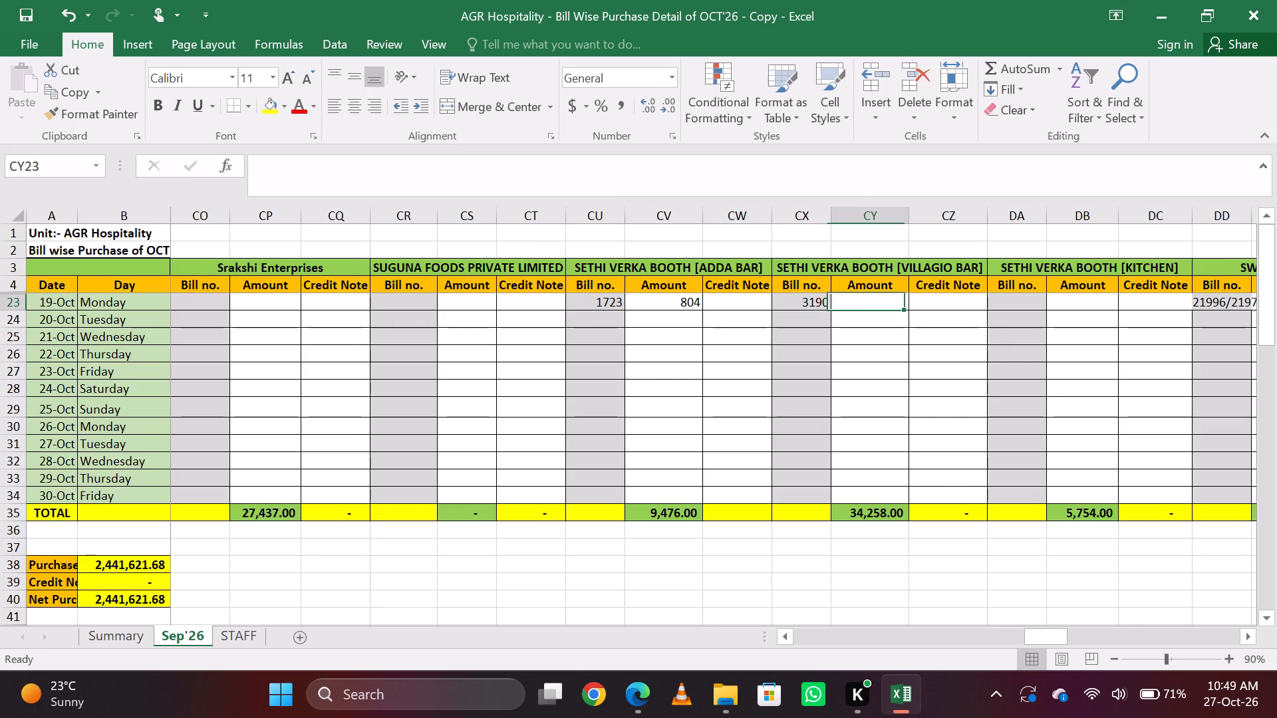
type("1512")
key("Tab")
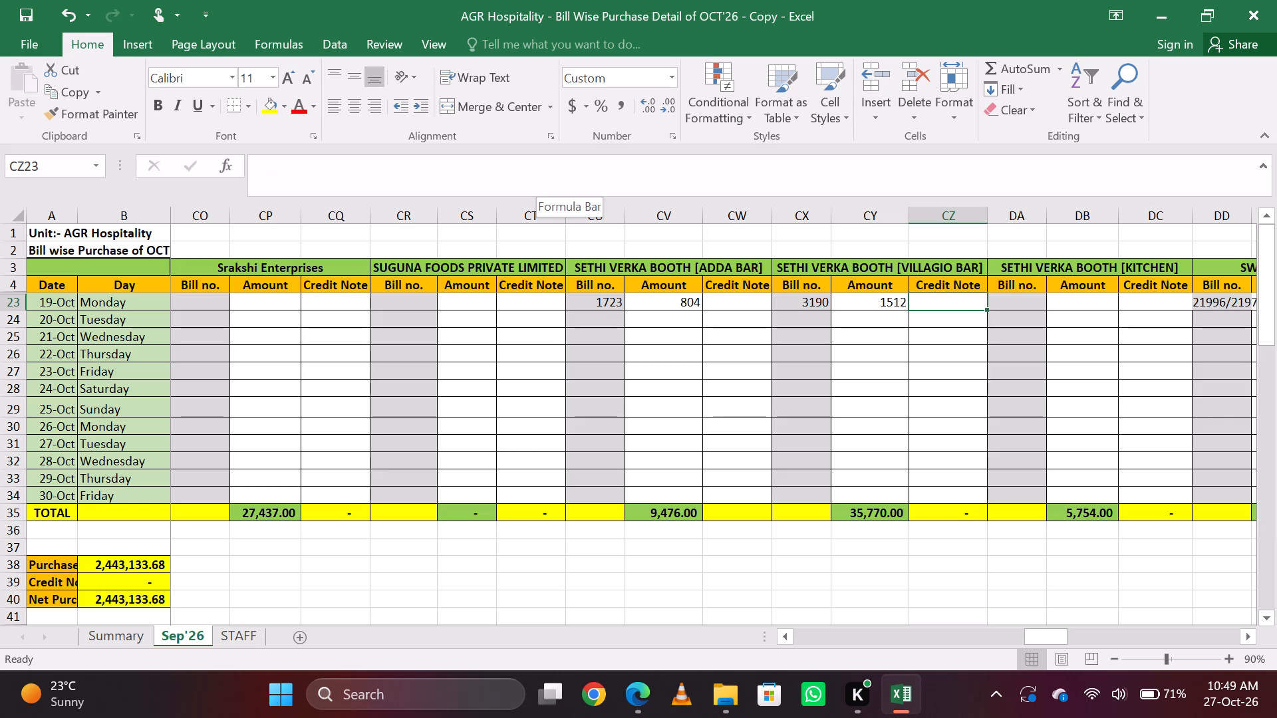
Enter bill no. 3191 with amount 990 for 19-Oct under SETHI VERKA BOOTH [KITCHEN].
key("Left")
key("Left")
key("Right")
key("Right")
key("Right")
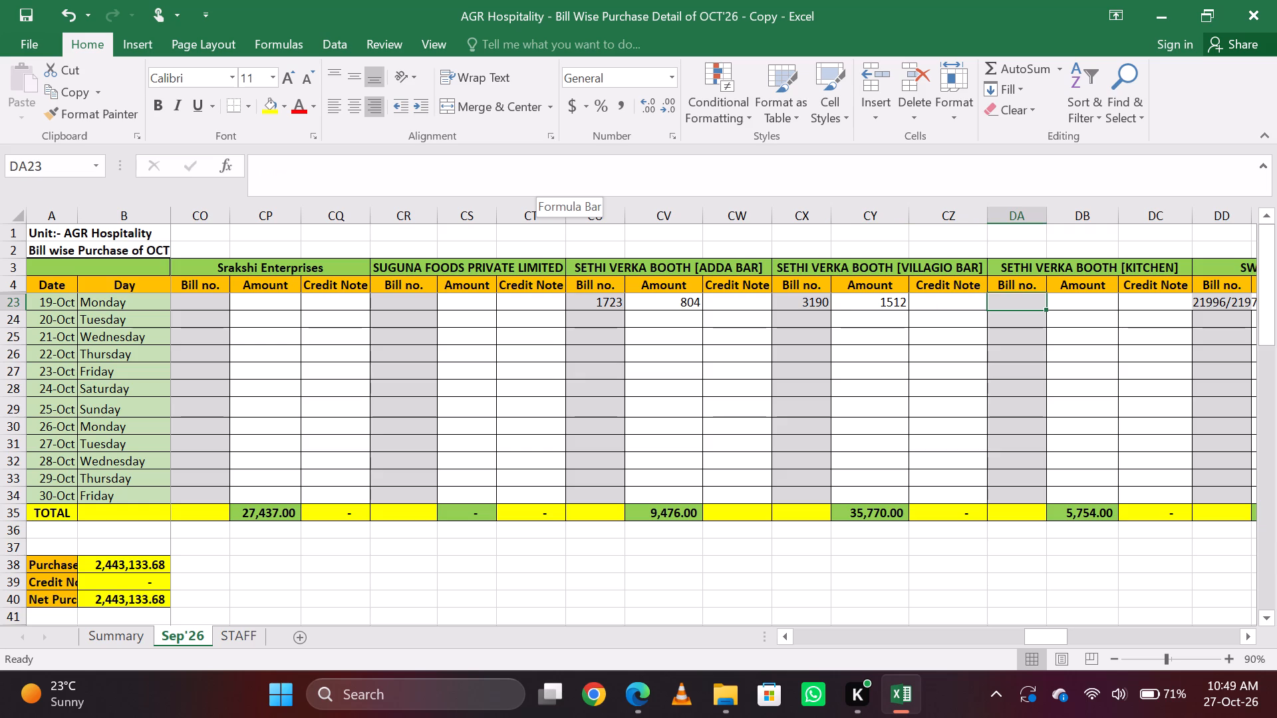
key("8")
key("BackSpace")
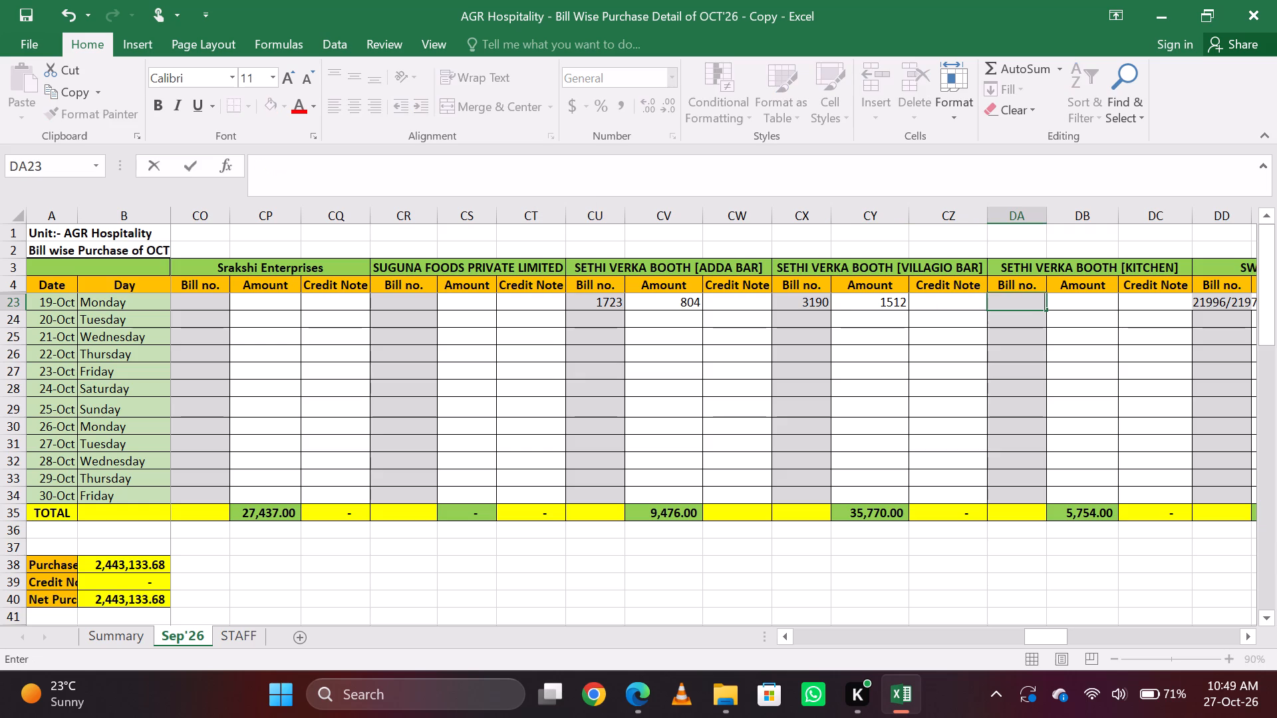
type("3191")
key("Tab")
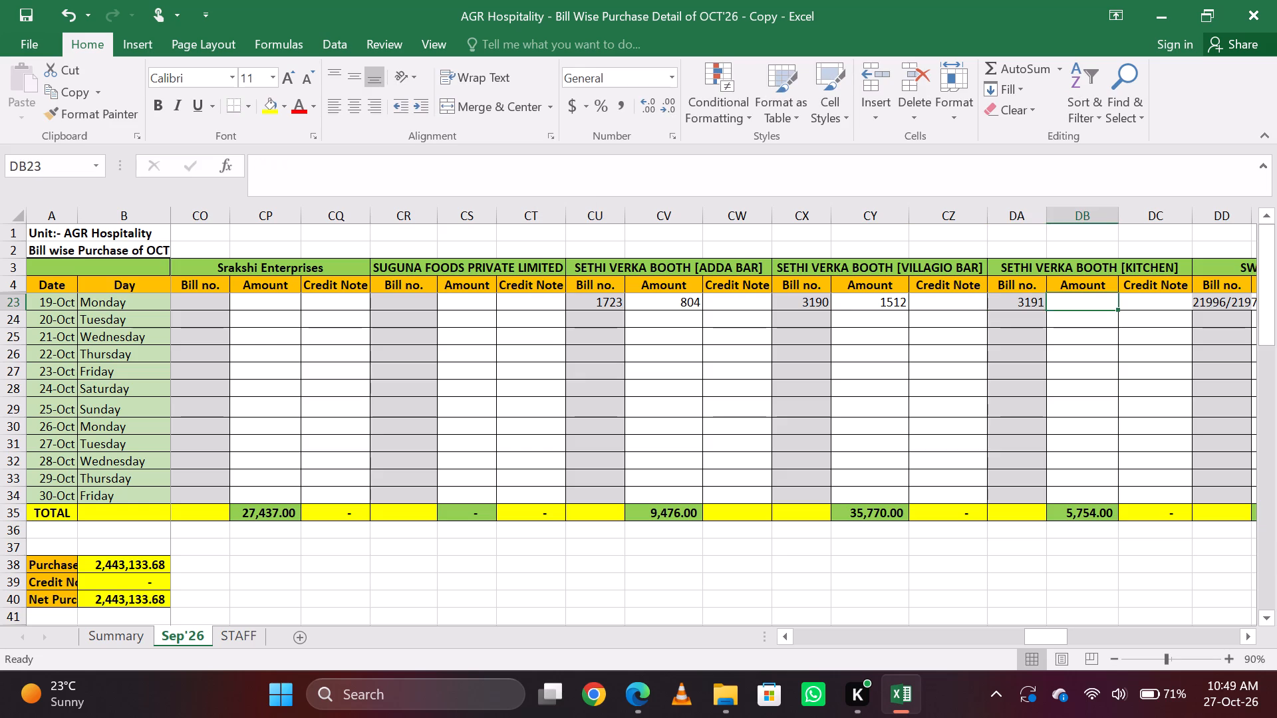
type("990")
key("Return")
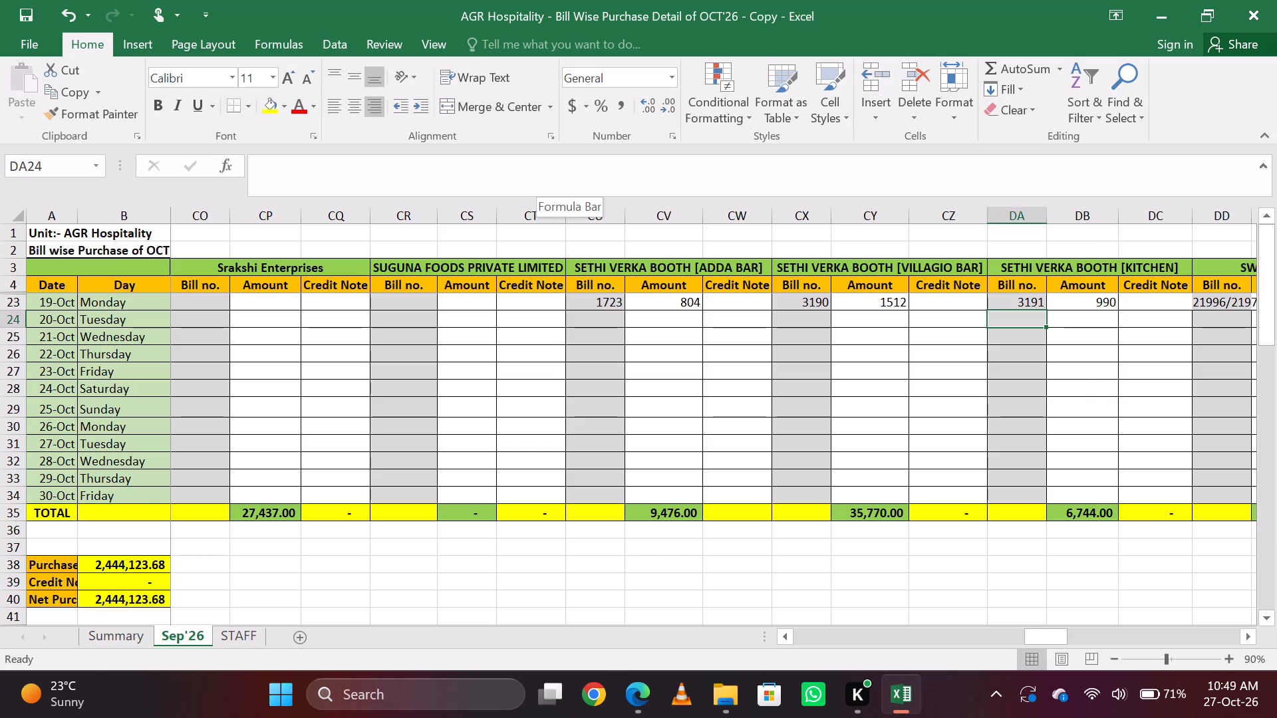
Find the HONEY HEALTH FOOD columns and append bill no. 6522 after a slash to the 19-Oct bill number.
key("ctrl+f")
type("hone")
key("Return")
key("Escape")
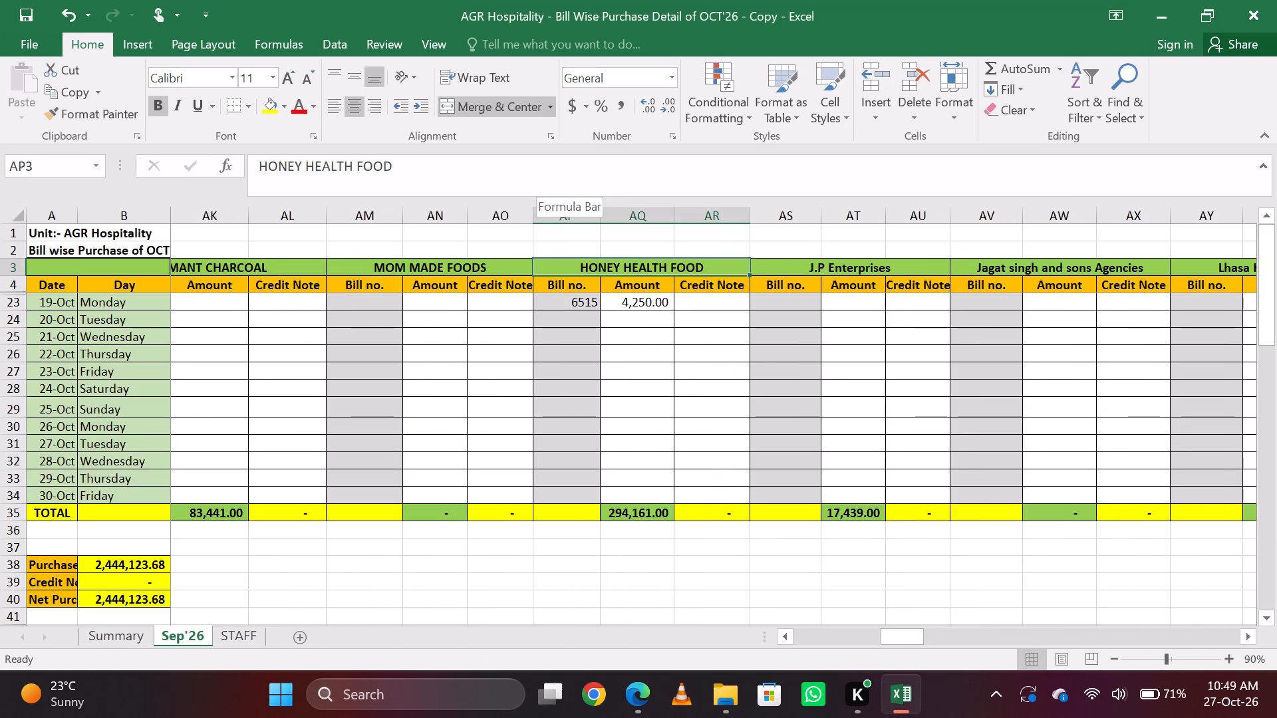
key("Down")
key("Down")
left_click(547, 166)
key("slash")
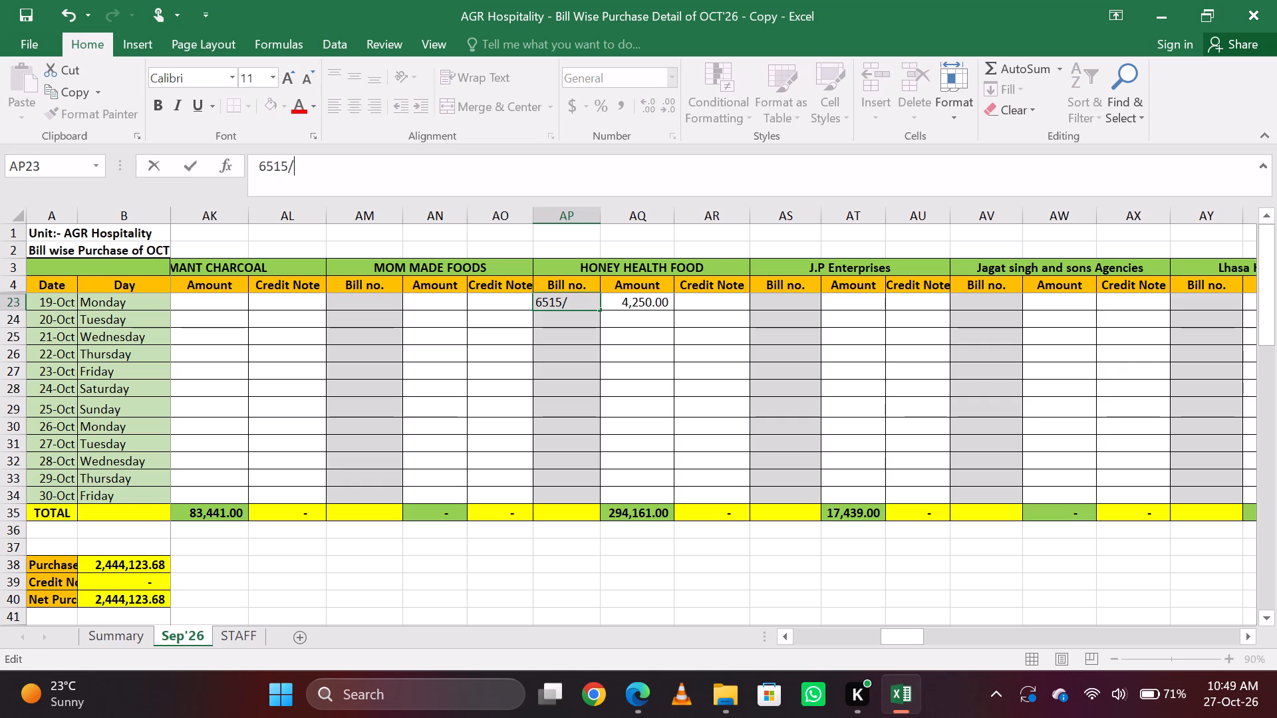
type("65")
type("22")
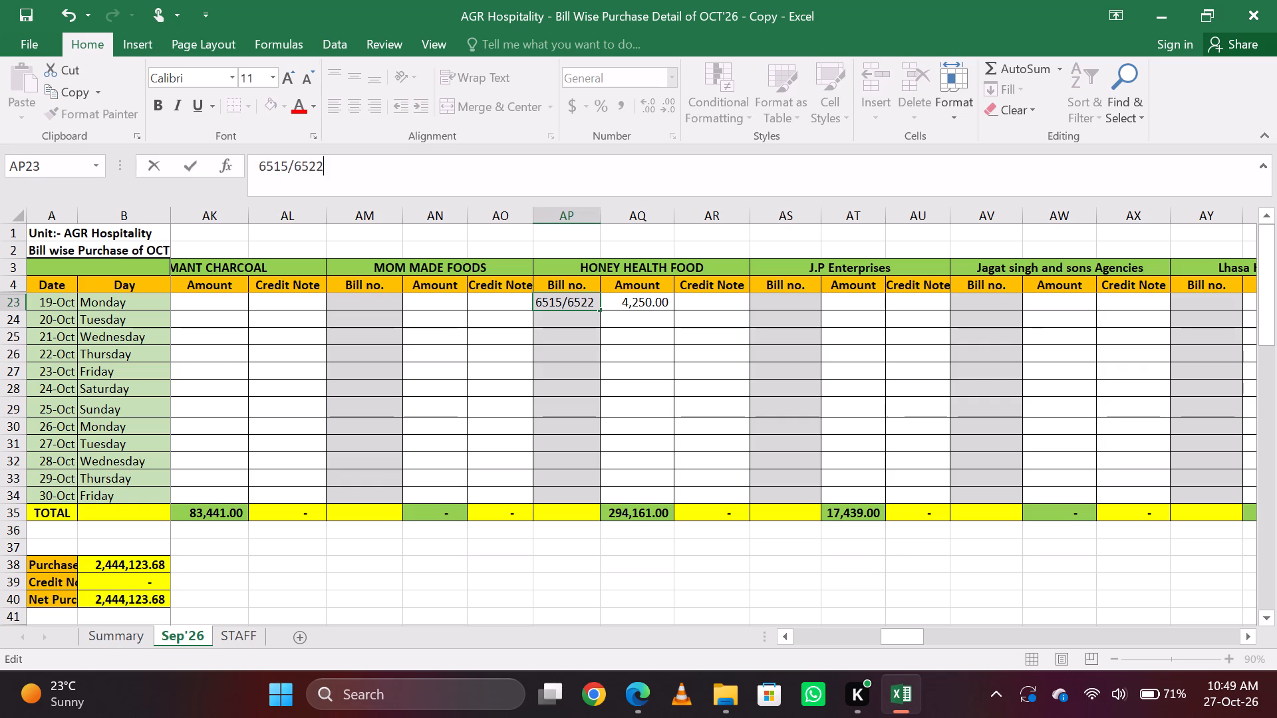
key("Tab")
Turn the 19-Oct HONEY HEALTH FOOD amount into the sum formula =4250+18620.
left_click(547, 166)
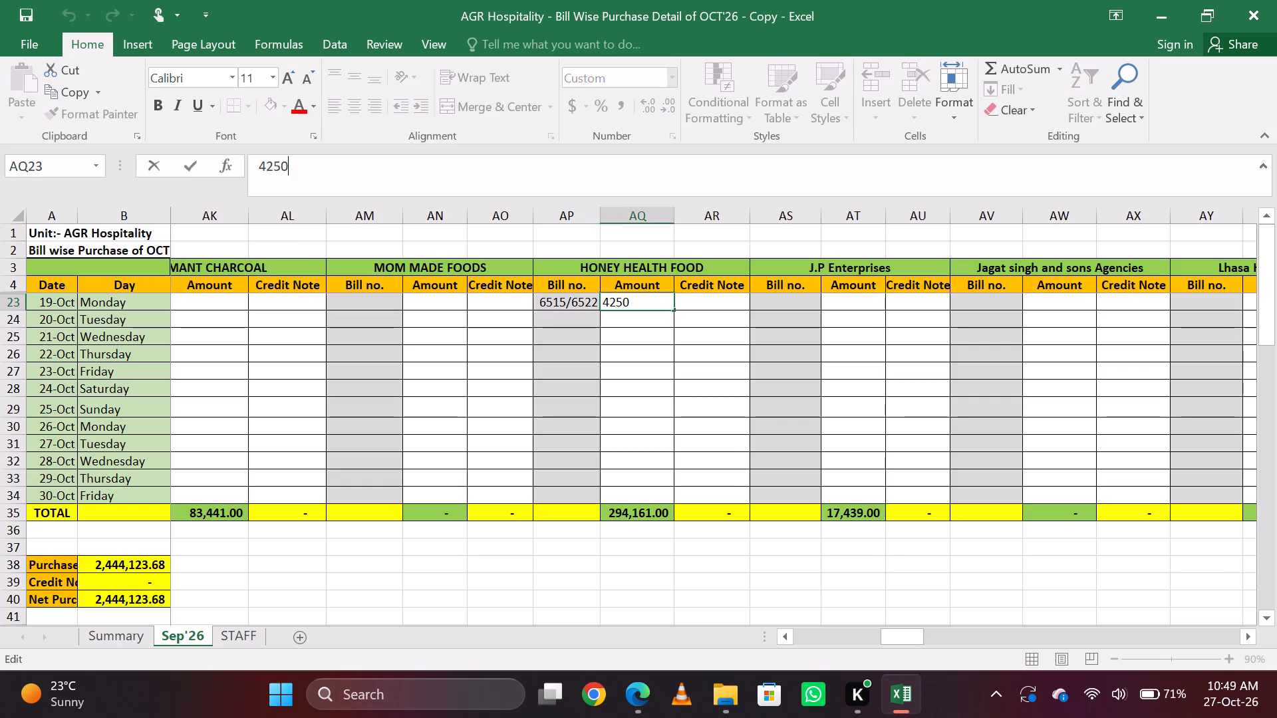
key("Left")
key("Left")
key("Left")
key("Left")
key("Left")
key("Left")
key("Left")
key("Left")
key("Left")
key("Left")
key("Left")
key("equal")
key("Right")
key("Right")
key("Right")
key("Right")
key("Right")
key("Right")
key("Right")
key("Right")
key("Right")
key("Right")
key("Right")
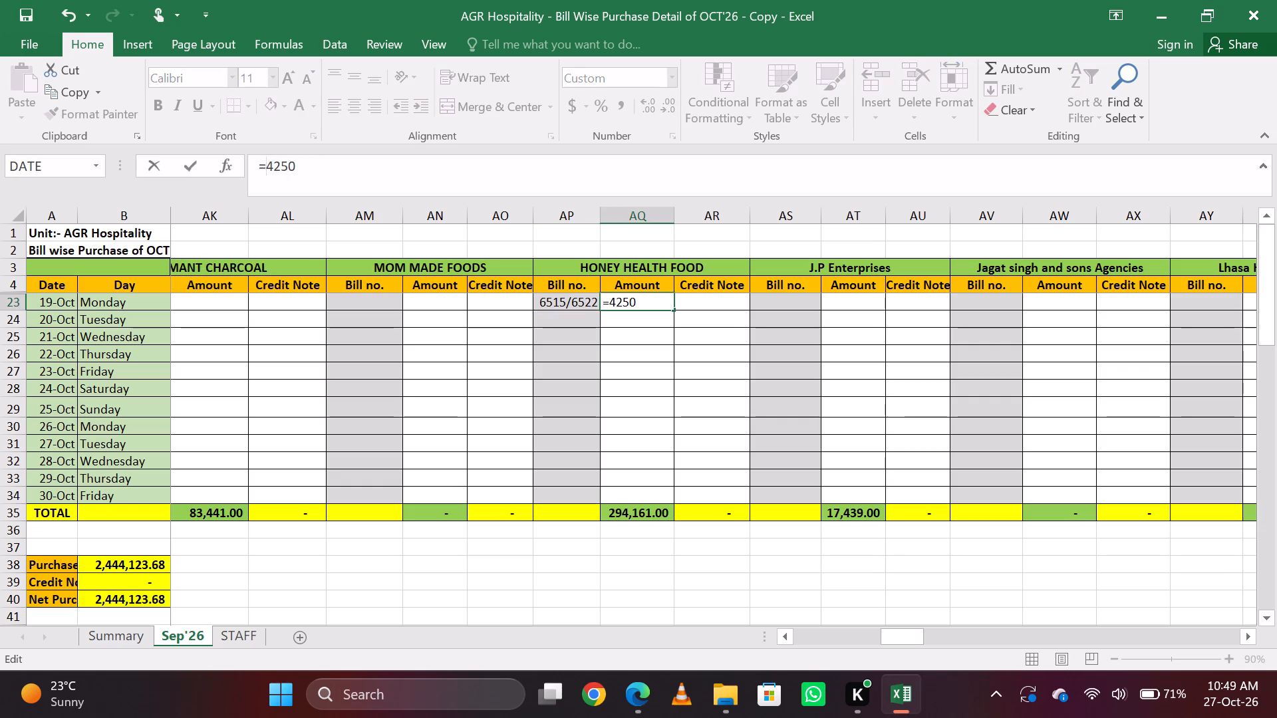
key("shift+plus")
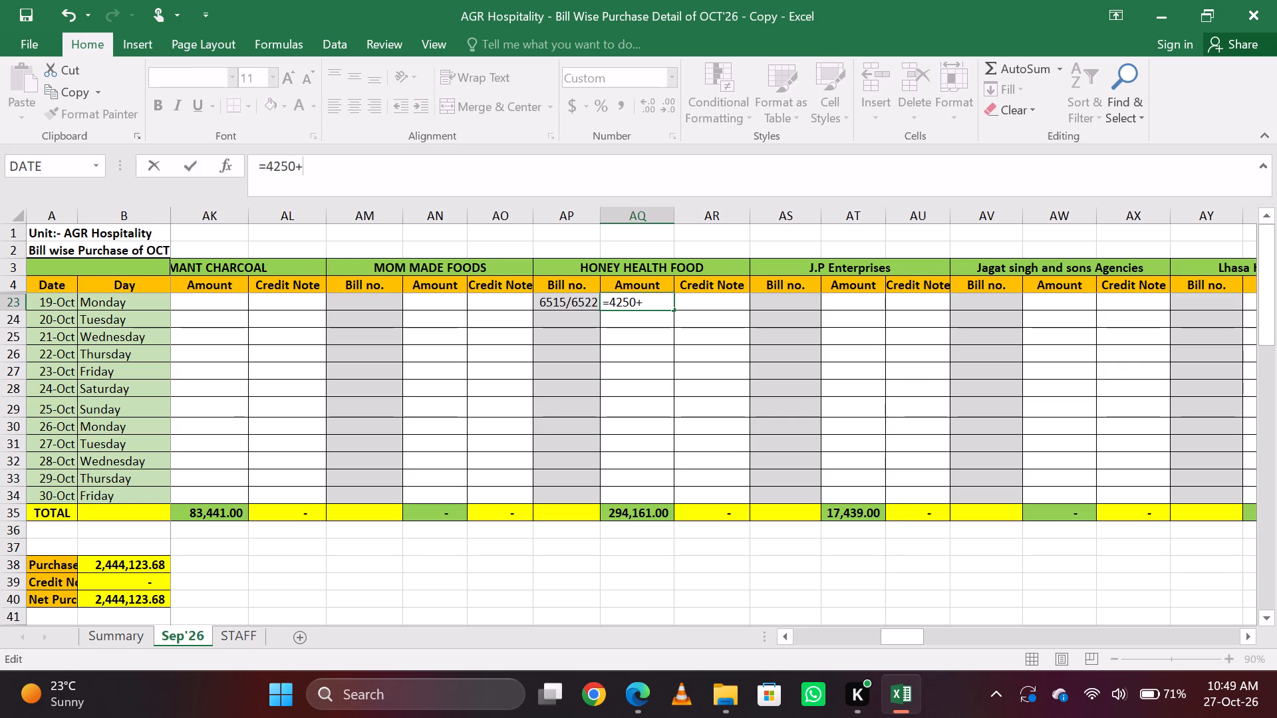
type("18")
type("620")
key("Tab")
key("Left")
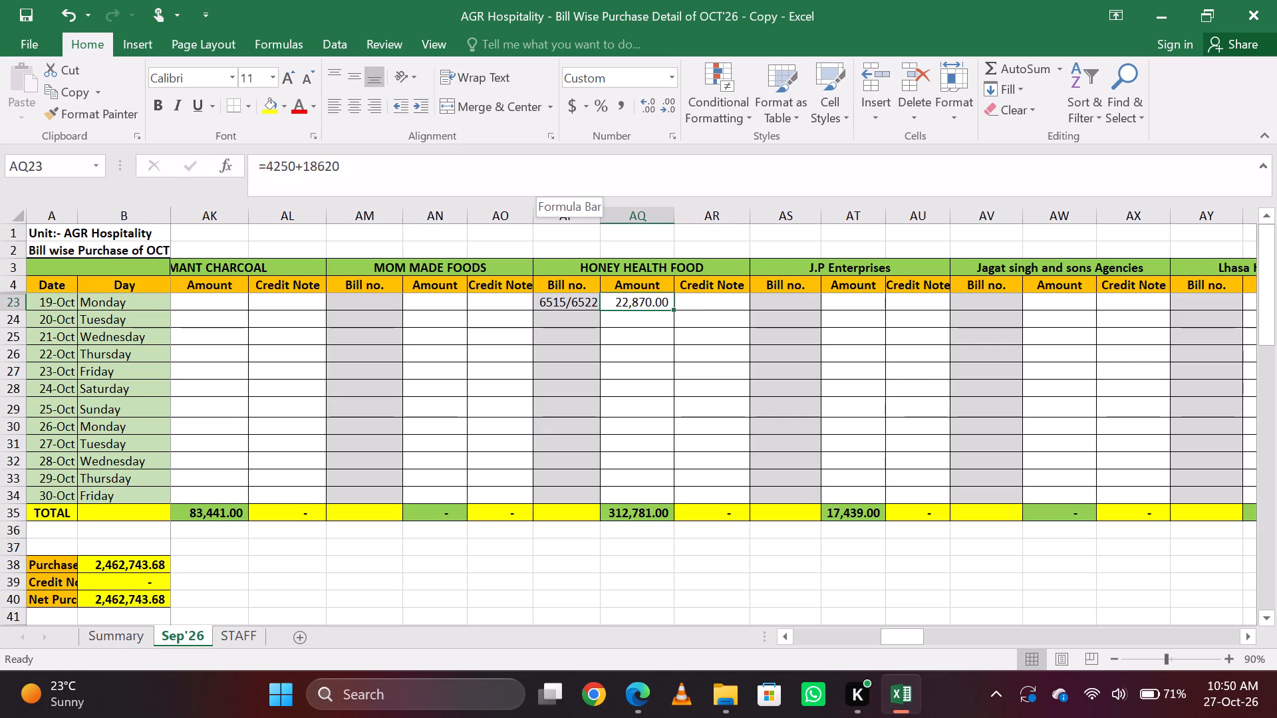
Find the LUCKY KHAN DAIRY [KITCHEN] columns and enter bill no. 3193 with amount 2600 for 19-Oct.
key("ctrl+f")
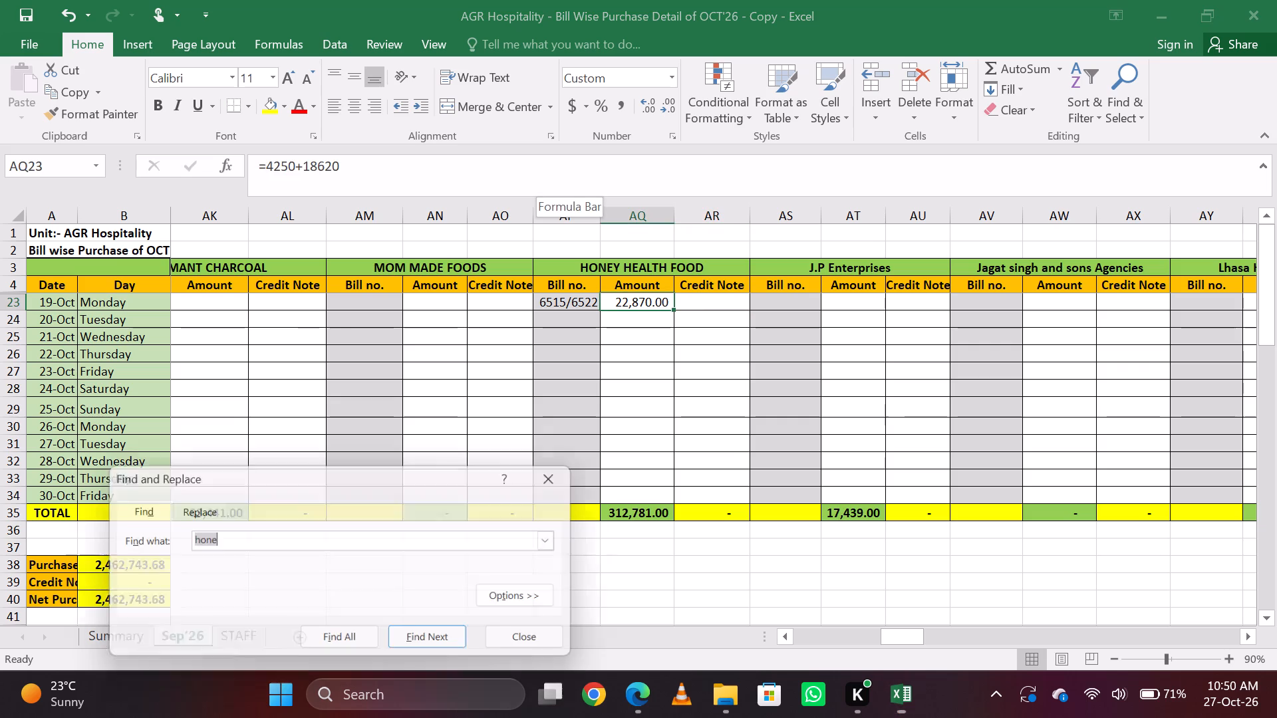
type("luck")
key("Return")
key("Escape")
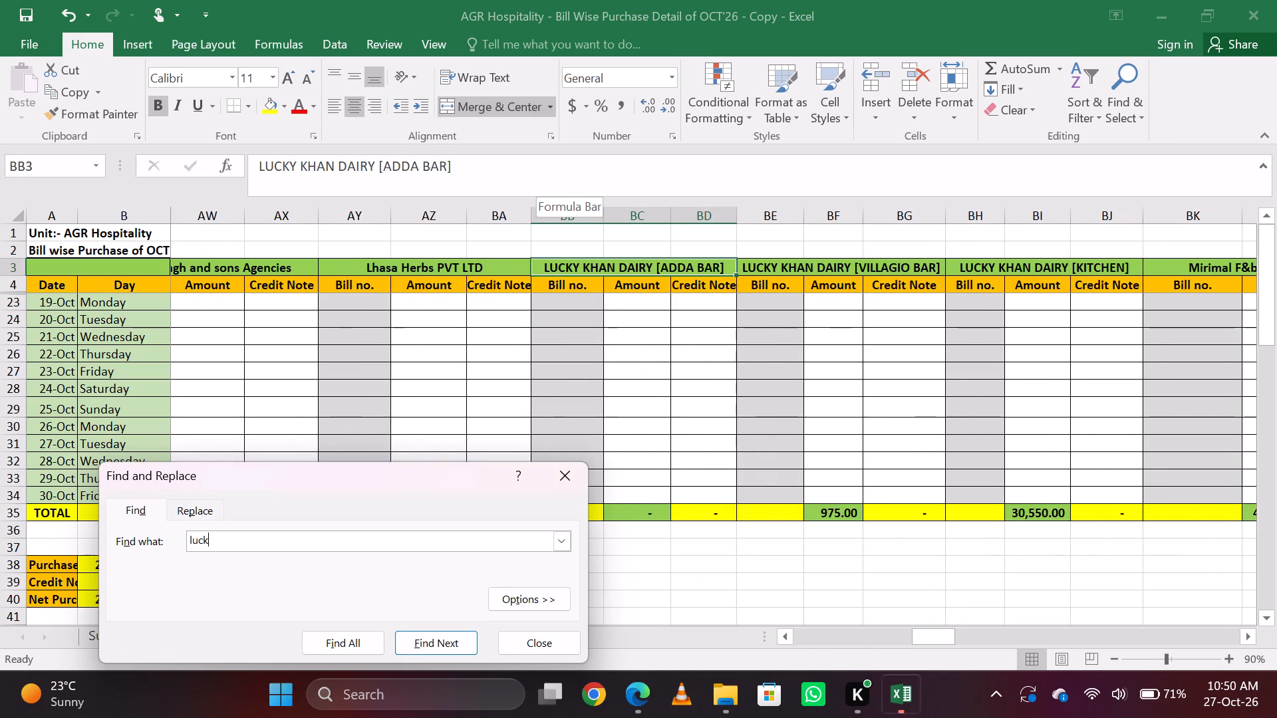
key("Down")
key("Down")
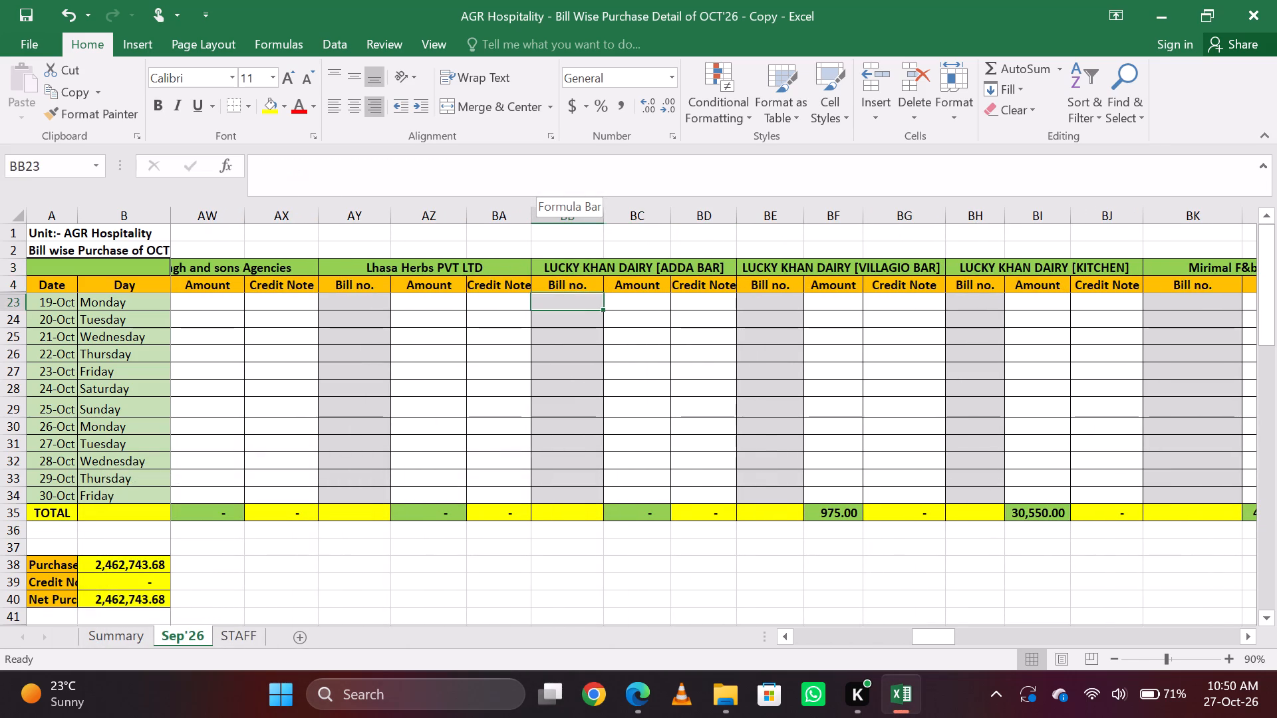
key("Right")
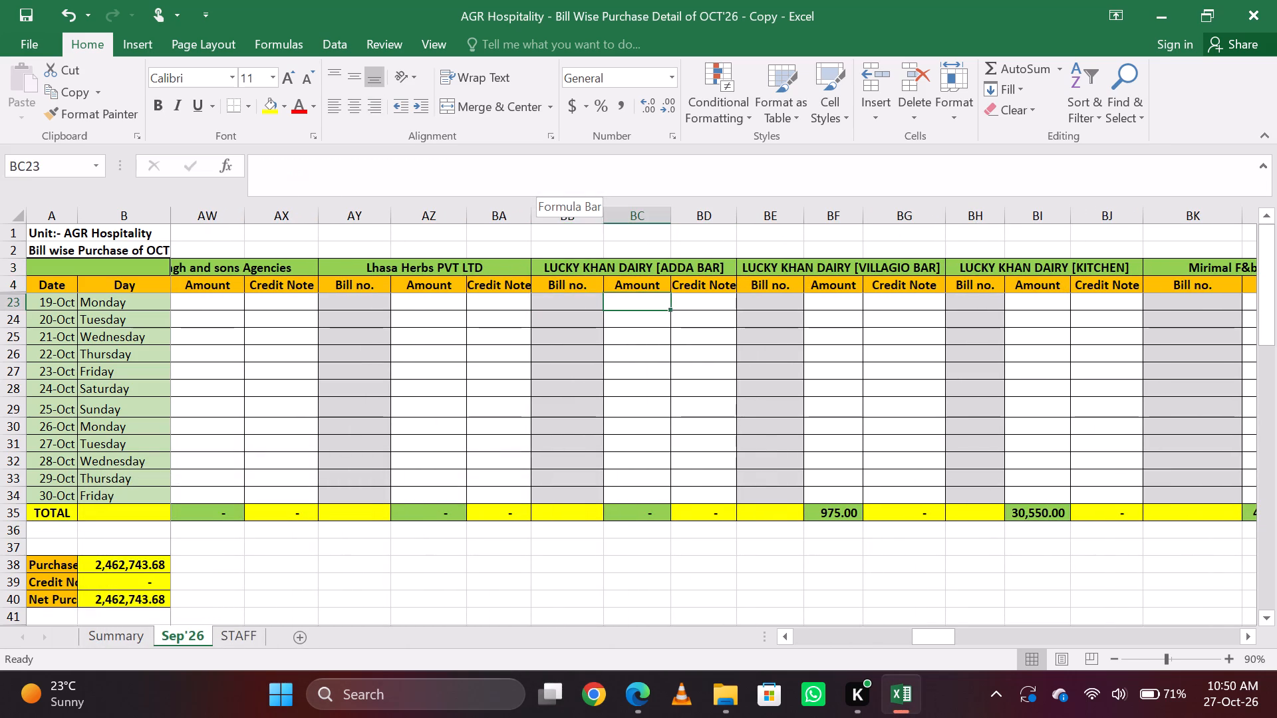
key("Left")
key("Right")
key("Right")
key("Right")
key("Right")
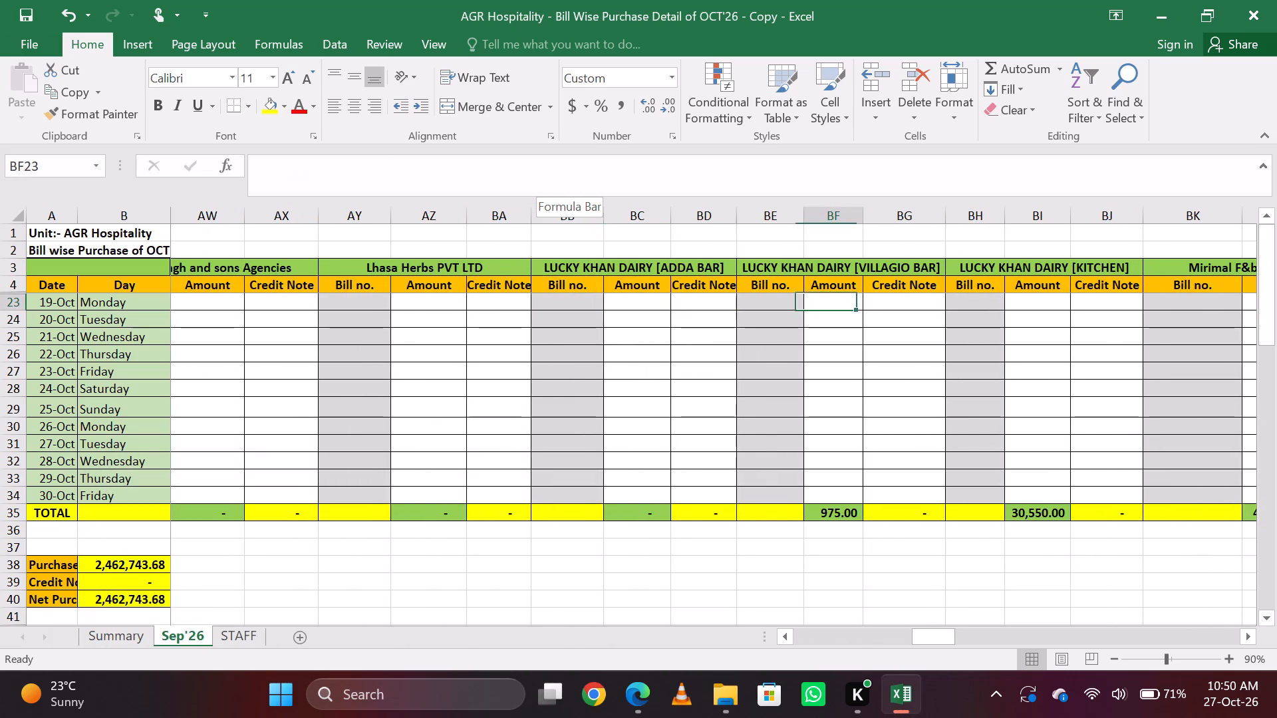
key("Right")
key("Right")
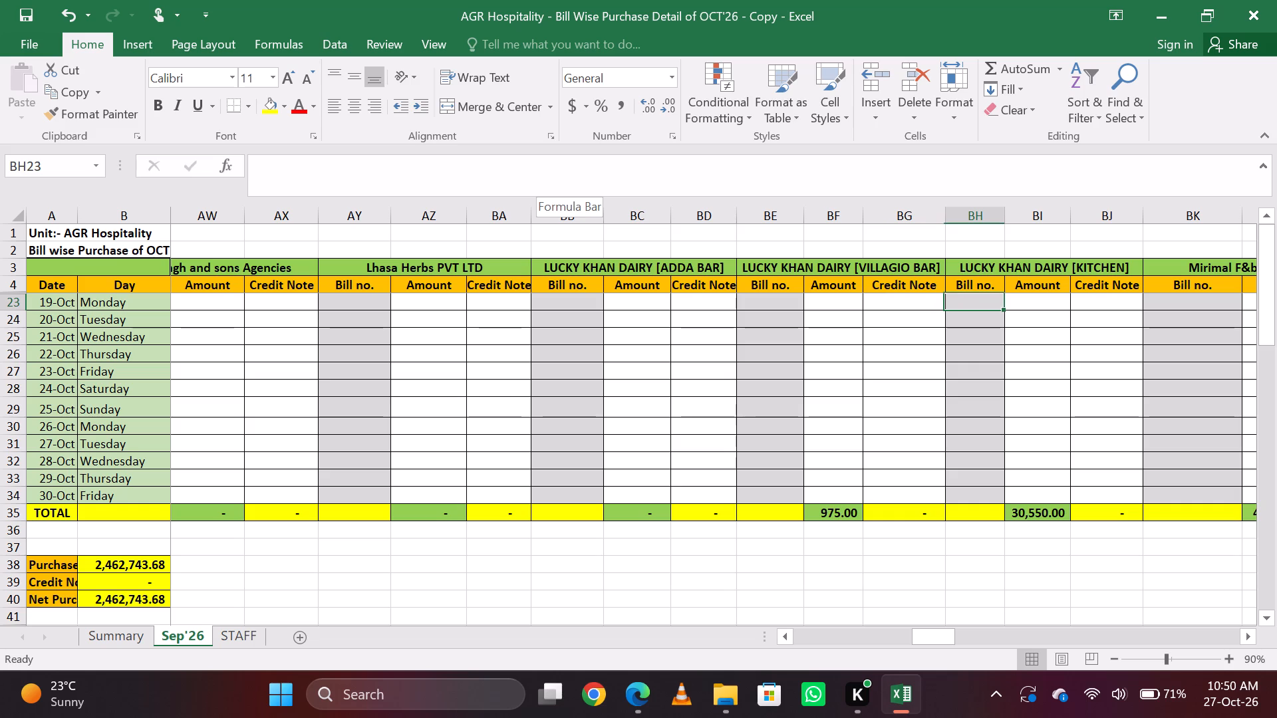
type("3193")
key("Tab")
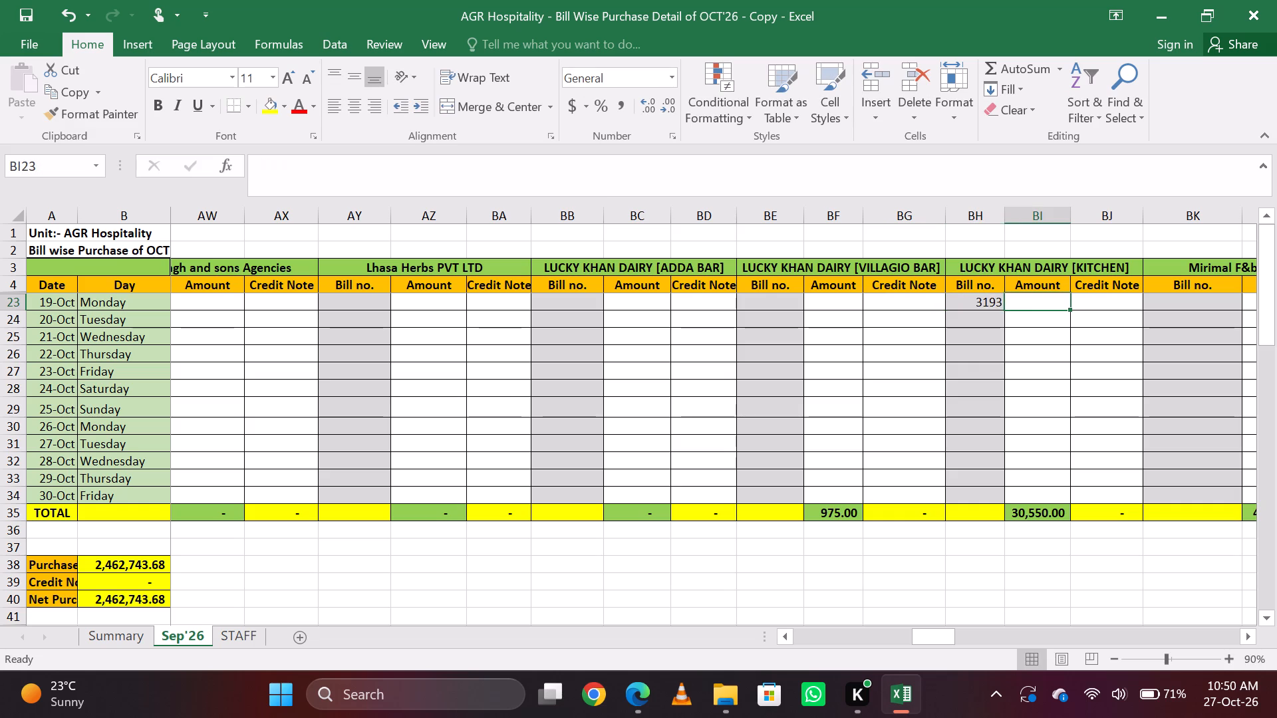
type("25")
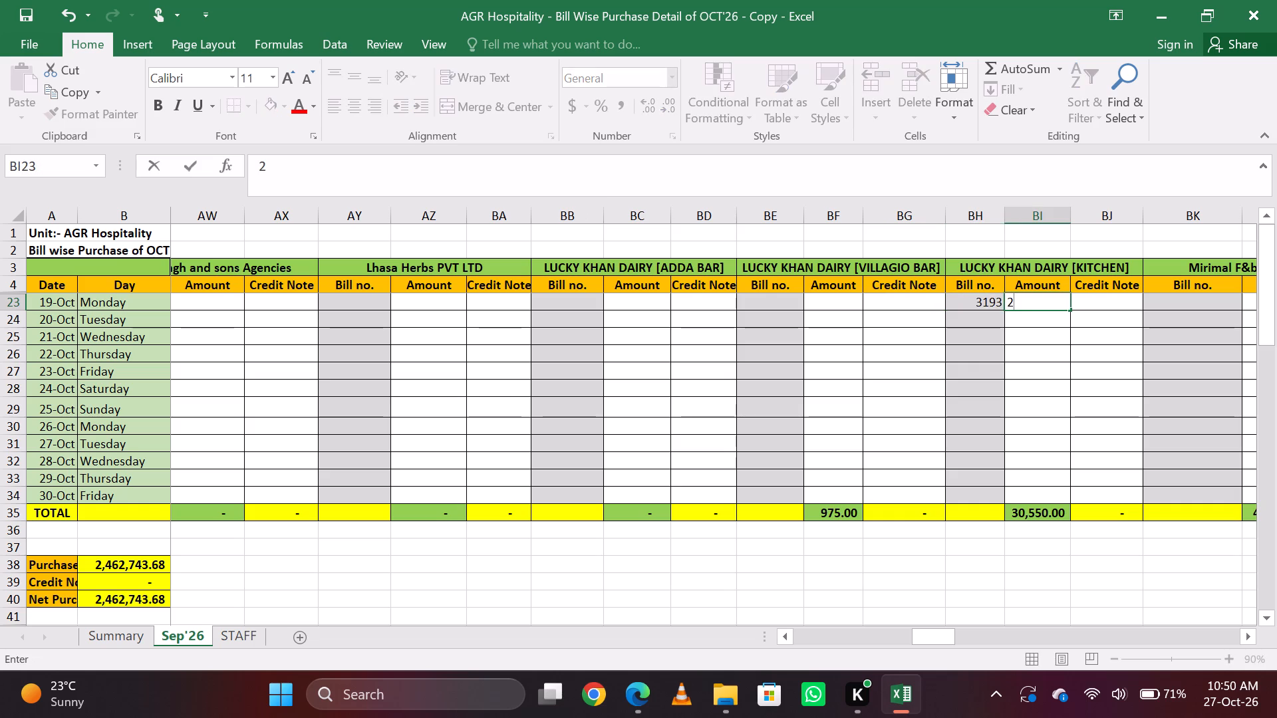
key("BackSpace")
type("600")
key("Return")
key("Up")
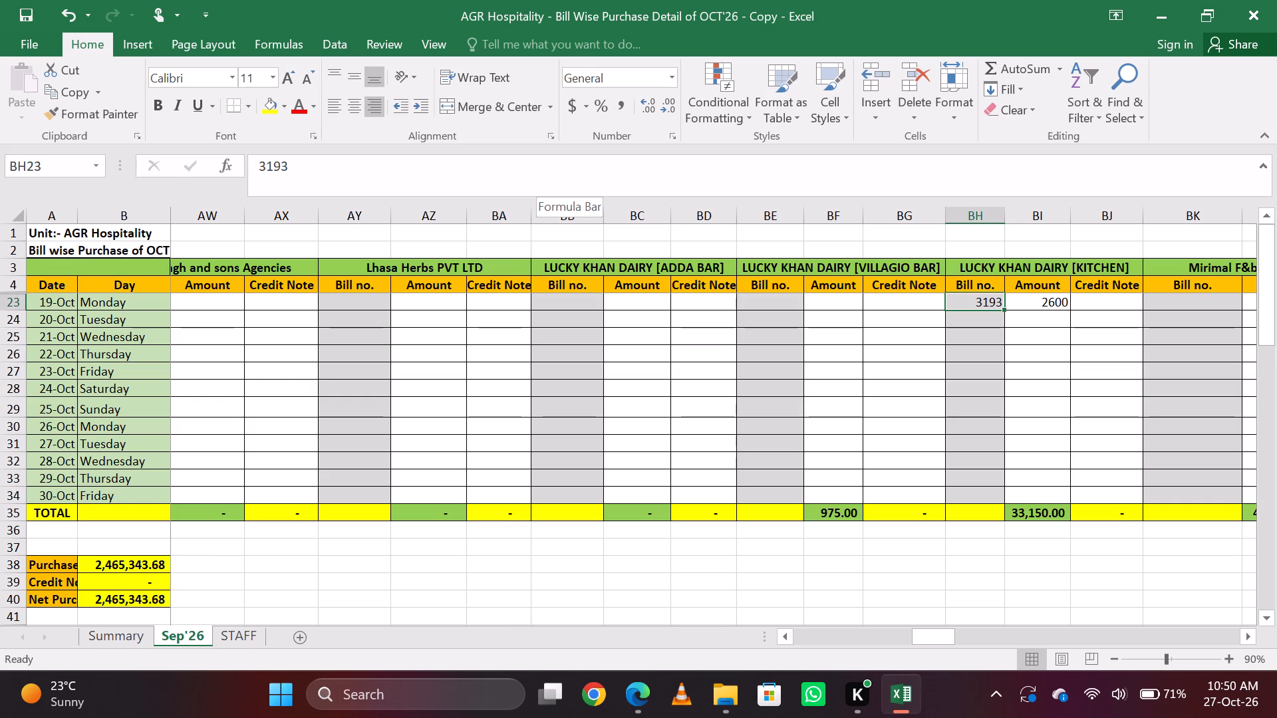
Find the Srakshi Enterprises columns and enter bill no. 1870 with amount 4989 for 19-Oct.
key("ctrl+f")
type("sta")
key("Return")
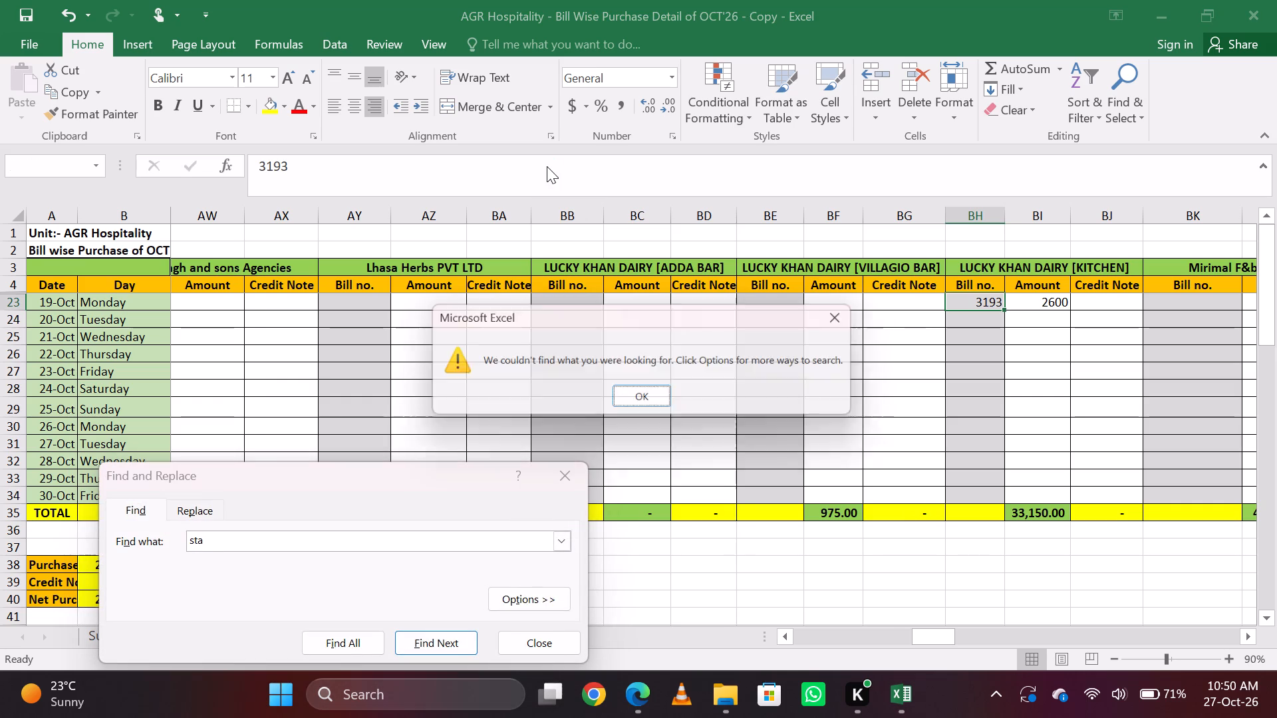
key("Return")
key("BackSpace")
key("Return")
key("Return")
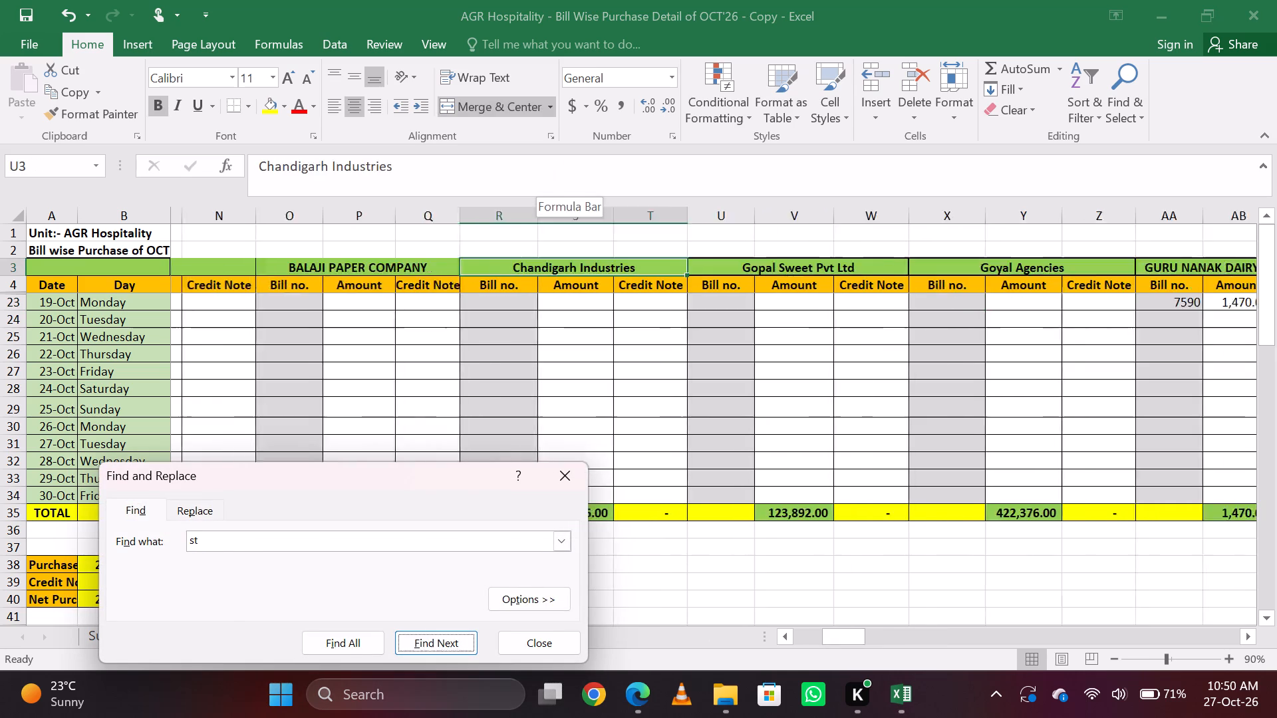
key("BackSpace")
type("ra")
key("Return")
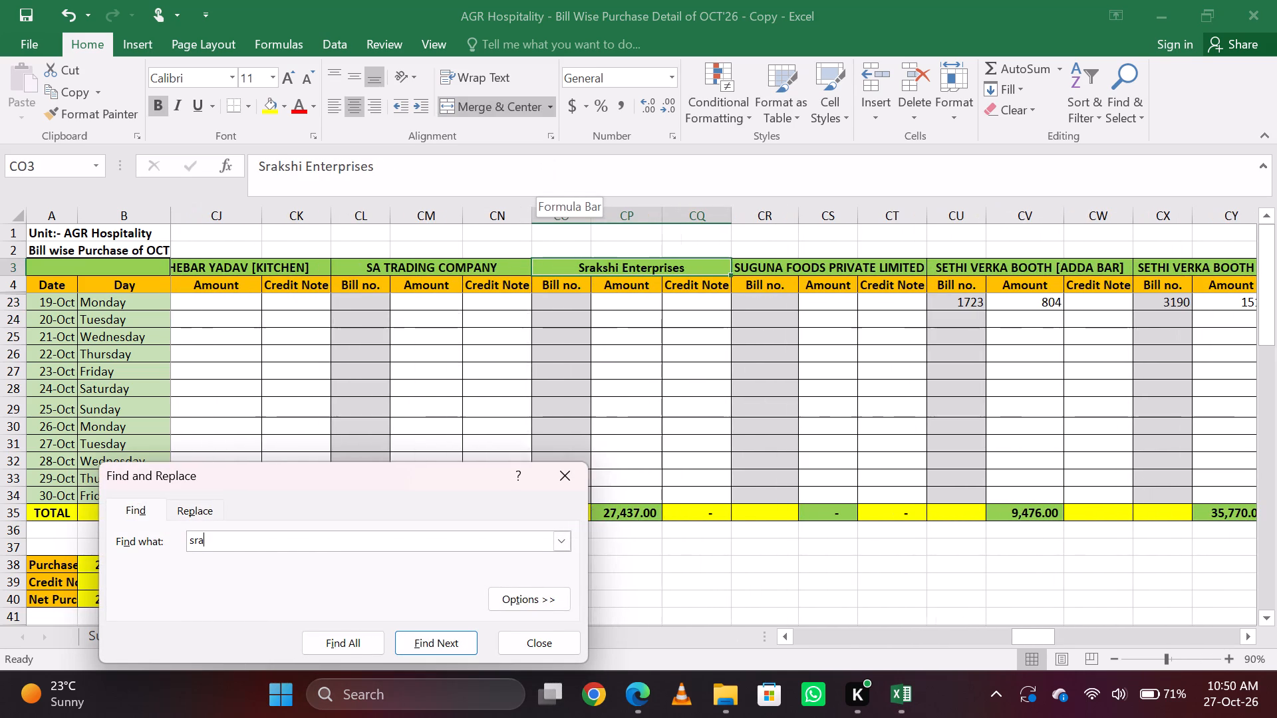
key("Escape")
key("Down")
key("Down")
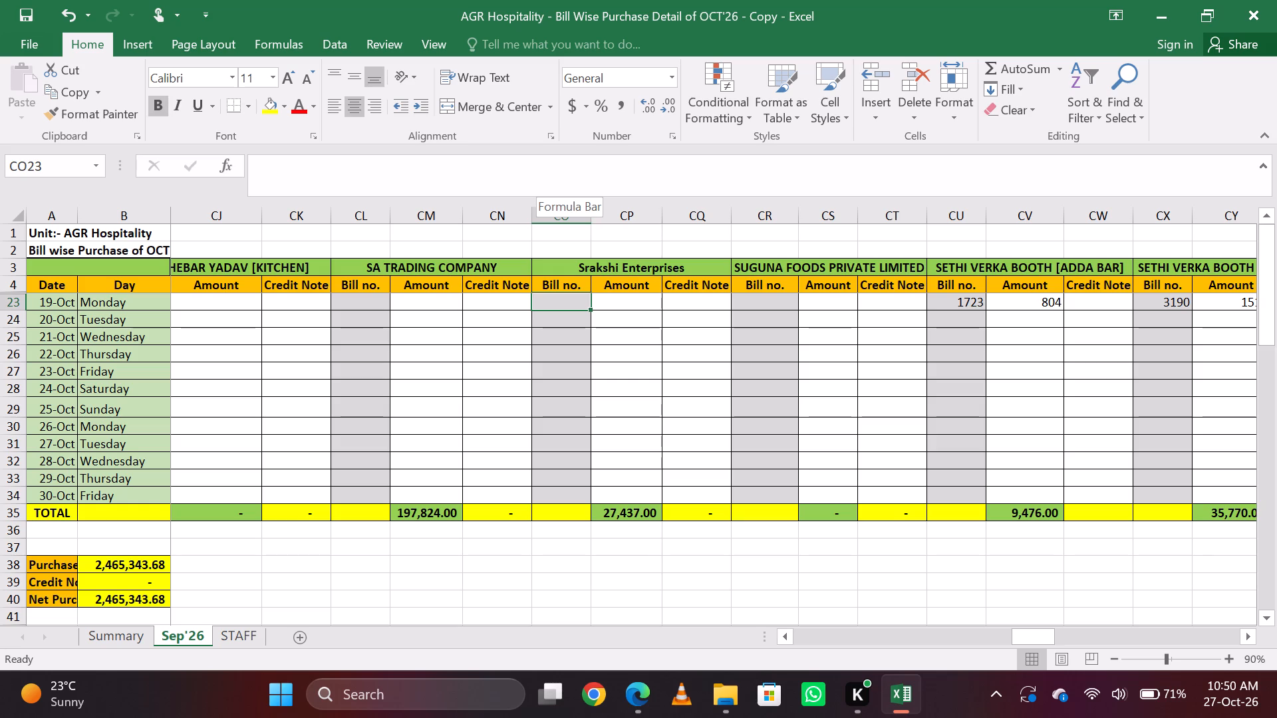
type("1870")
key("Return")
key("Up")
key("Right")
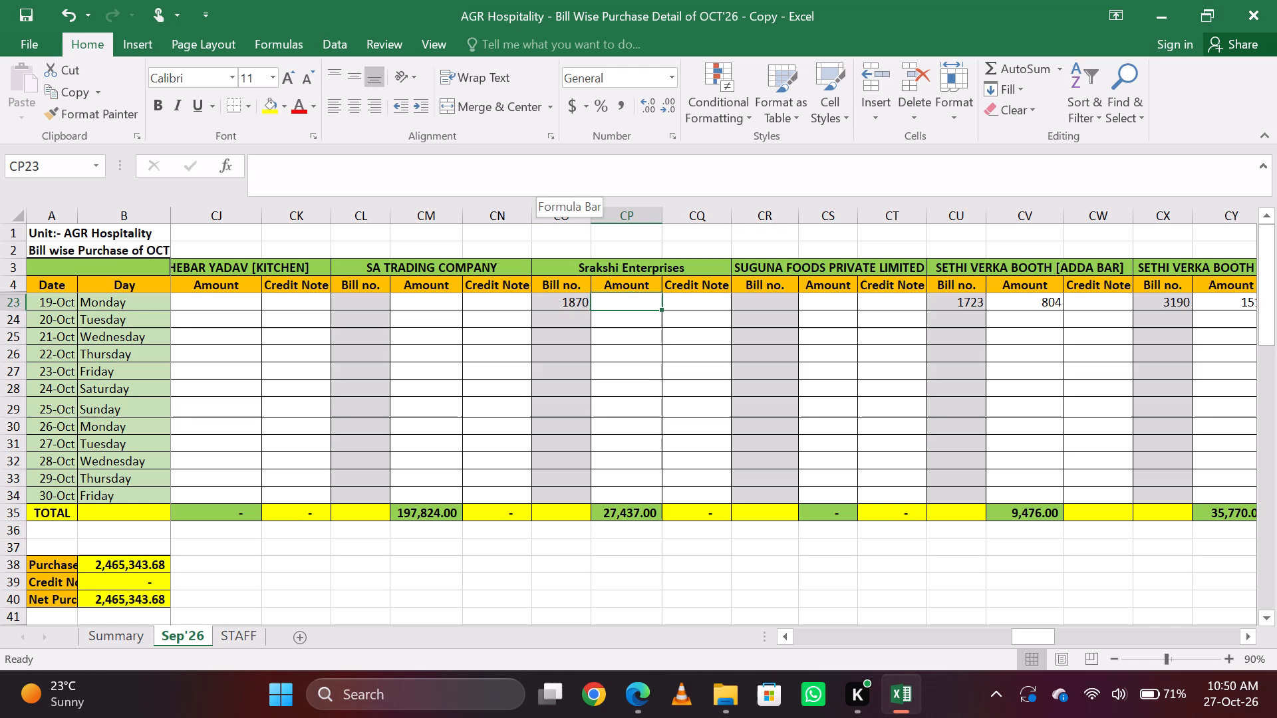
key("4")
type("989")
key("Return")
key("Up")
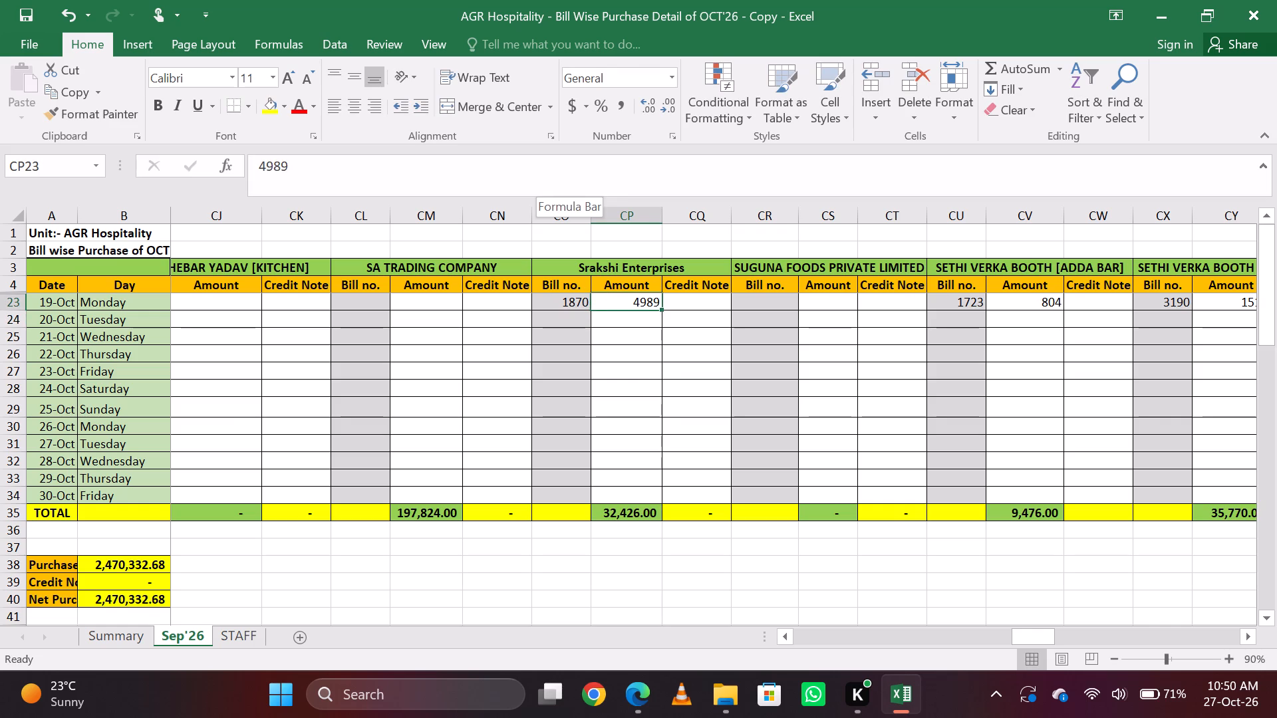
Find the SHIVAM VEGETAVBLE & FRUITS [VILLAGIO BAR] columns and enter bill no. 5284 with amount 2684 for 19-Oct.
key("ctrl+f")
type("shiv")
key("Return")
key("Escape")
key("Down")
key("Down")
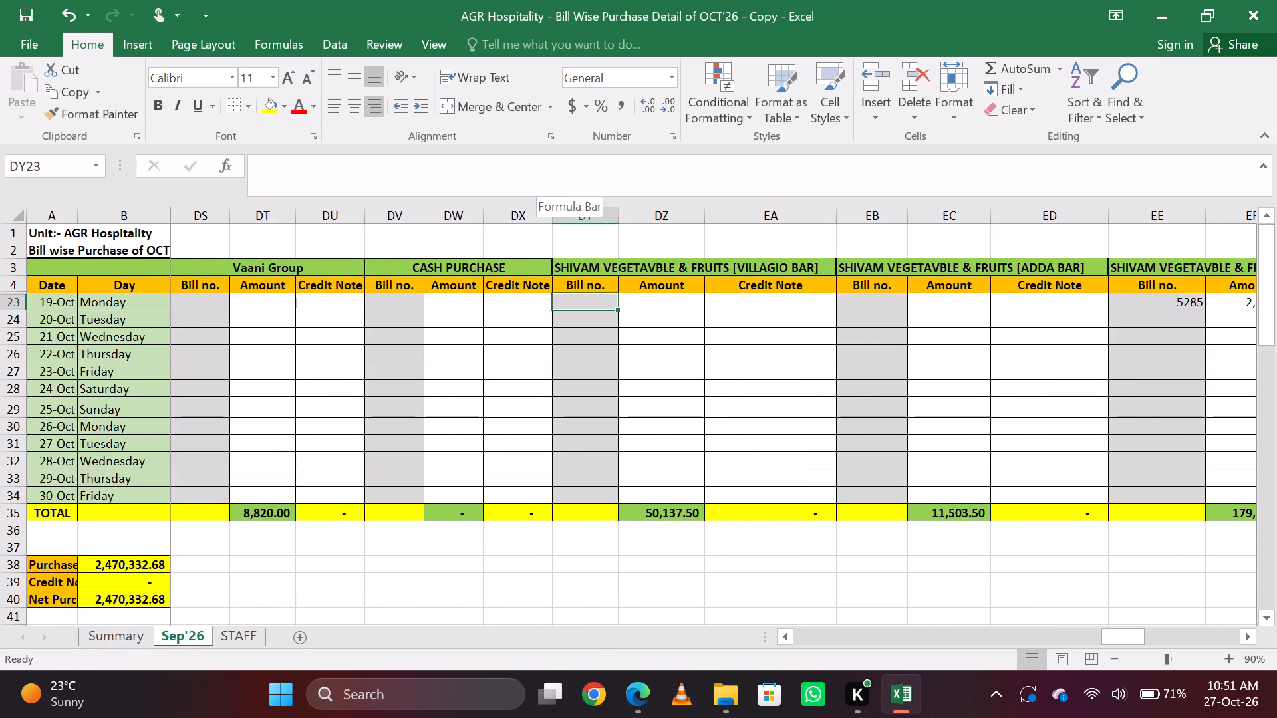
type("52")
type("85")
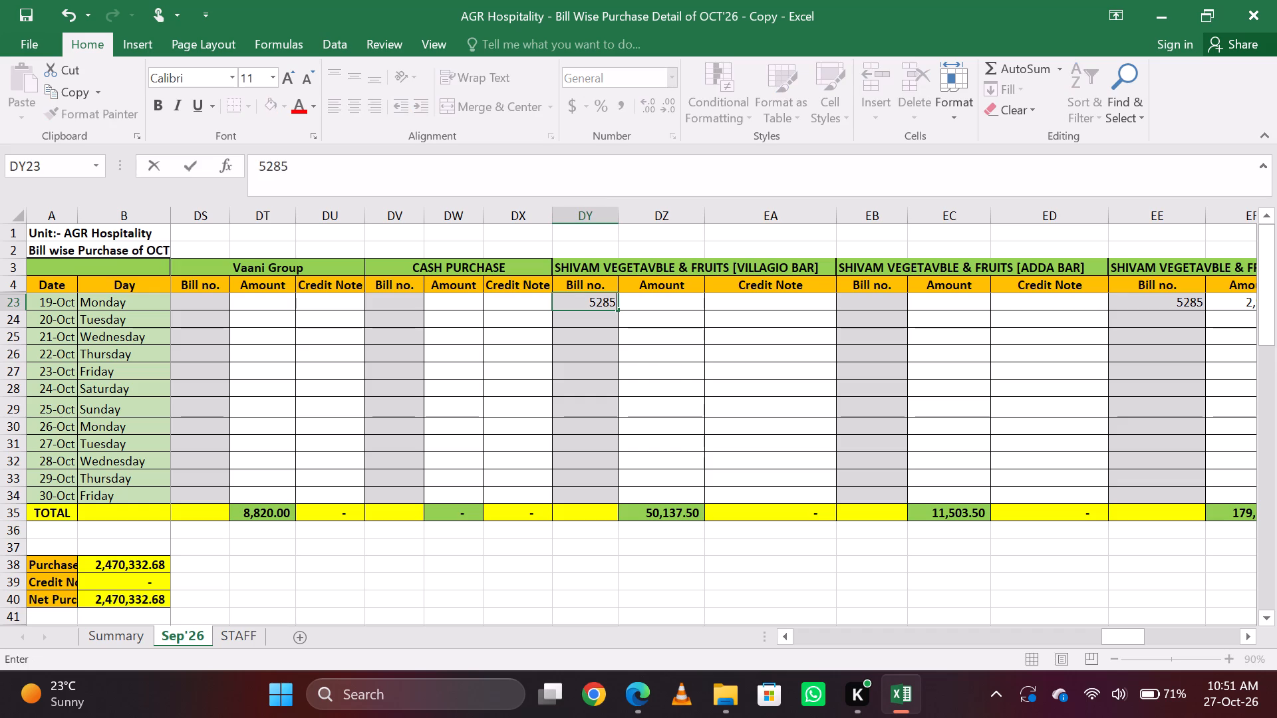
key("BackSpace")
key("4")
key("Tab")
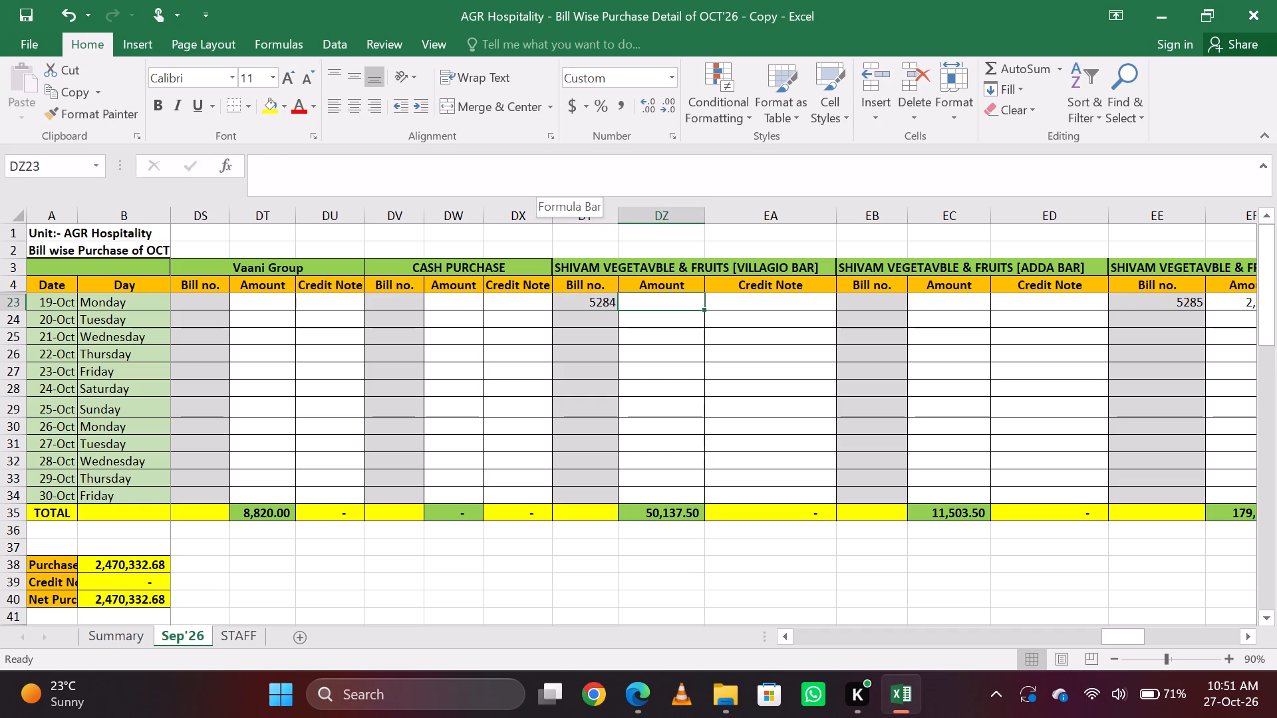
type("2684")
key("Tab")
key("Left")
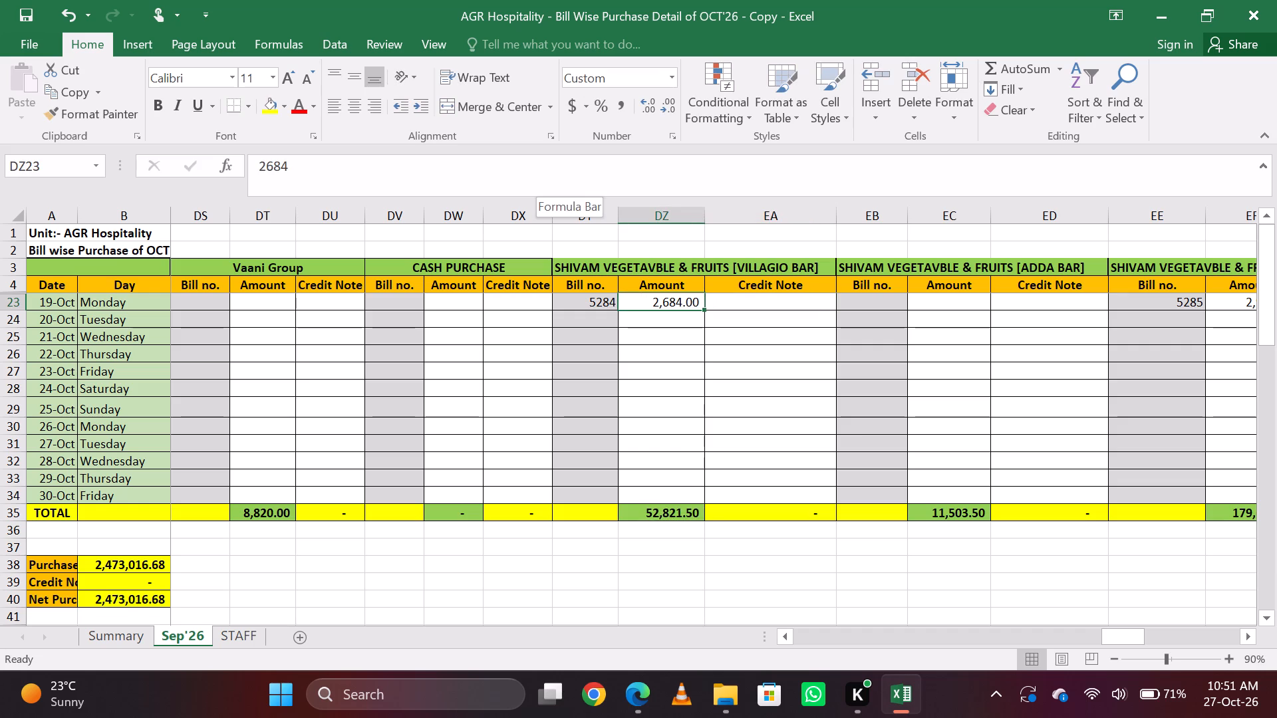
Append bill no. 5286 after a slash to the 19-Oct bill number under SHIVAM VEGETAVBLE & FRUITS [KITCHEN].
key("Page_Down")
key("Right")
key("Page_Up")
key("Right")
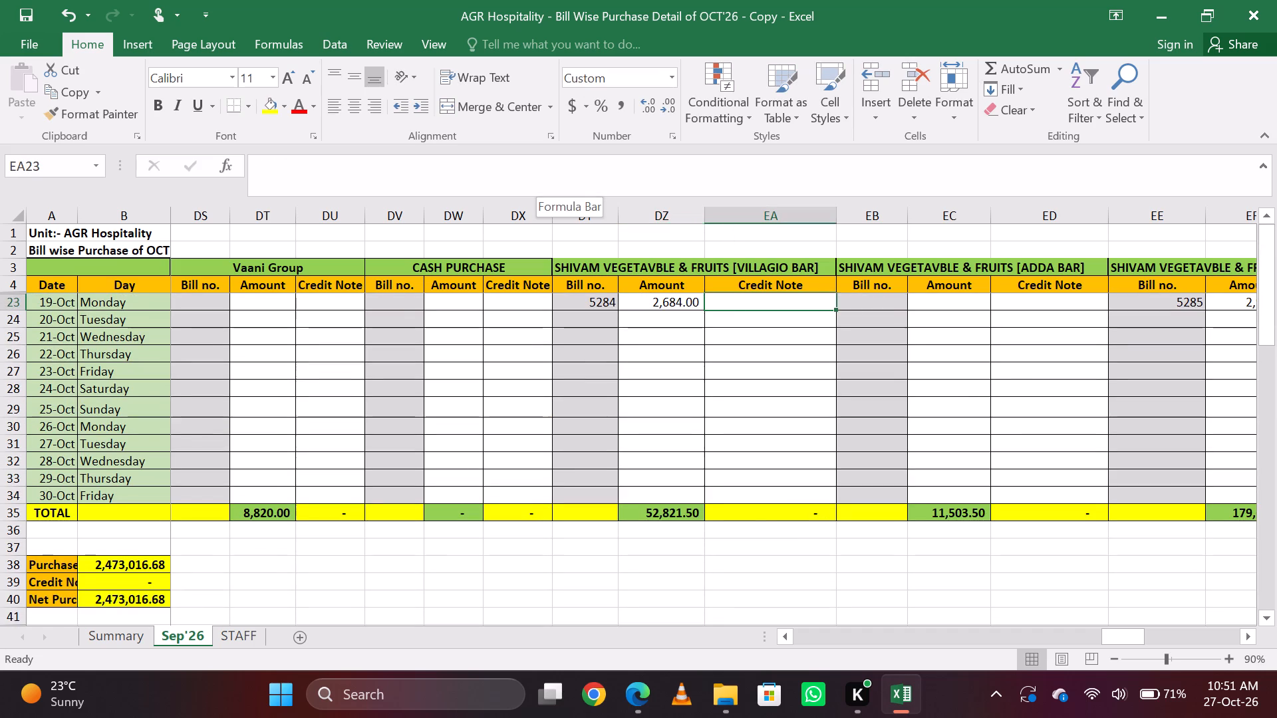
key("Right")
key("Right")
key("Right")
key("Right")
key("Right")
key("Left")
key("Left")
key("Right")
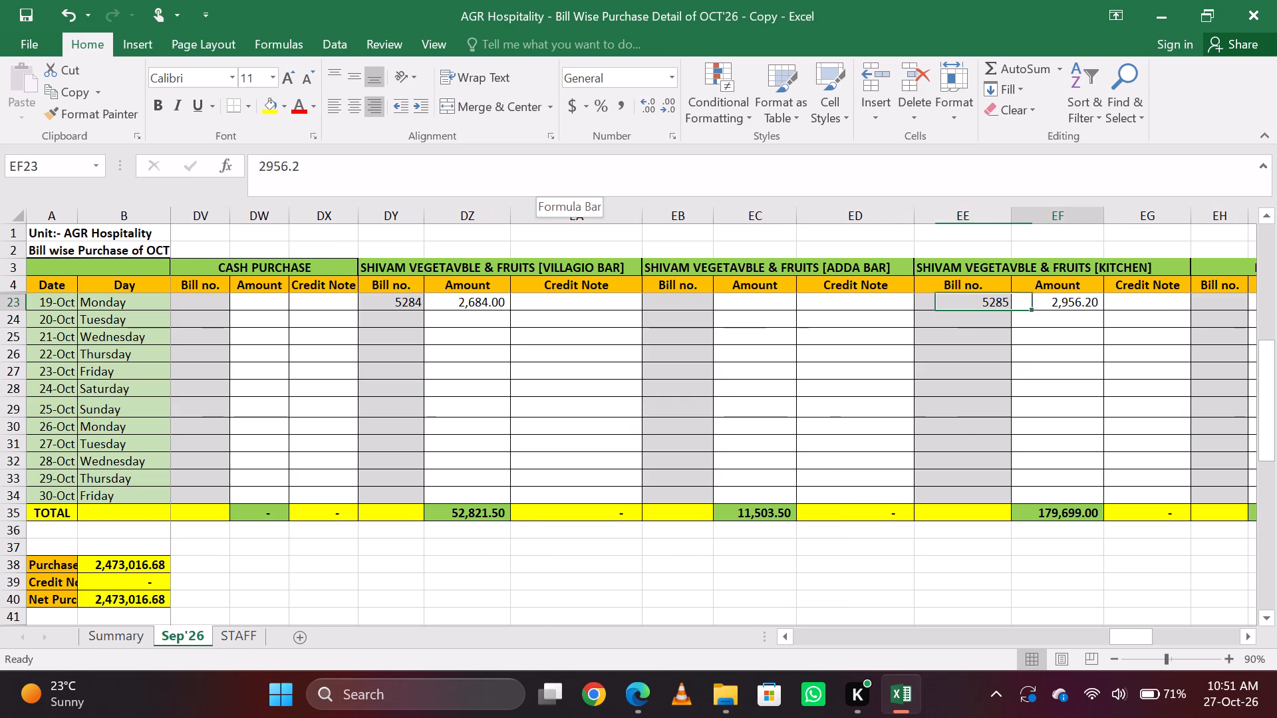
key("Left")
left_click(547, 166)
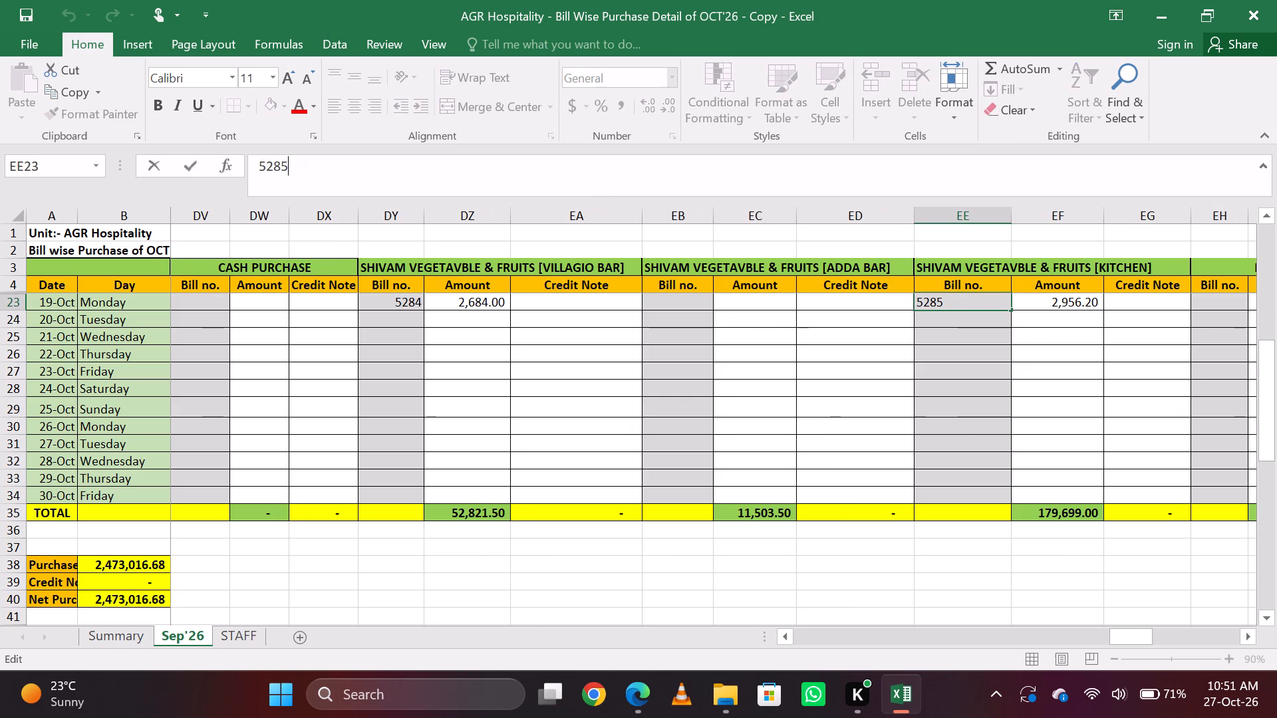
type("/52")
type("86")
key("Tab")
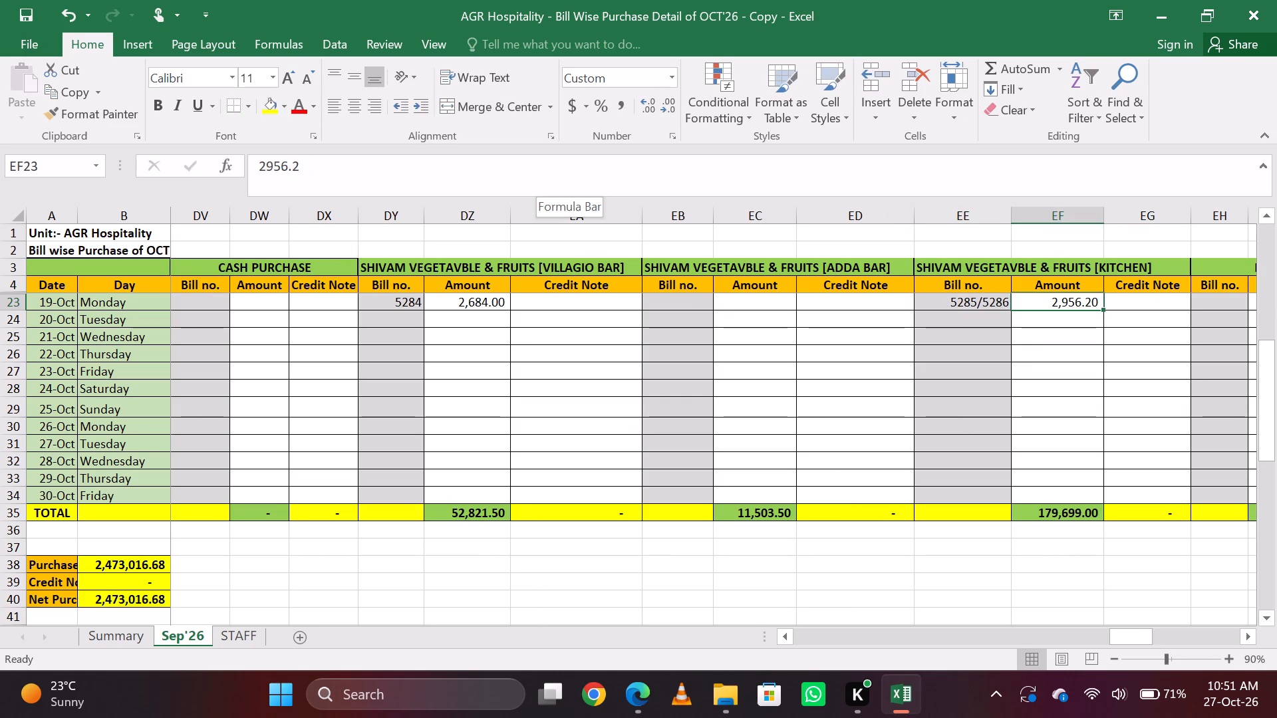
Turn the 19-Oct SHIVAM VEGETAVBLE & FRUITS [KITCHEN] amount into the sum formula =2956.2+5272.5.
left_click(547, 166)
key("Left")
key("Left")
key("Left")
key("Left")
key("Left")
key("Left")
key("Left")
key("Left")
key("Left")
key("Left")
key("Left")
key("Left")
key("Left")
key("Left")
key("equal")
key("Right")
key("Right")
key("Right")
key("Right")
key("Right")
key("Right")
key("Right")
key("Right")
key("Right")
key("Right")
key("Right")
key("Right")
key("Right")
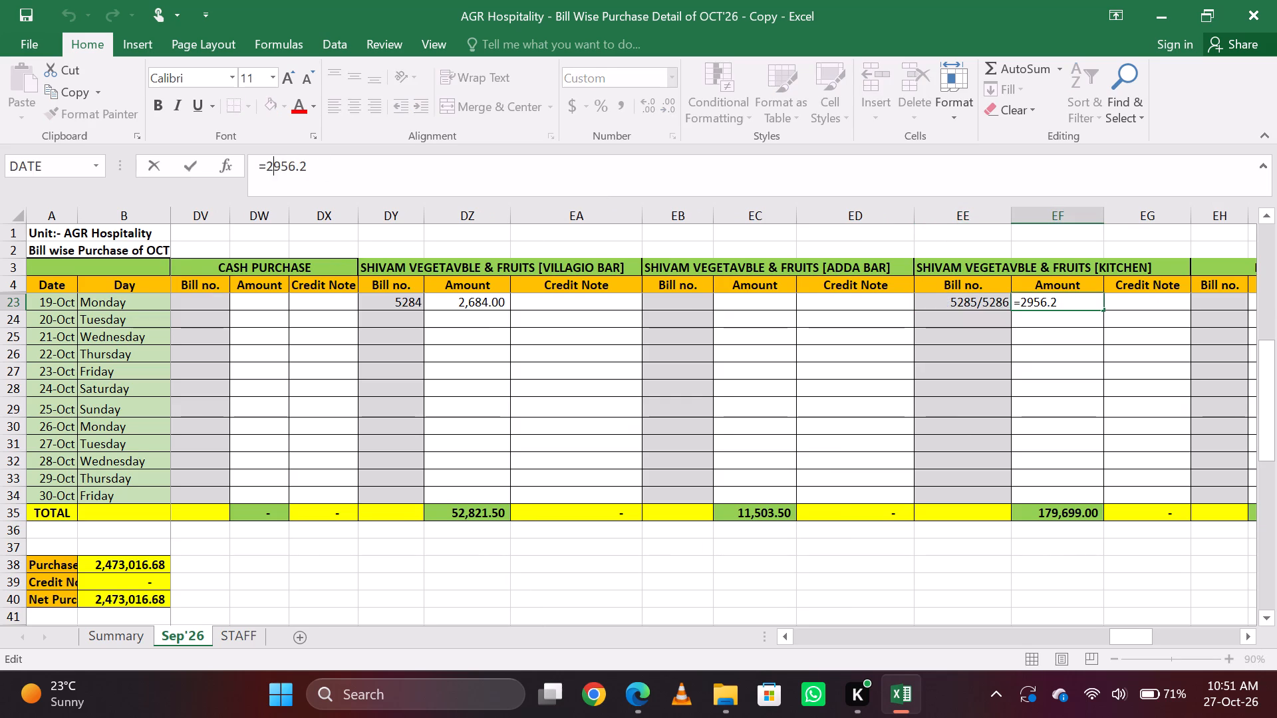
key("shift+plus")
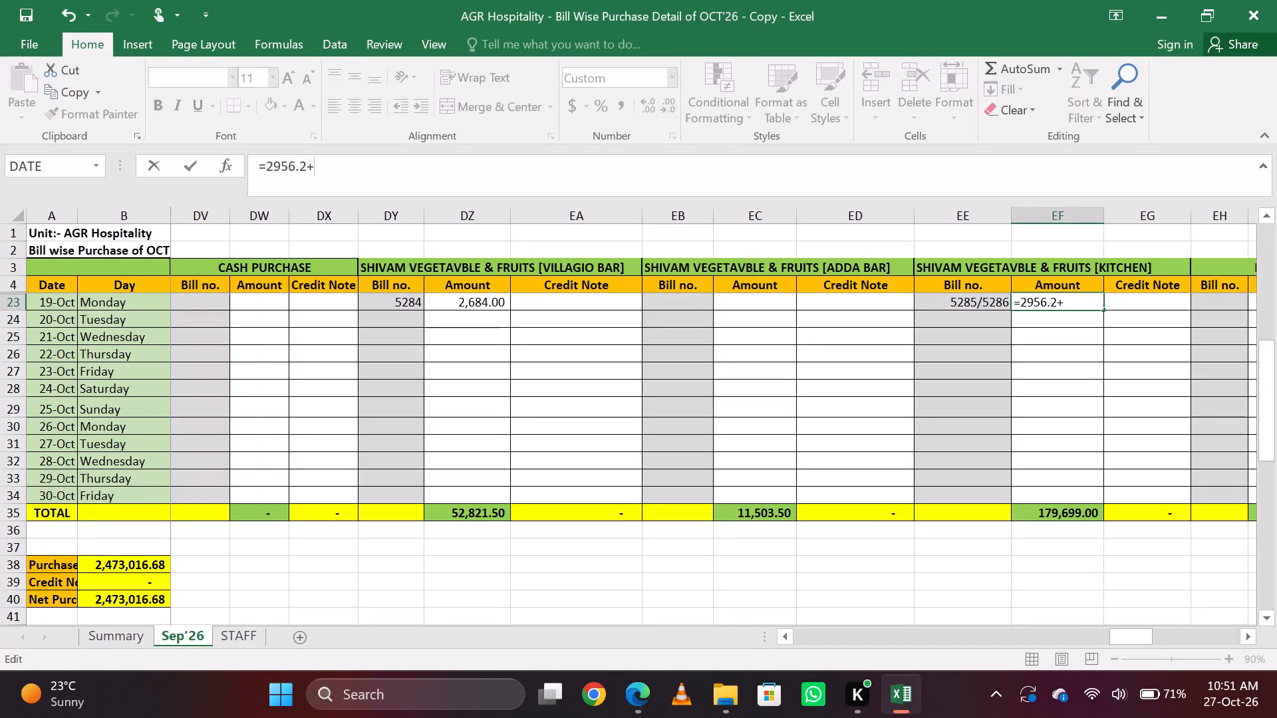
type("5272")
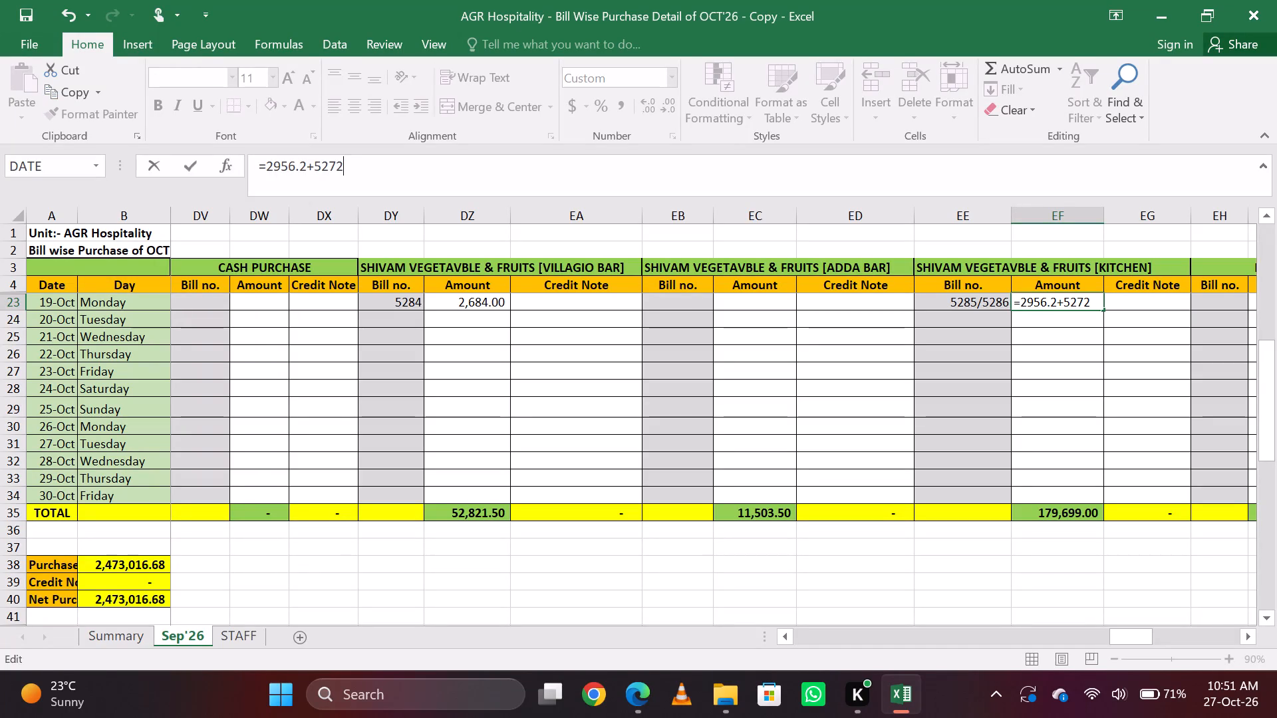
type(".5")
key("Return")
key("Up")
key("Right")
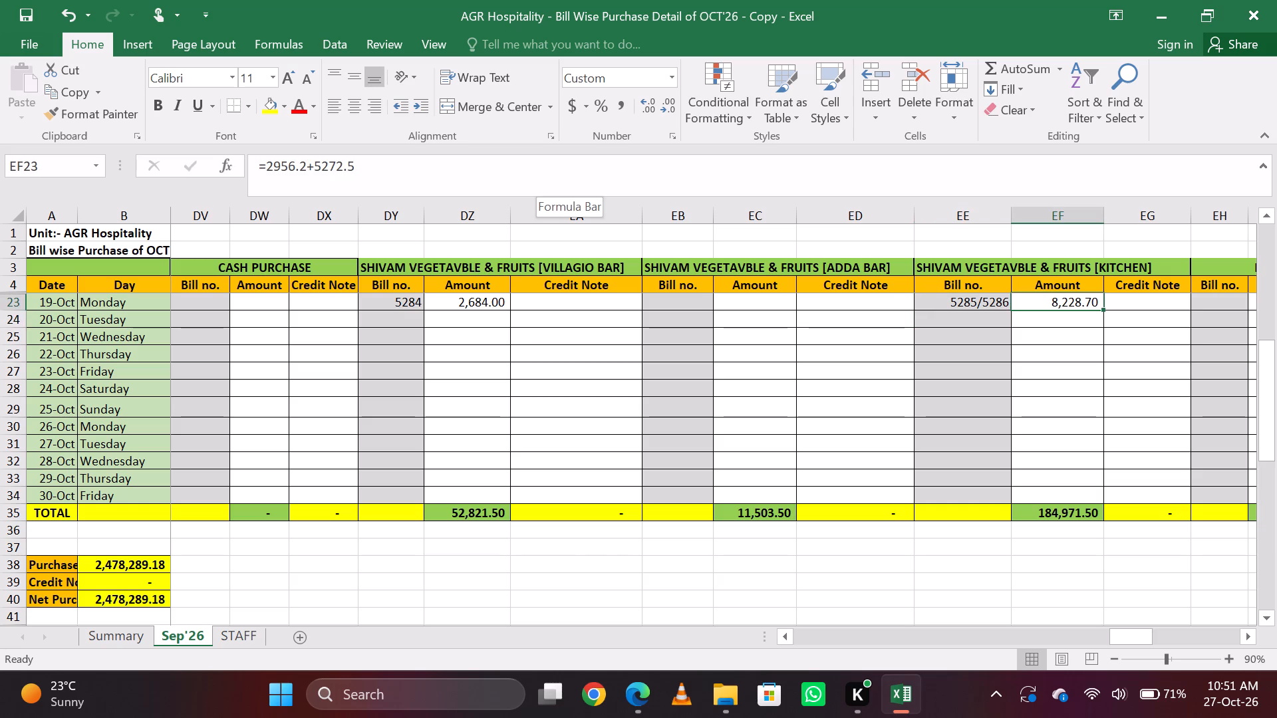
Find the Mirimal F&b Services Pvt Ltd columns and enter bill no. 11675 with amount 69769 for 19-Oct.
key("ctrl+f")
type("miri")
key("Return")
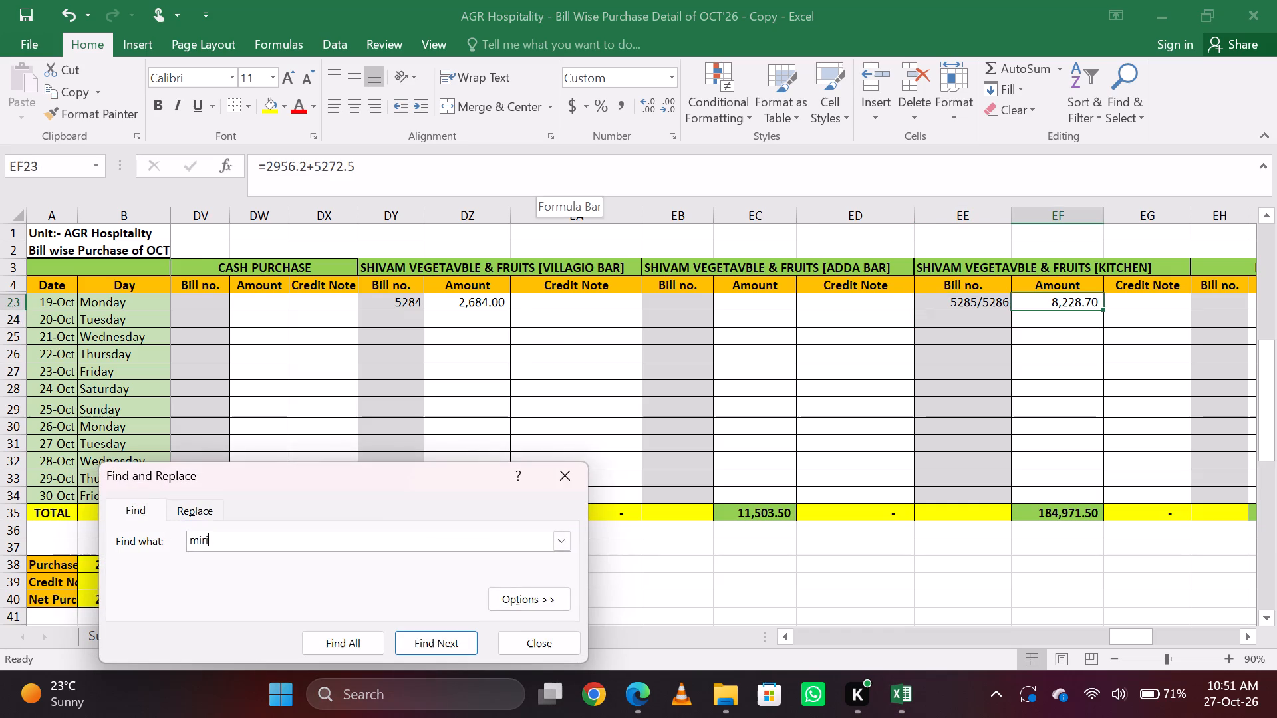
key("Escape")
key("Down")
key("Down")
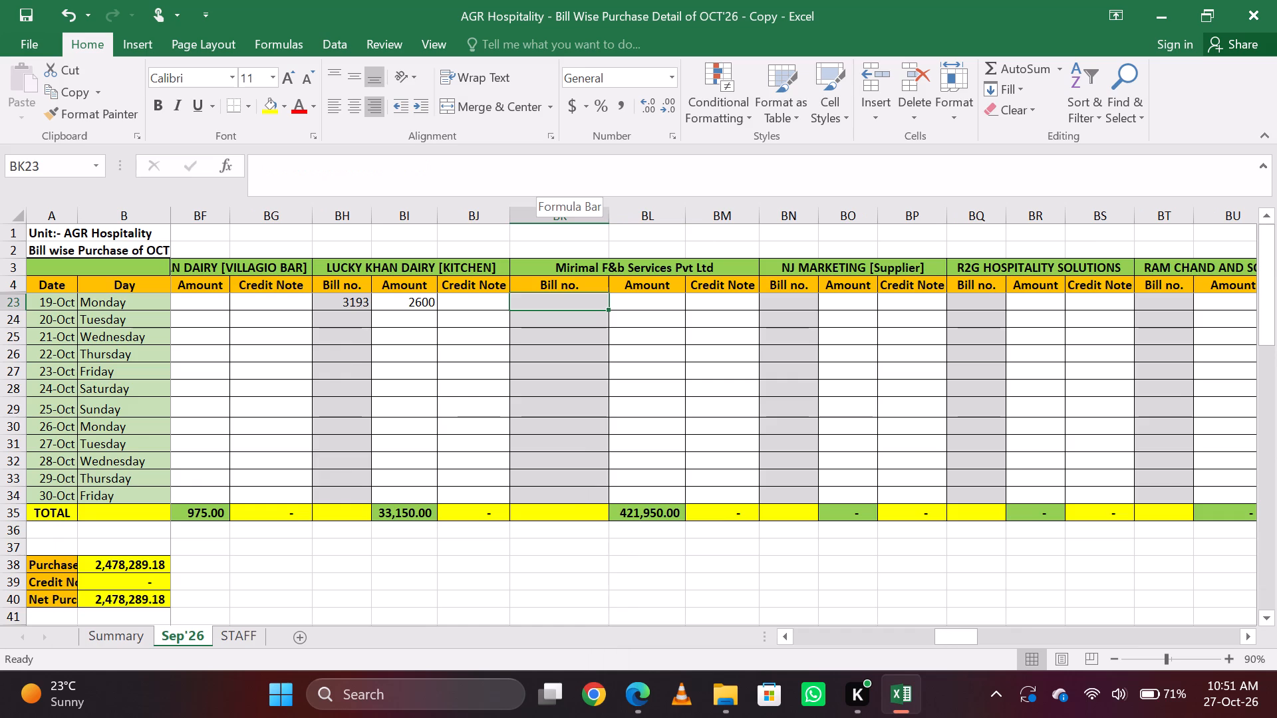
type("11")
key("6")
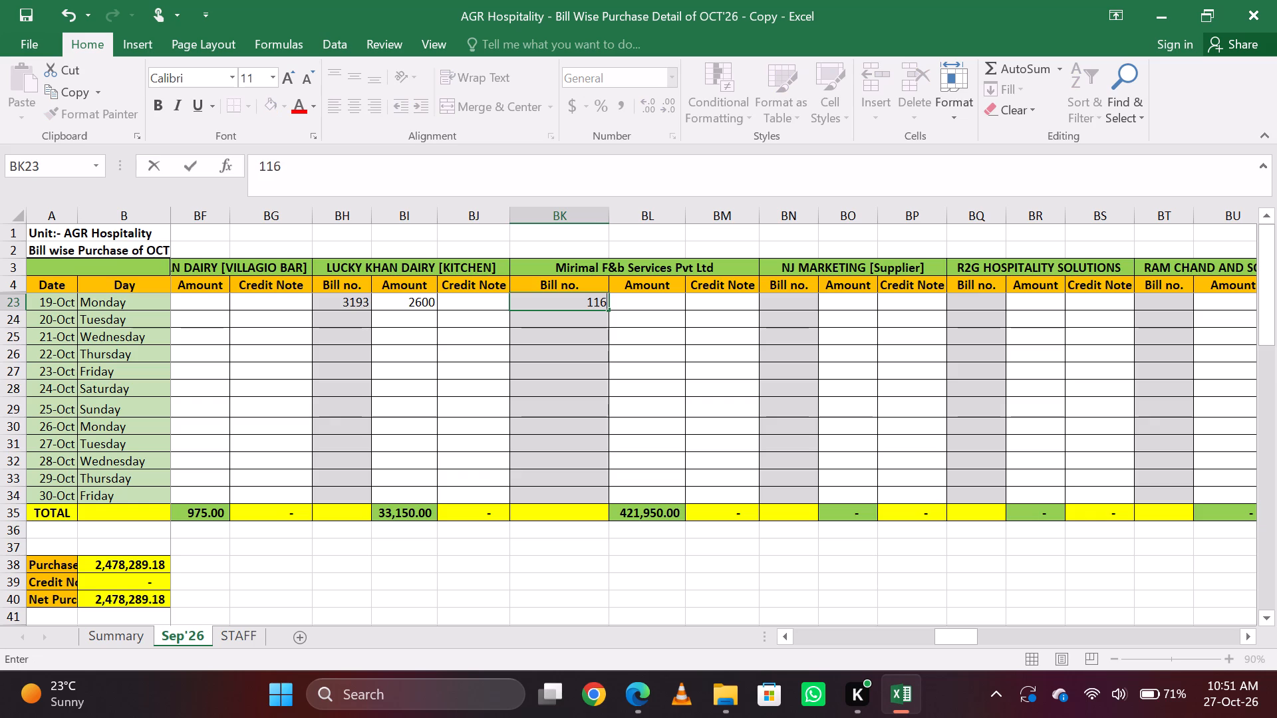
type("75")
key("Tab")
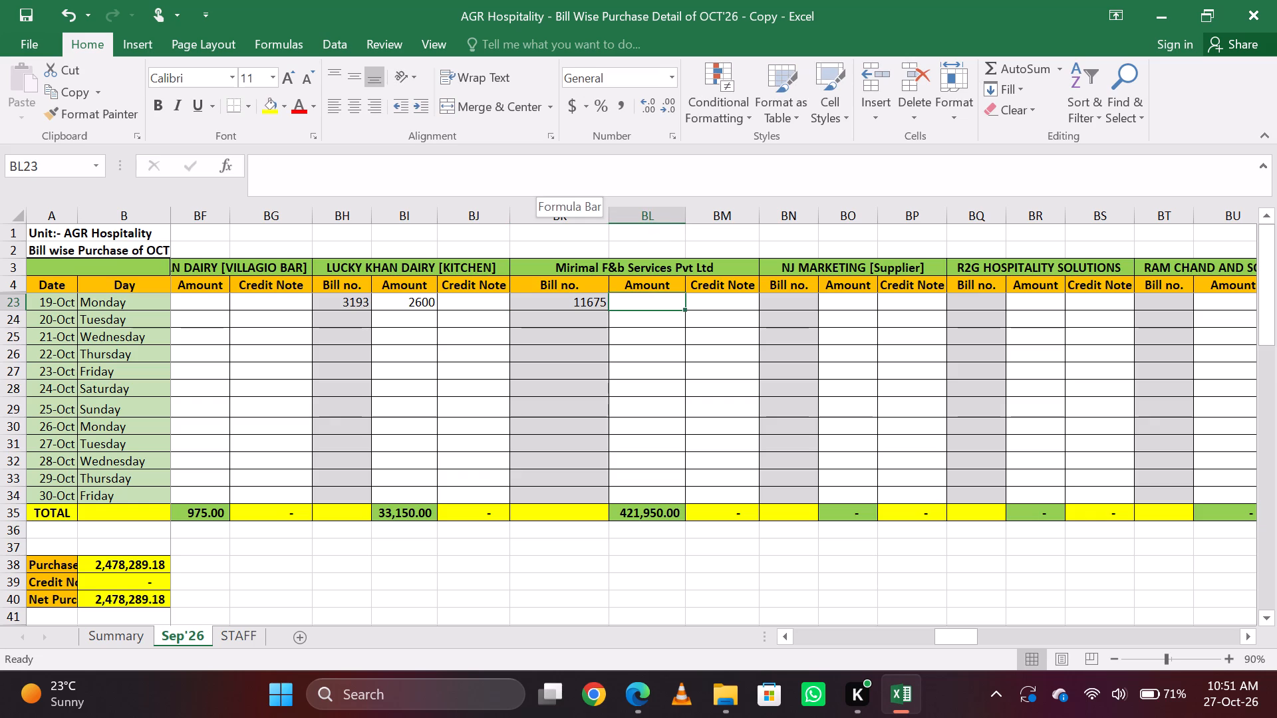
type("69")
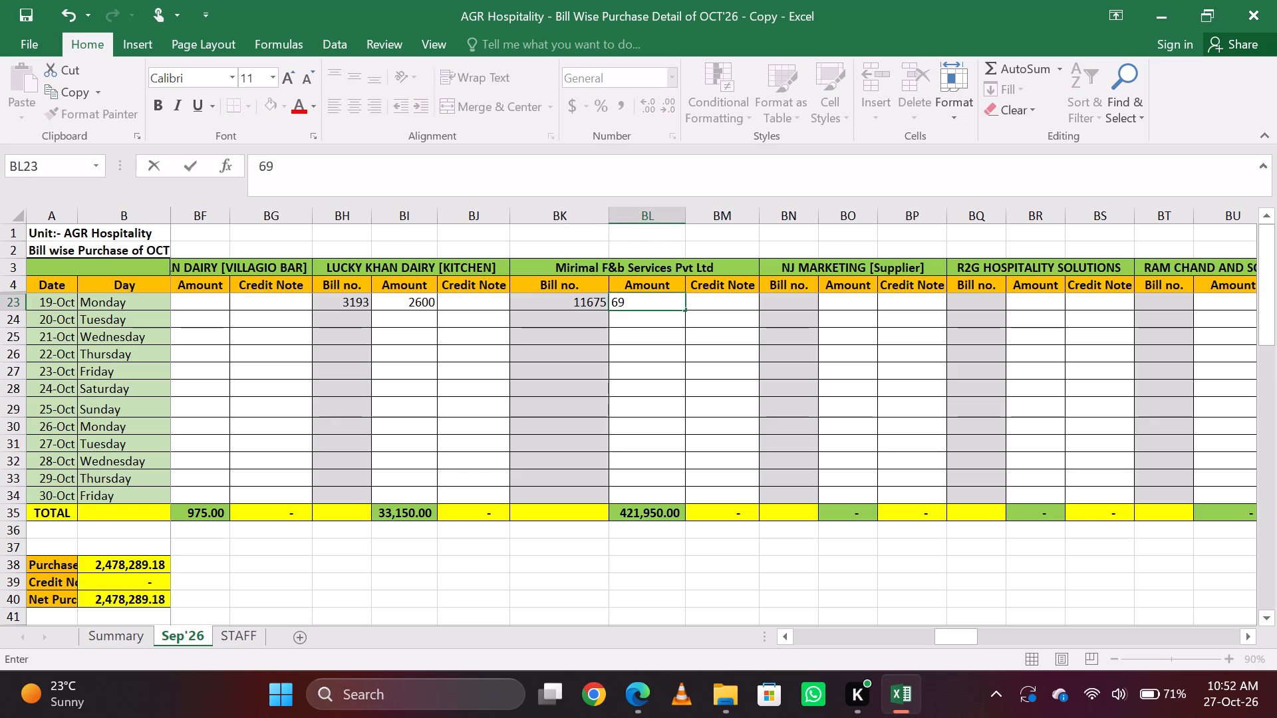
type("768")
key("BackSpace")
key("8")
key("BackSpace")
key("9")
key("Return")
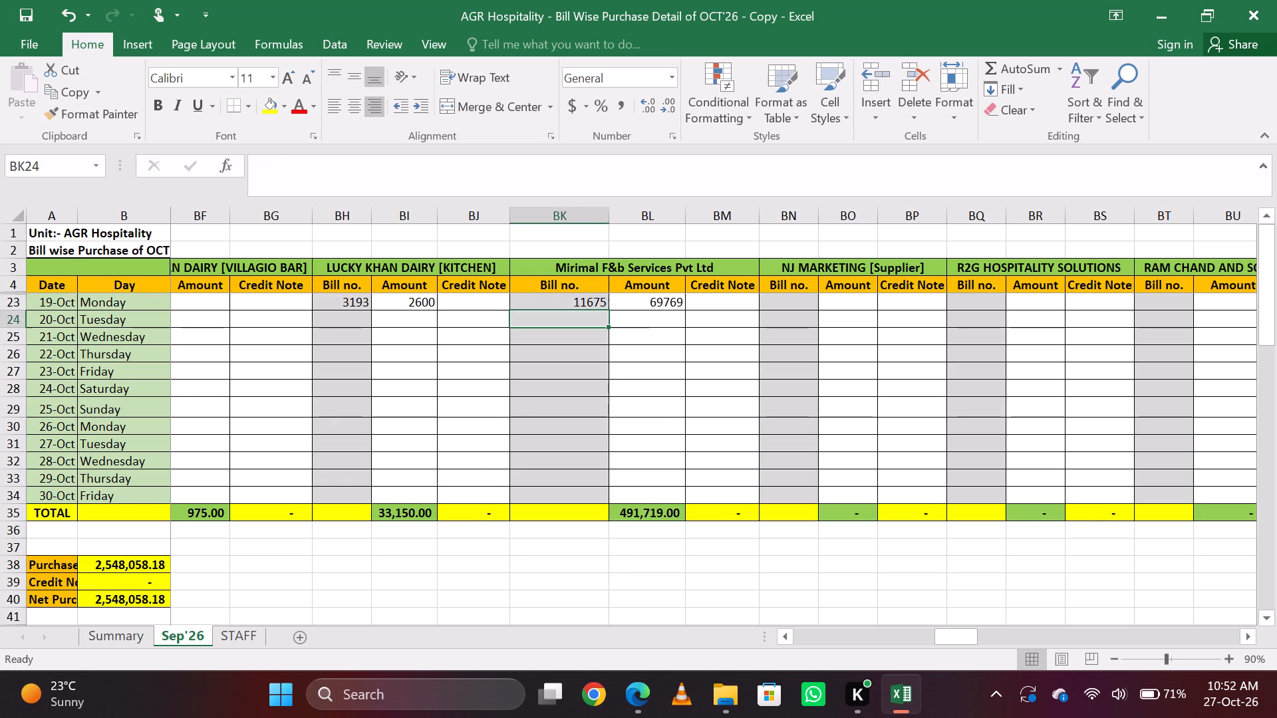
key("Up")
key("Up")
key("Right")
key("Down")
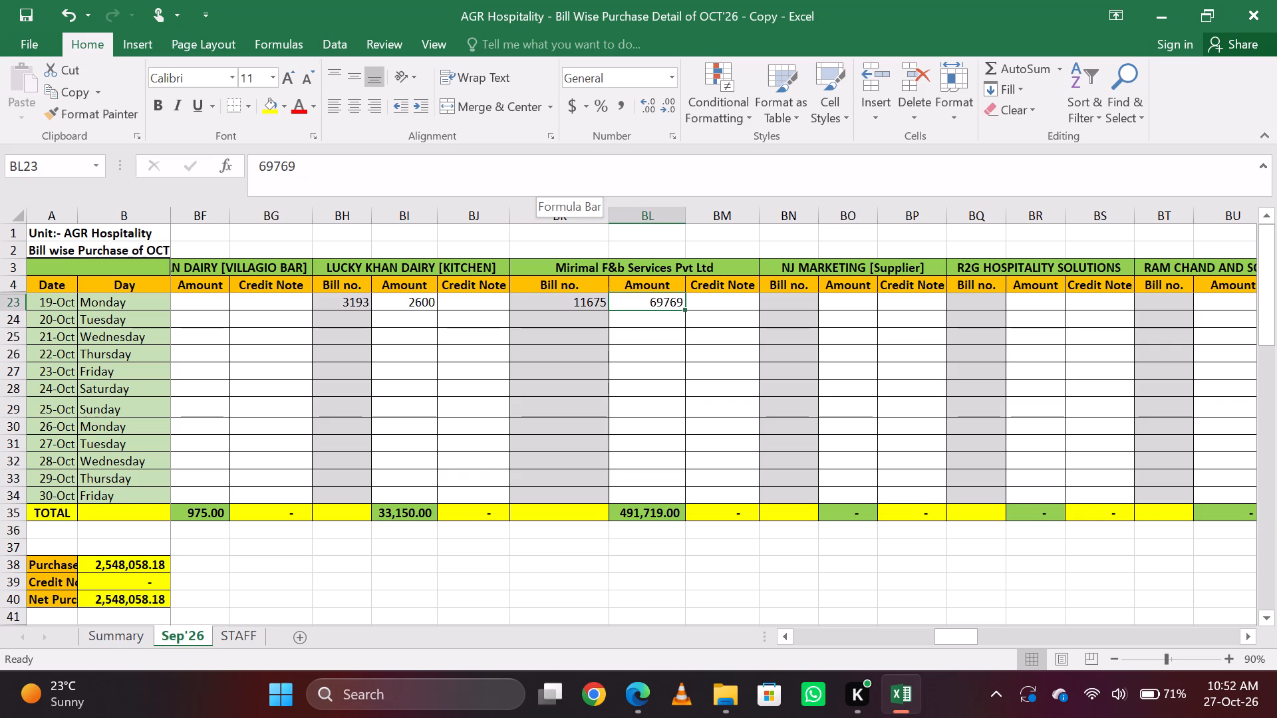
Find the SA TRADING COMPANY columns and enter bill no. 1012 with amount 40398 for 19-Oct.
key("ctrl+f")
type("sa t")
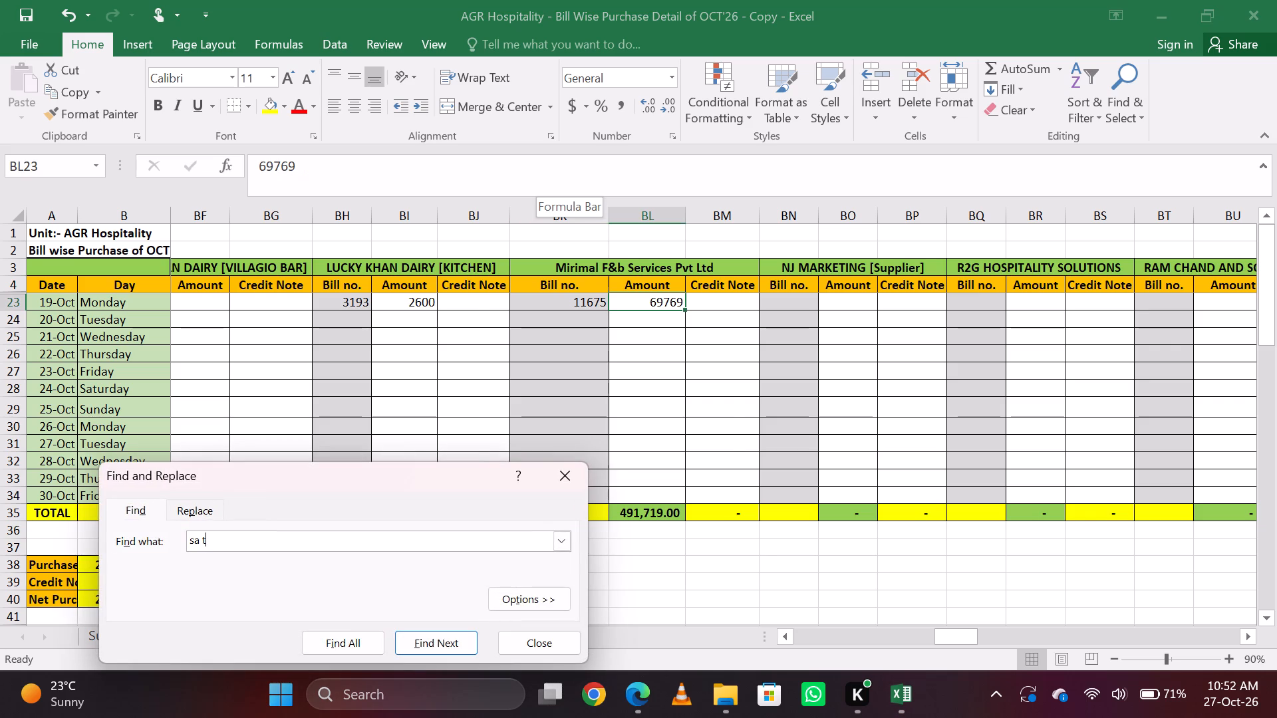
key("Return")
key("Escape")
key("Down")
key("Down")
key("Down")
key("Up")
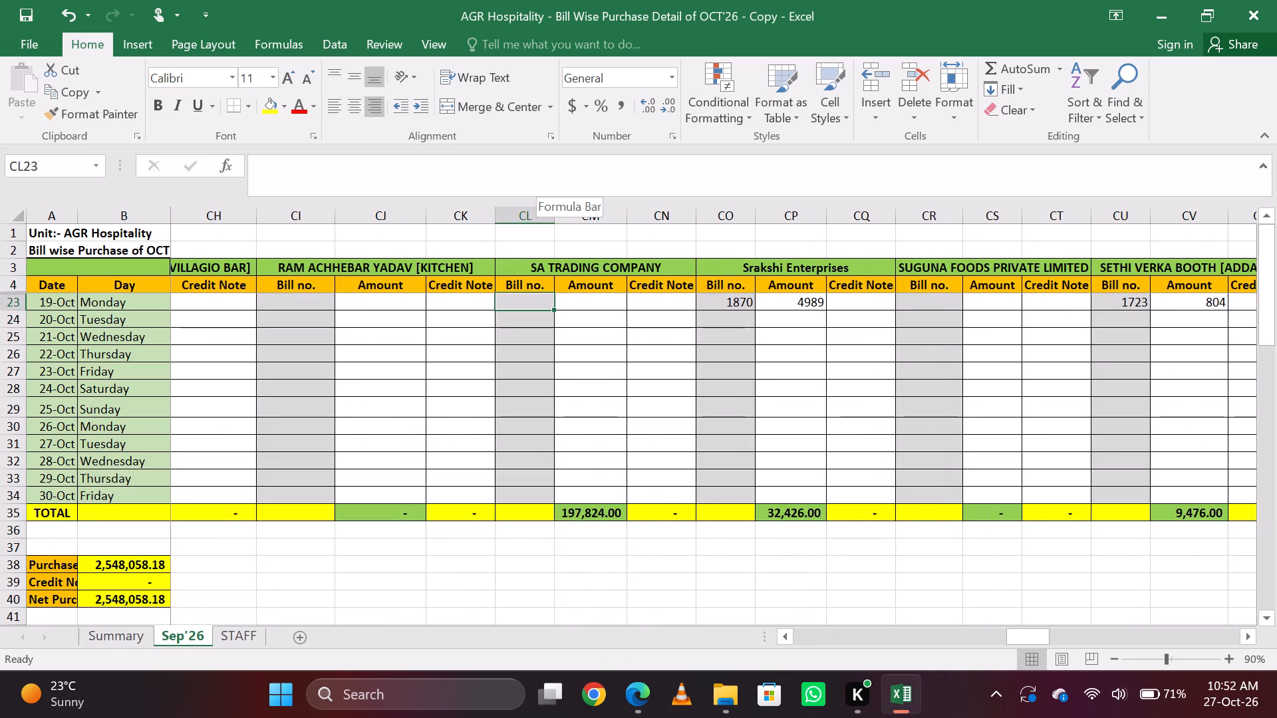
type("1012")
key("Tab")
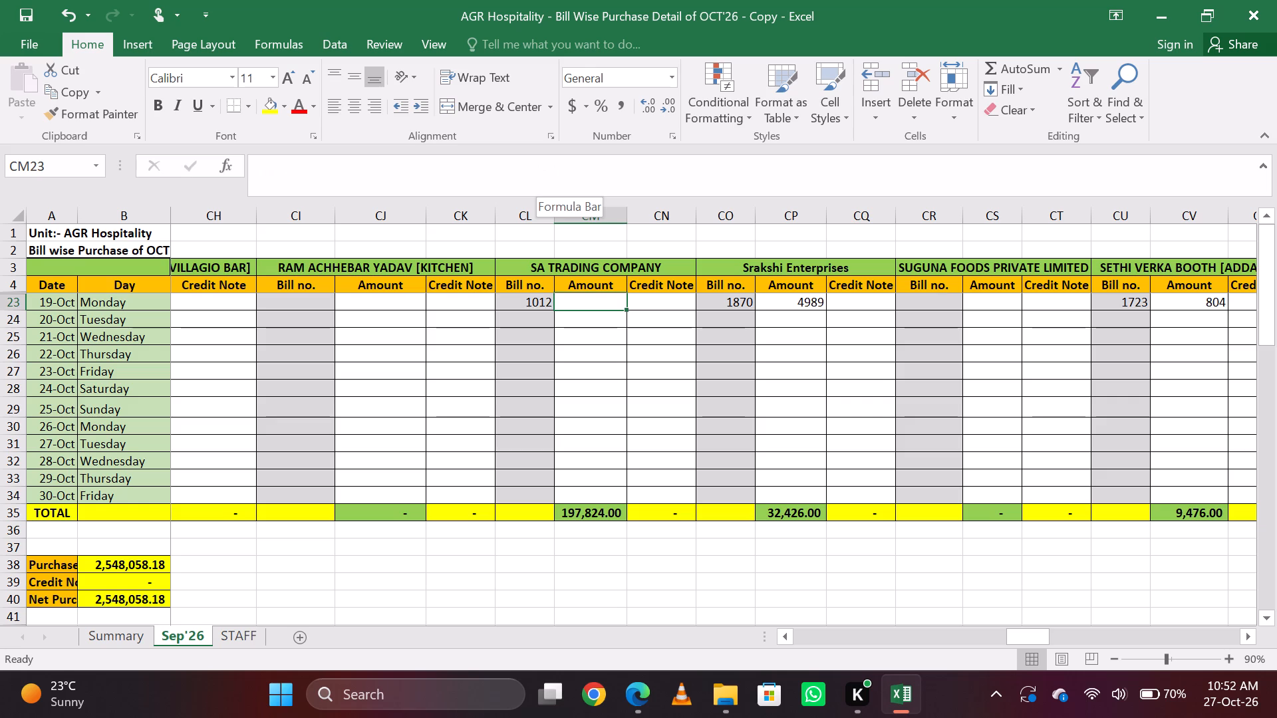
type("40")
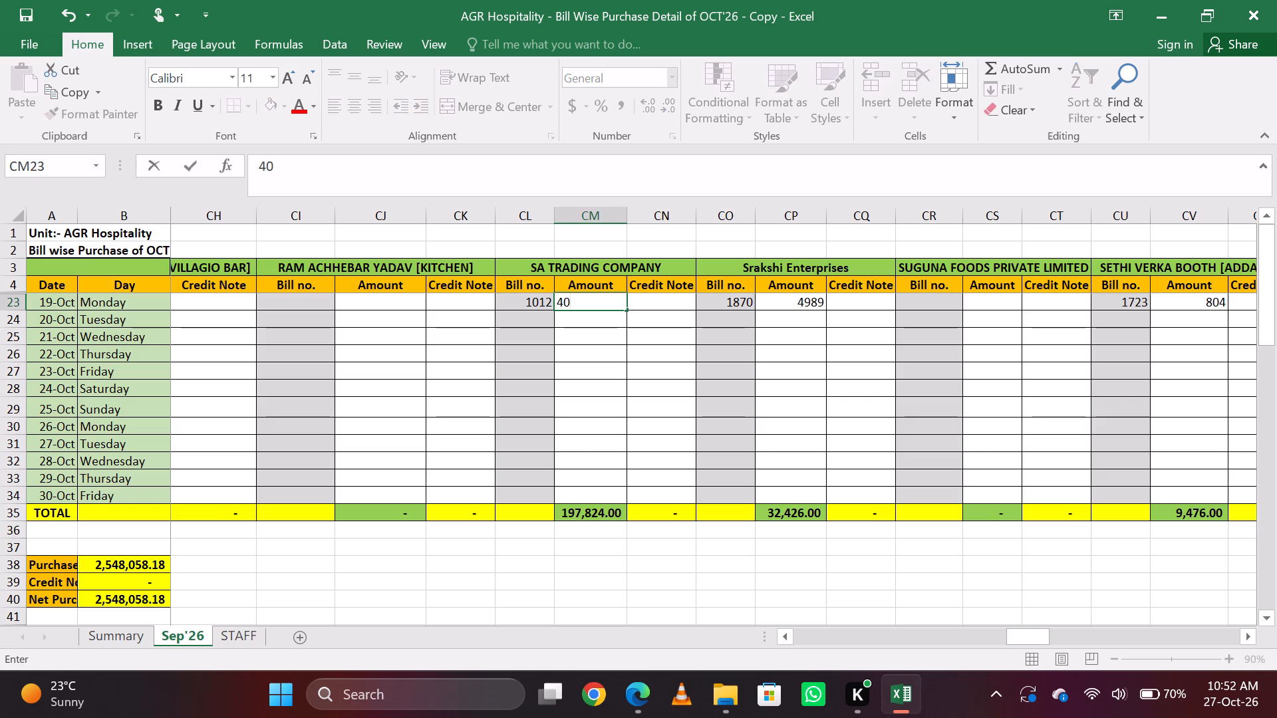
type("398")
key("Return")
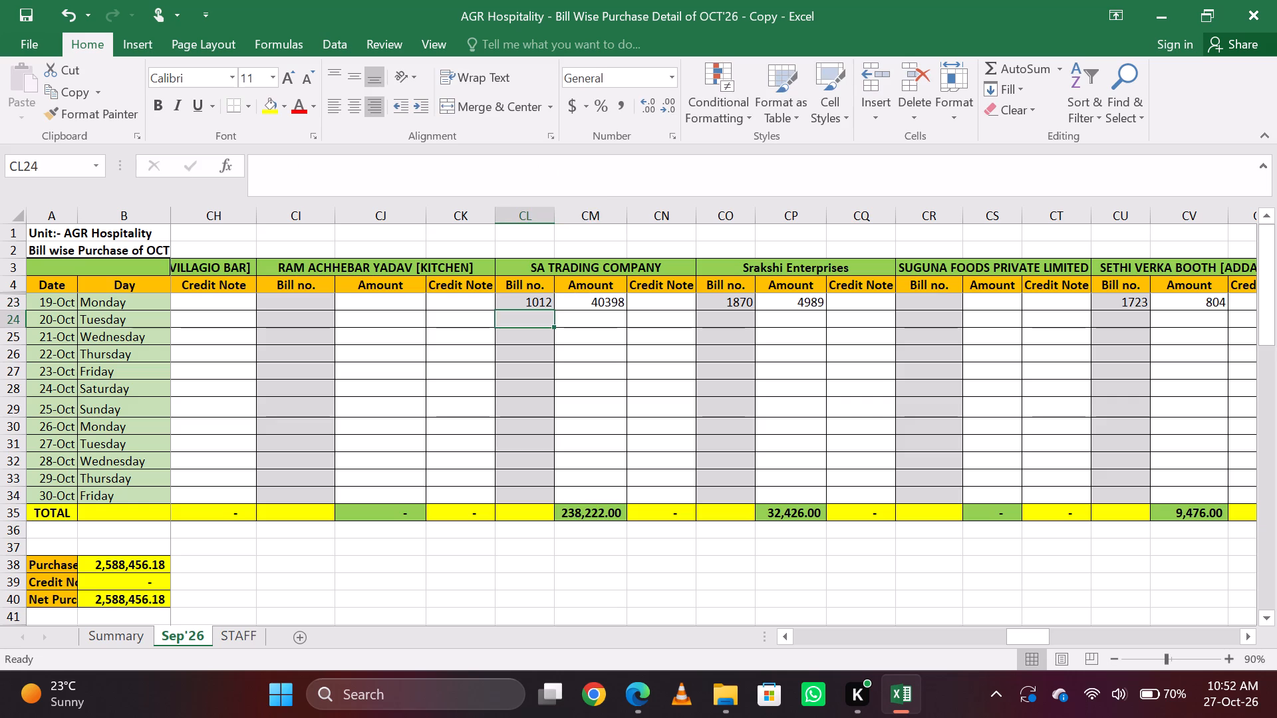
key("Page_Down")
key("Page_Up")
key("Up")
key("Right")
key("Down")
key("Up")
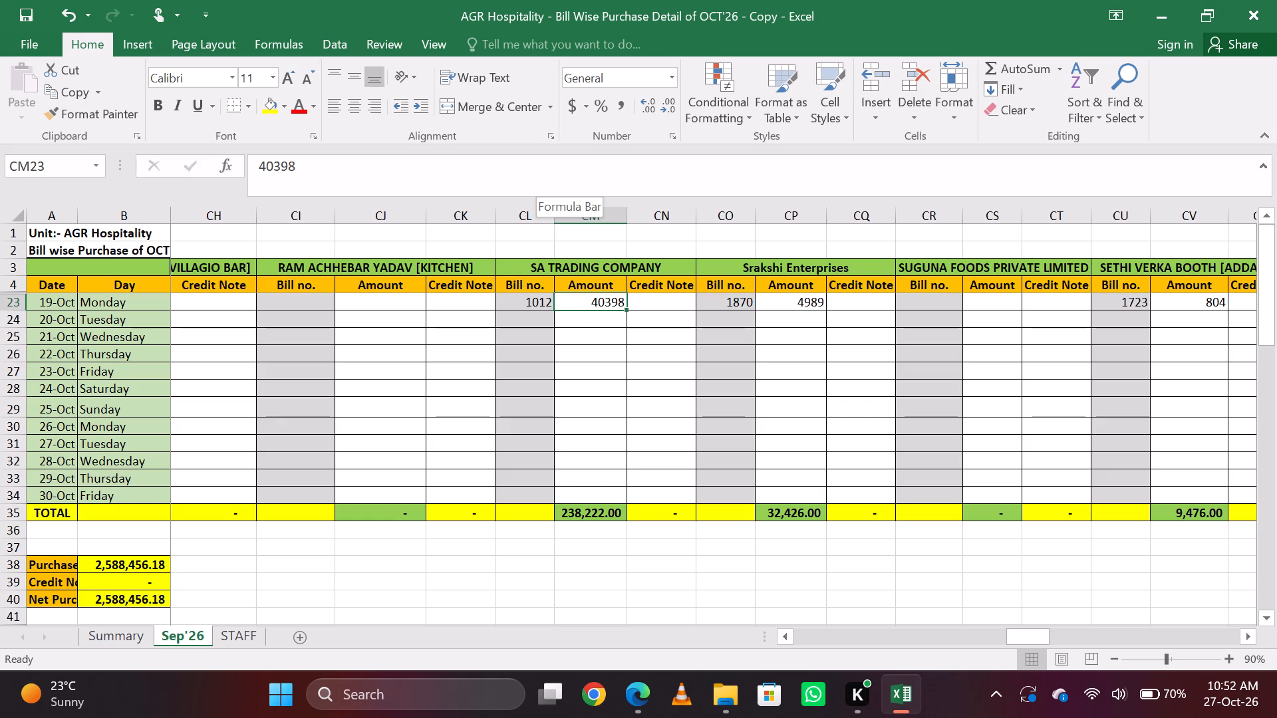
Search the purchase sheet for a supplier whose name contains "gar".
key("ctrl+f")
type("gar")
key("Return")
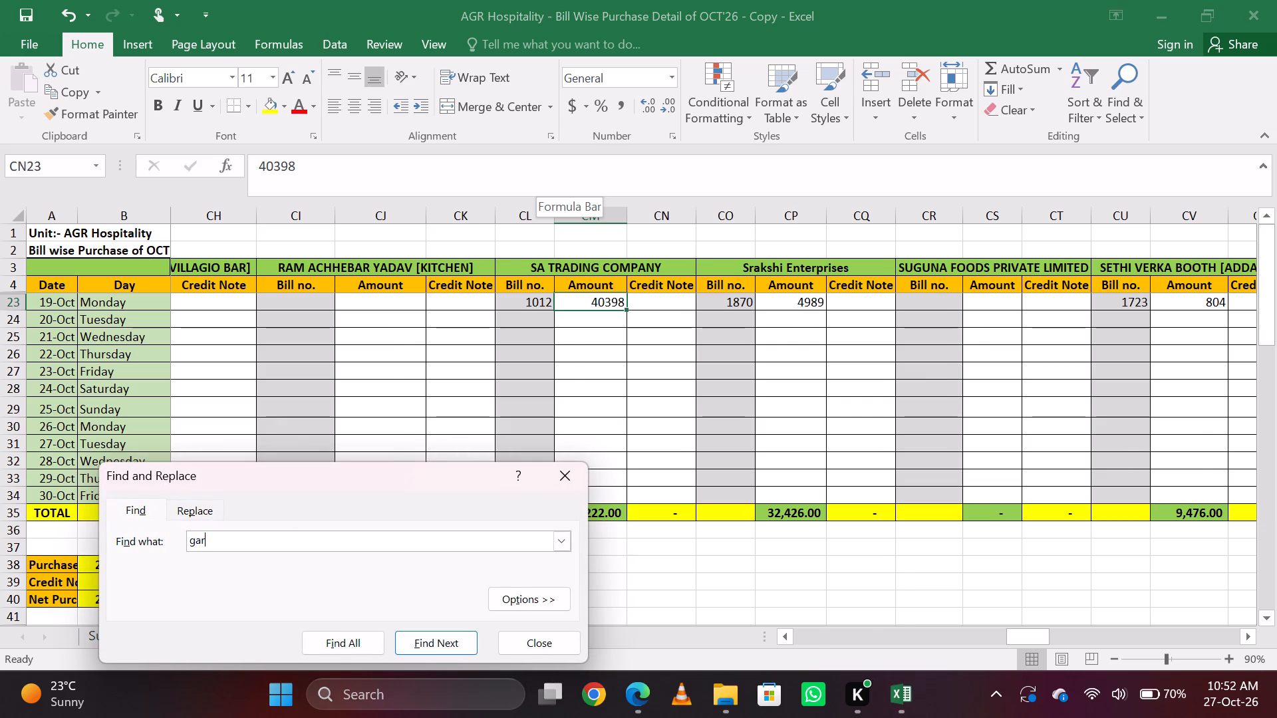
key("Return")
key("Return")
key("Return")
key("Return")
key("Return")
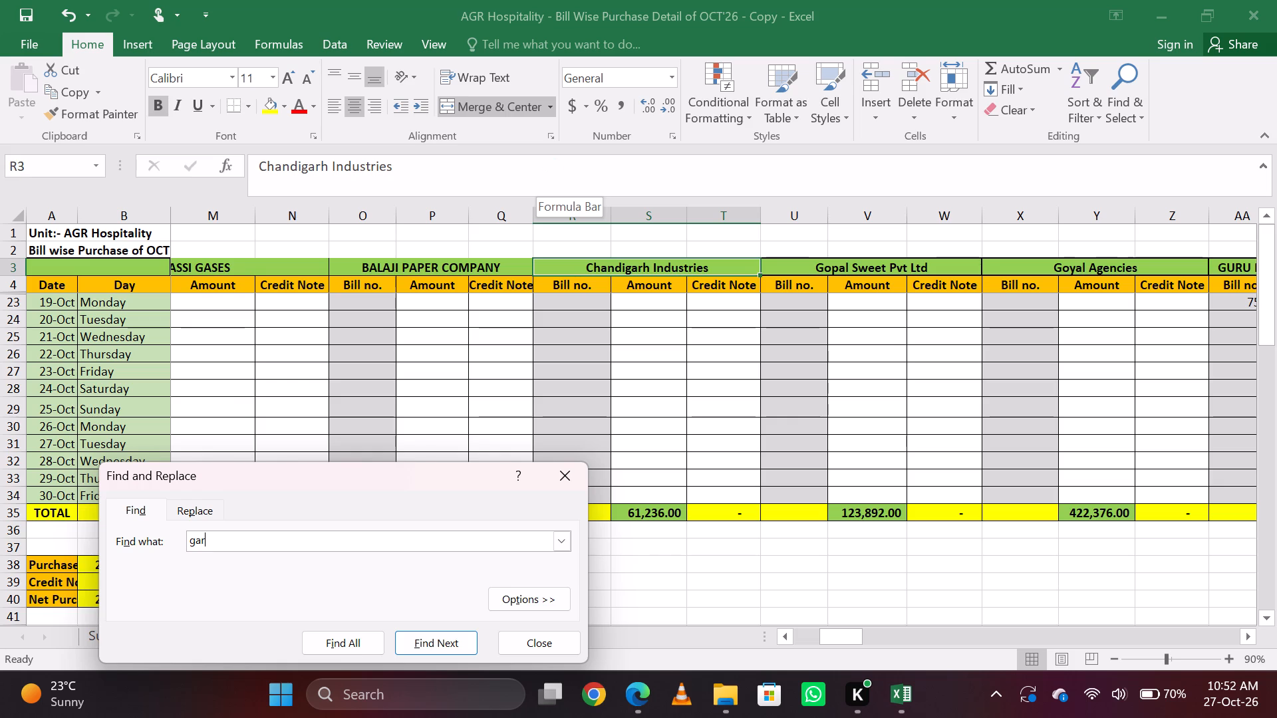
key("Escape")
Look along the supplier headings from Chandigarh Industries to SETHI VERKA BOOTH [KITCHEN] for the wanted supplier.
key("Page_Down")
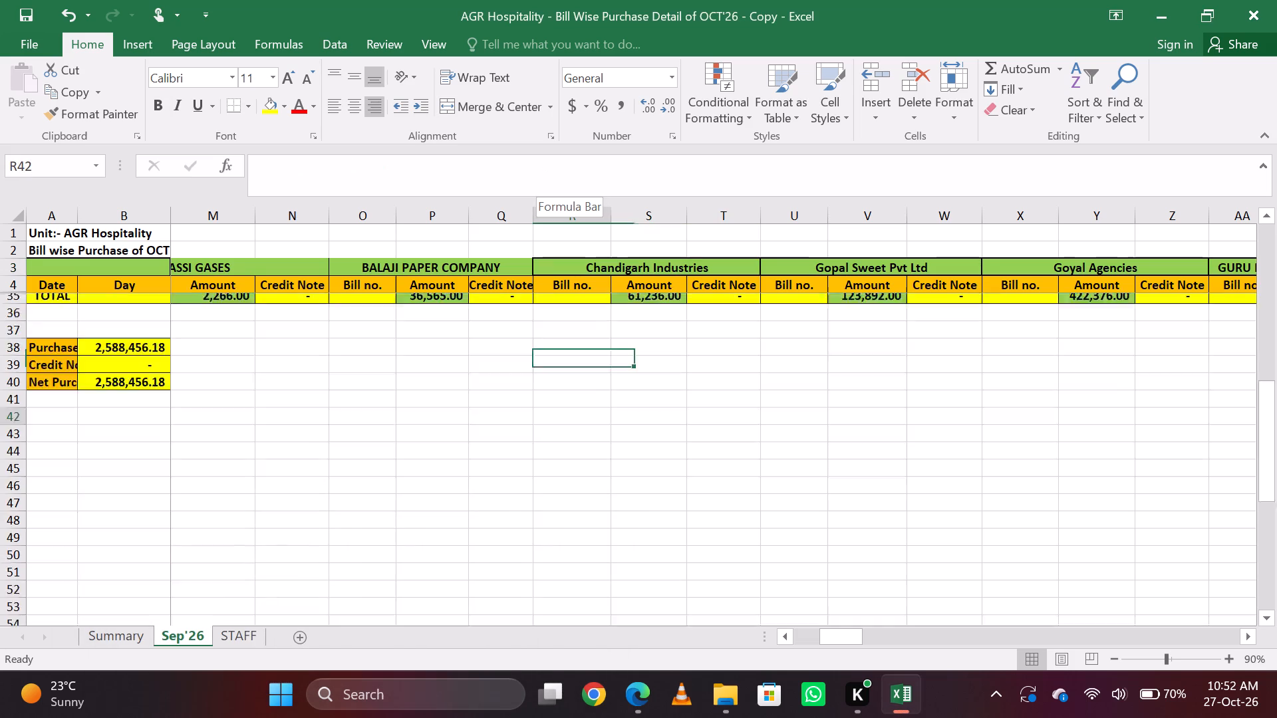
key("Page_Up")
key("Page_Up")
key("ctrl+Right")
key("ctrl+Right")
key("ctrl+Right")
key("ctrl+Right")
key("ctrl+Right")
key("ctrl+Right")
key("ctrl+Right")
key("ctrl+Right")
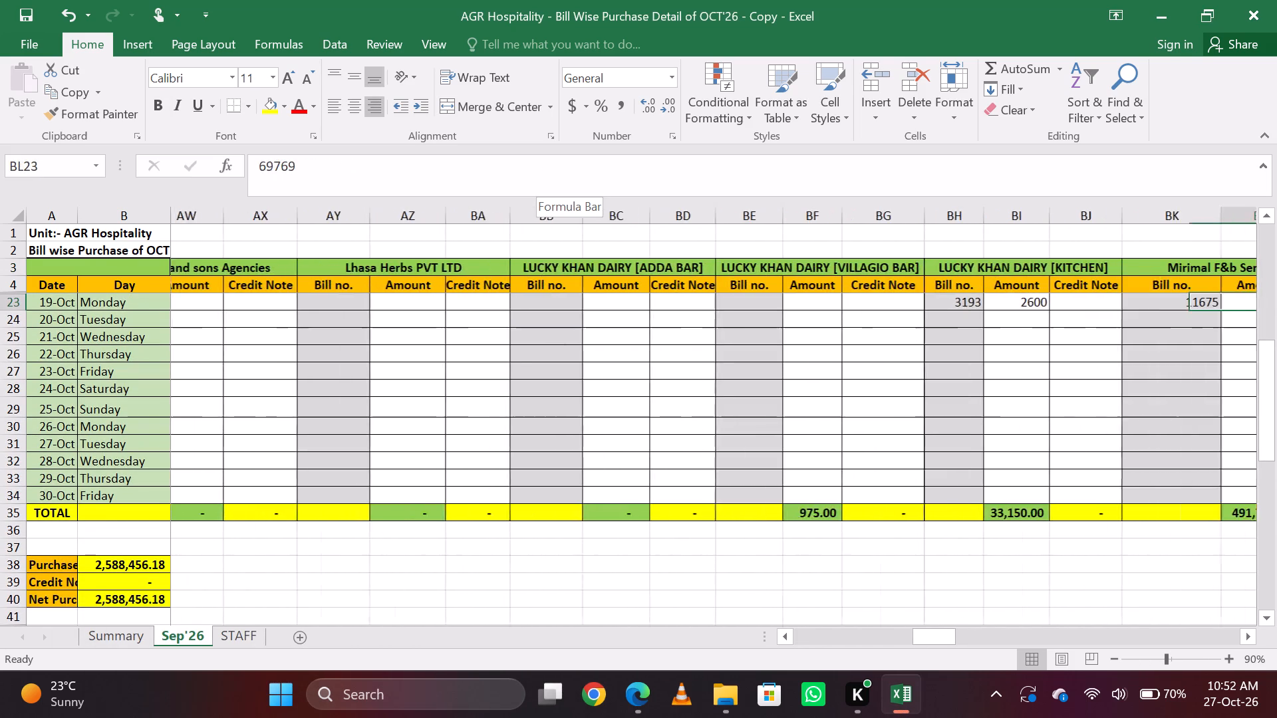
key("ctrl+Right")
key("ctrl+Right")
key("ctrl+Right")
key("ctrl+Right")
key("ctrl+Right")
key("ctrl+Right")
key("ctrl+Right")
key("ctrl+Up")
key("ctrl+Right")
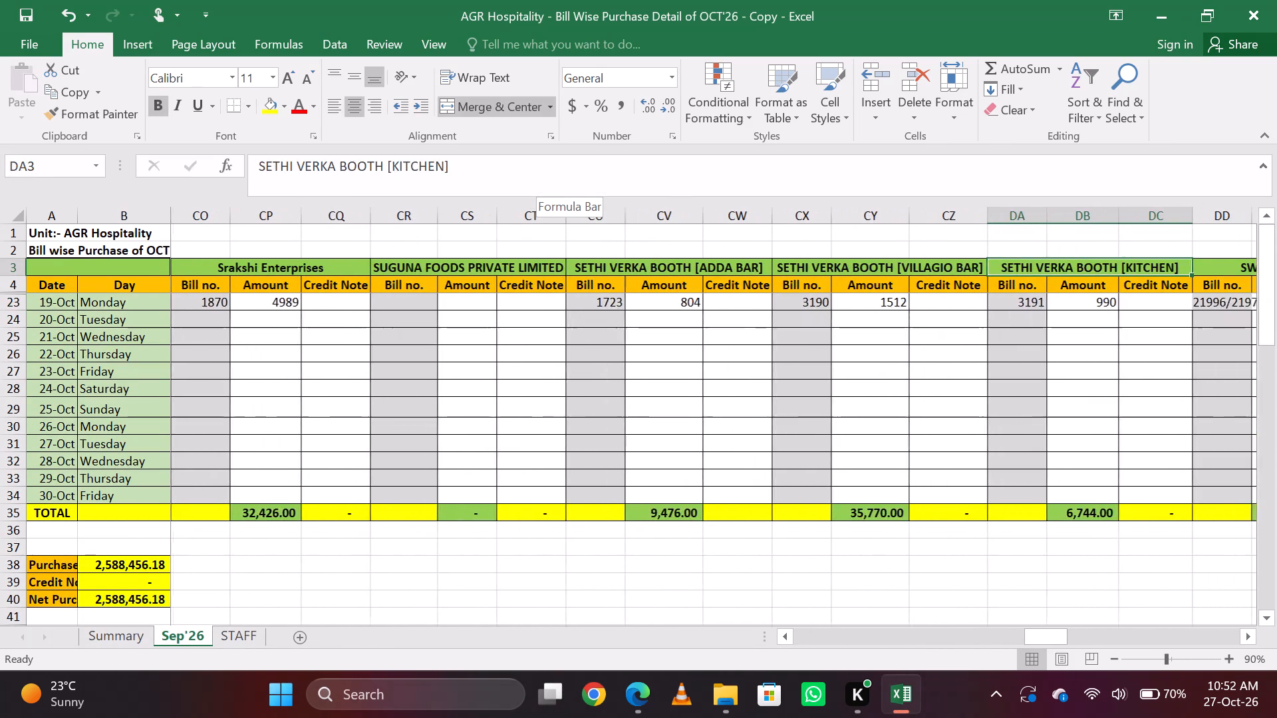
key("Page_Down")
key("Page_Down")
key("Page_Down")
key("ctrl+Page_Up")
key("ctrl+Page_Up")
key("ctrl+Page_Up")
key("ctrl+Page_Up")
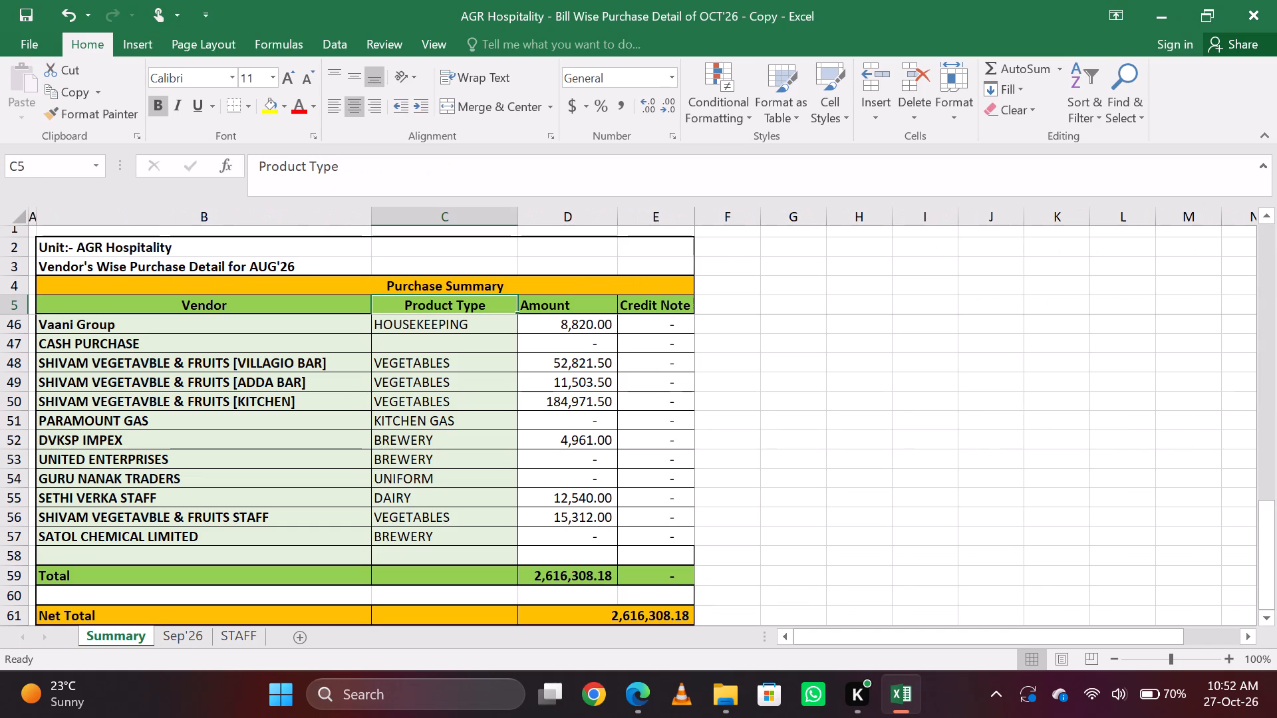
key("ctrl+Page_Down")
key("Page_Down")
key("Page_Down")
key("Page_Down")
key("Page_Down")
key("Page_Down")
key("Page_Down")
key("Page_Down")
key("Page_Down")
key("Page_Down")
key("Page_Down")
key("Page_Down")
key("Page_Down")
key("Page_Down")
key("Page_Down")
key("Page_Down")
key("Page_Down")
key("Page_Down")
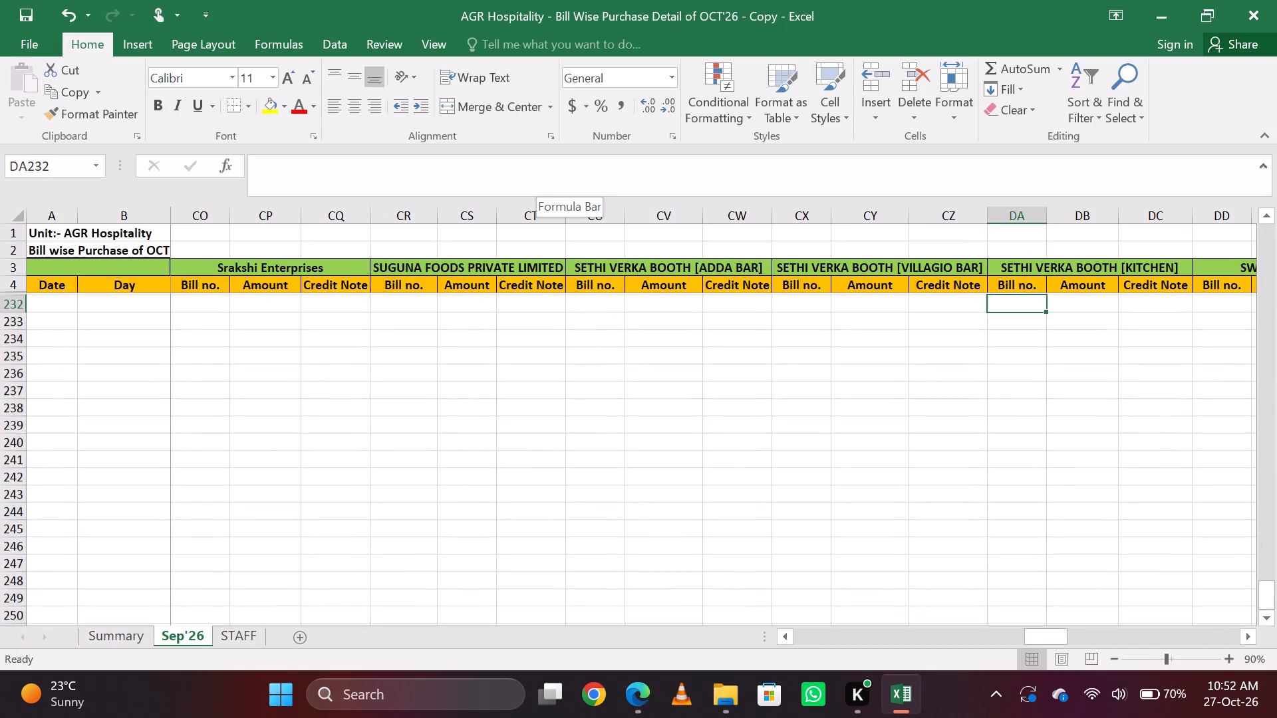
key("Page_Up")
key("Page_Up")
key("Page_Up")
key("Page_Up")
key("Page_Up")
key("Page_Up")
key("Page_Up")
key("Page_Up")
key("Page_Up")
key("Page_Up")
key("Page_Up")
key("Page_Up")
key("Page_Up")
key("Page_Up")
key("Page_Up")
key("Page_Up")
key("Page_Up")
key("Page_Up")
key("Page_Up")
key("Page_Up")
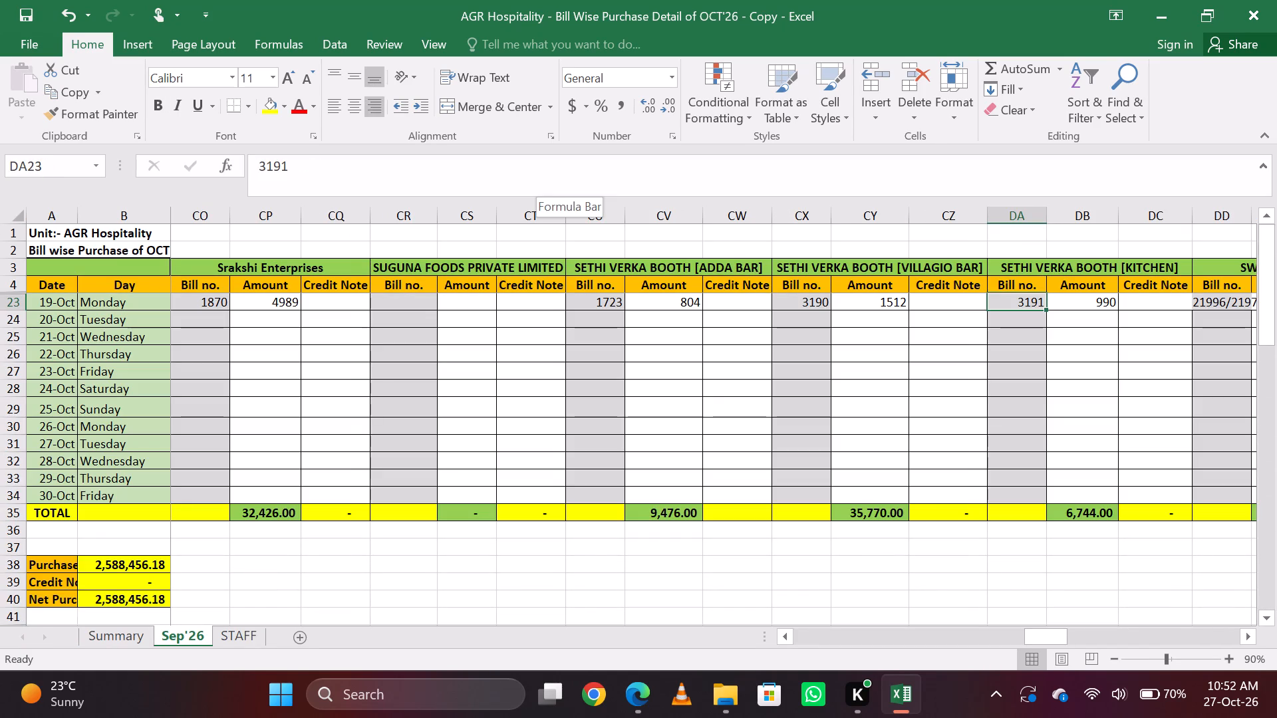
Look through the remaining supplier blocks up to the last one, NATURAL FOODS, for the wanted supplier.
key("Right")
key("Right")
key("Right")
key("Right")
key("Right")
key("Right")
key("Right")
key("Right")
key("Right")
key("Right")
key("Right")
key("Right")
key("Right")
key("Right")
key("Right")
key("Right")
key("Right")
key("Right")
key("Right")
key("Right")
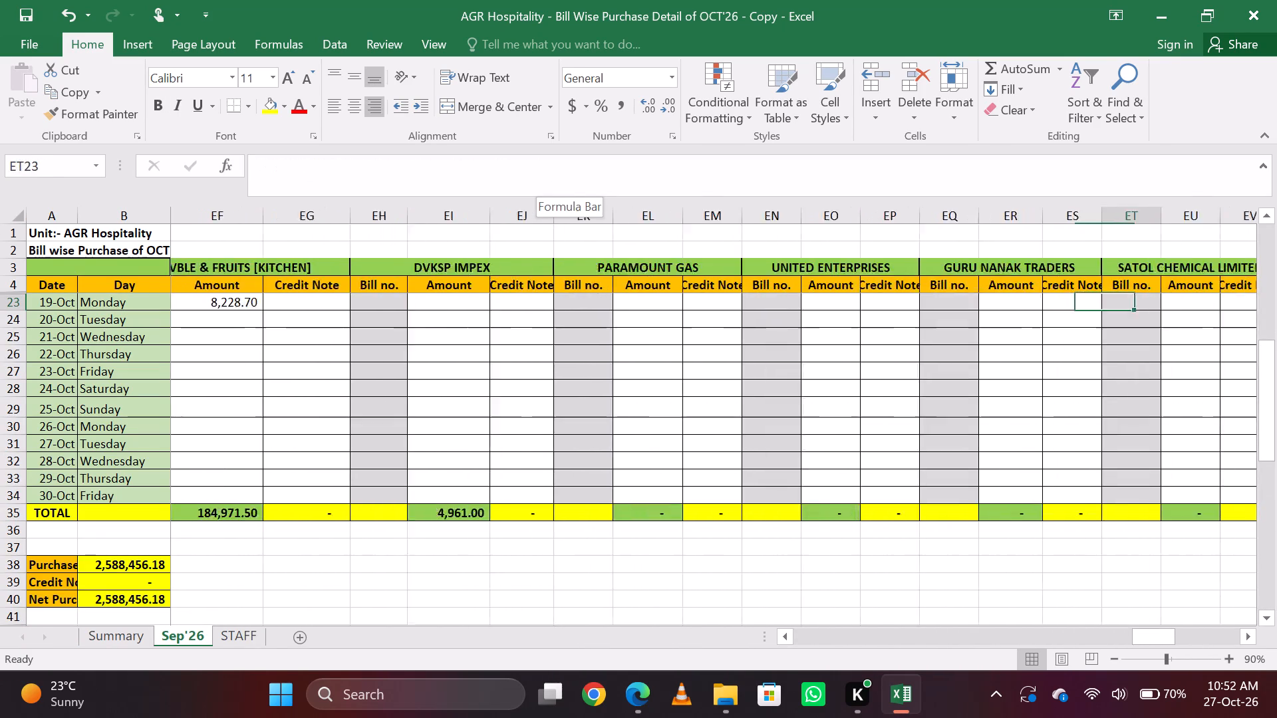
key("Left")
key("Left")
key("Left")
key("Left")
key("Left")
key("Left")
key("Left")
key("Left")
key("Left")
key("Left")
key("Left")
key("Left")
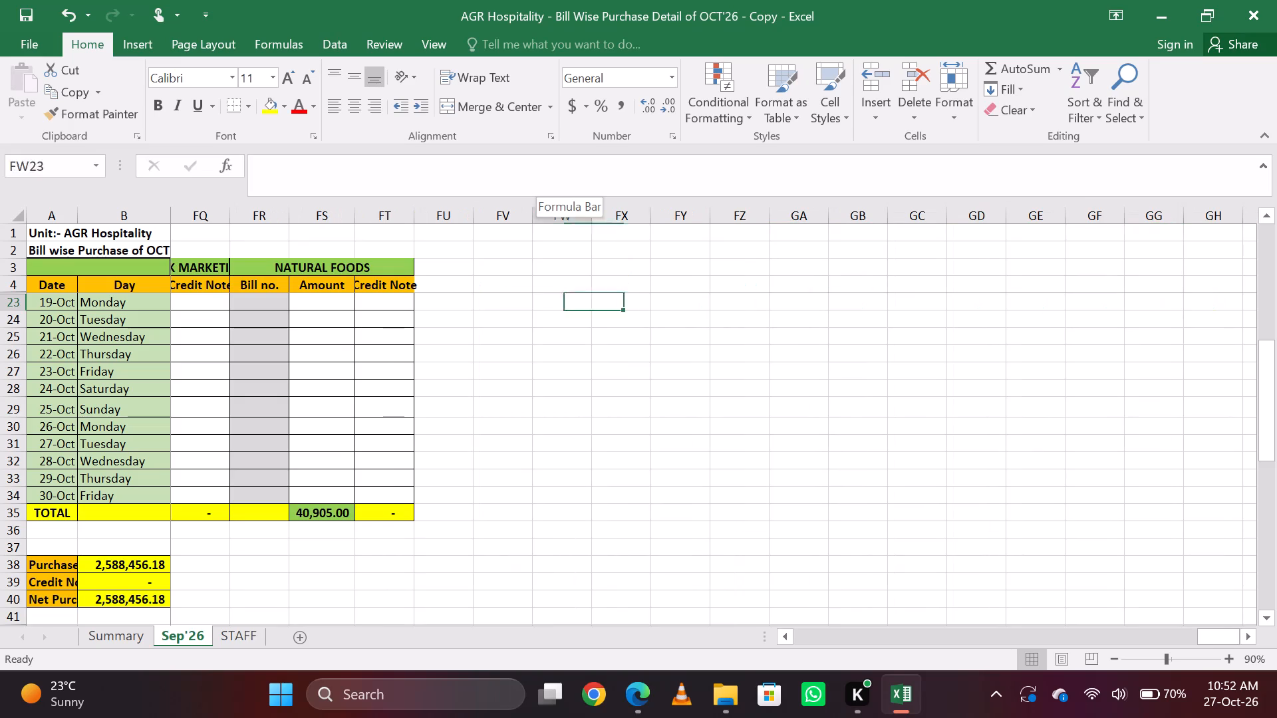
key("Left")
key("Left")
key("Left")
key("Left")
Unhide all hidden rows on the Sep'26 sheet.
key("ctrl+space")
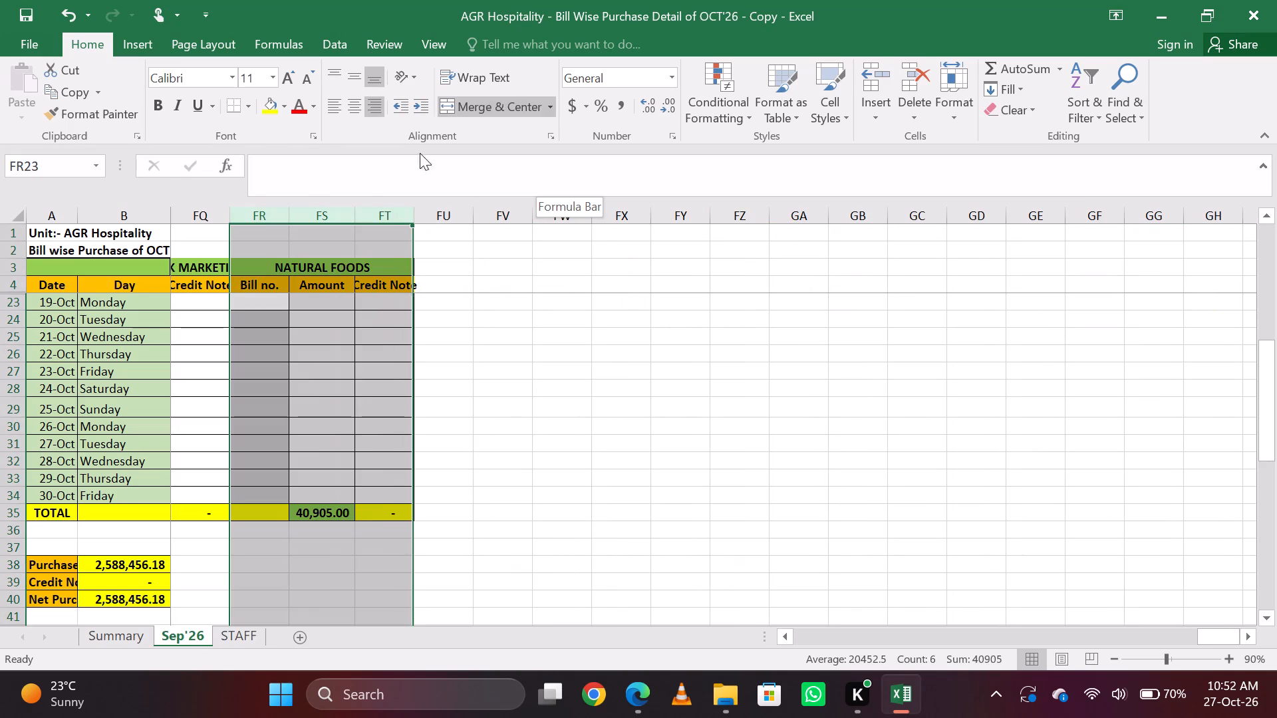
right_click(357, 215)
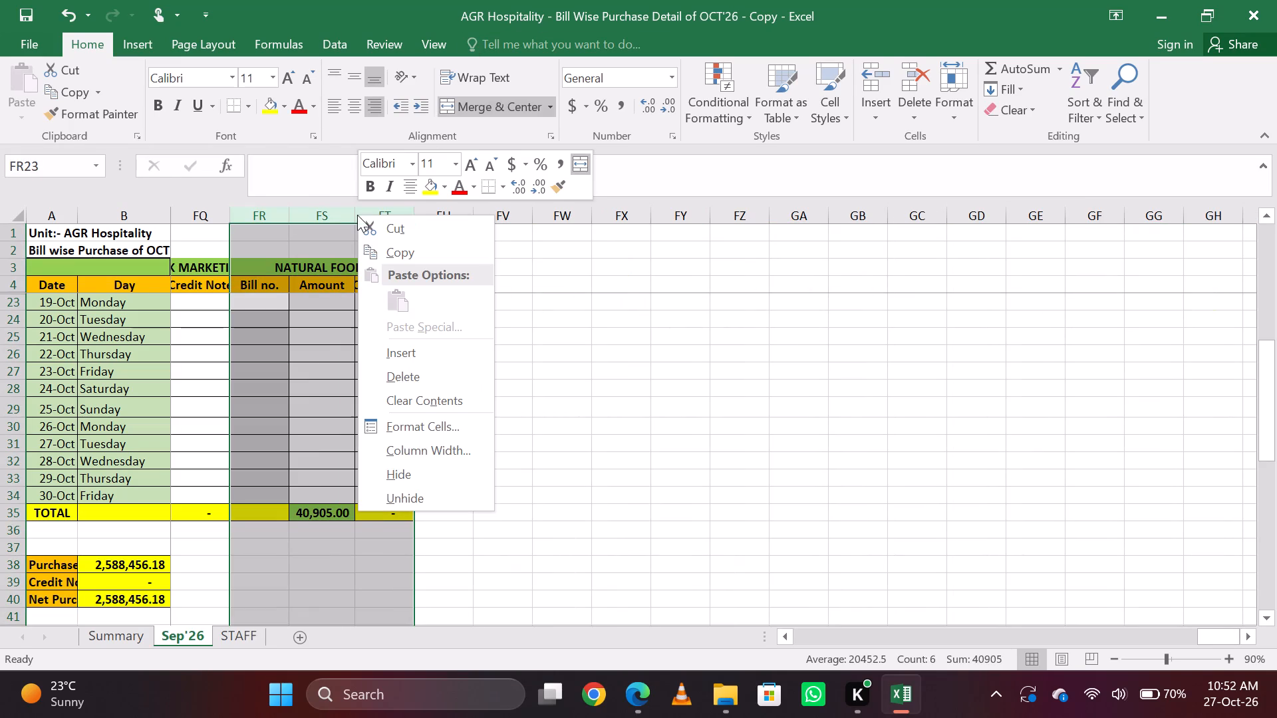
left_click(242, 285)
key("shift+space")
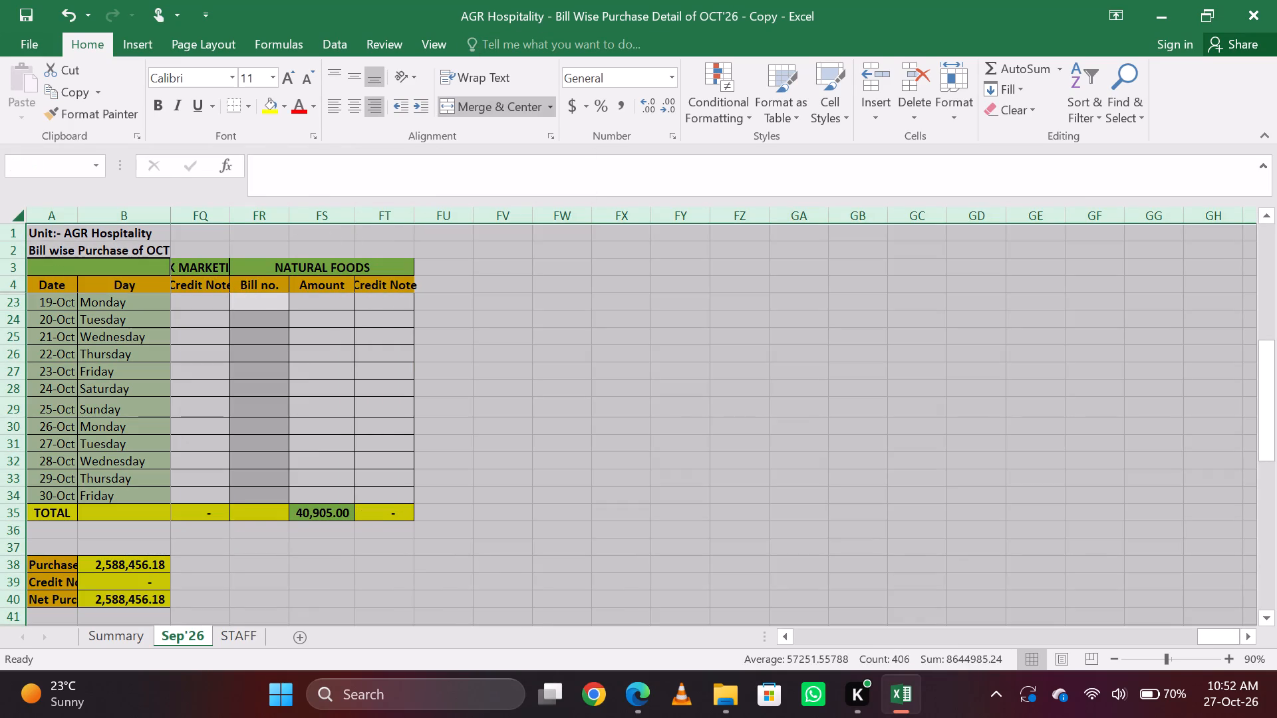
right_click(15, 282)
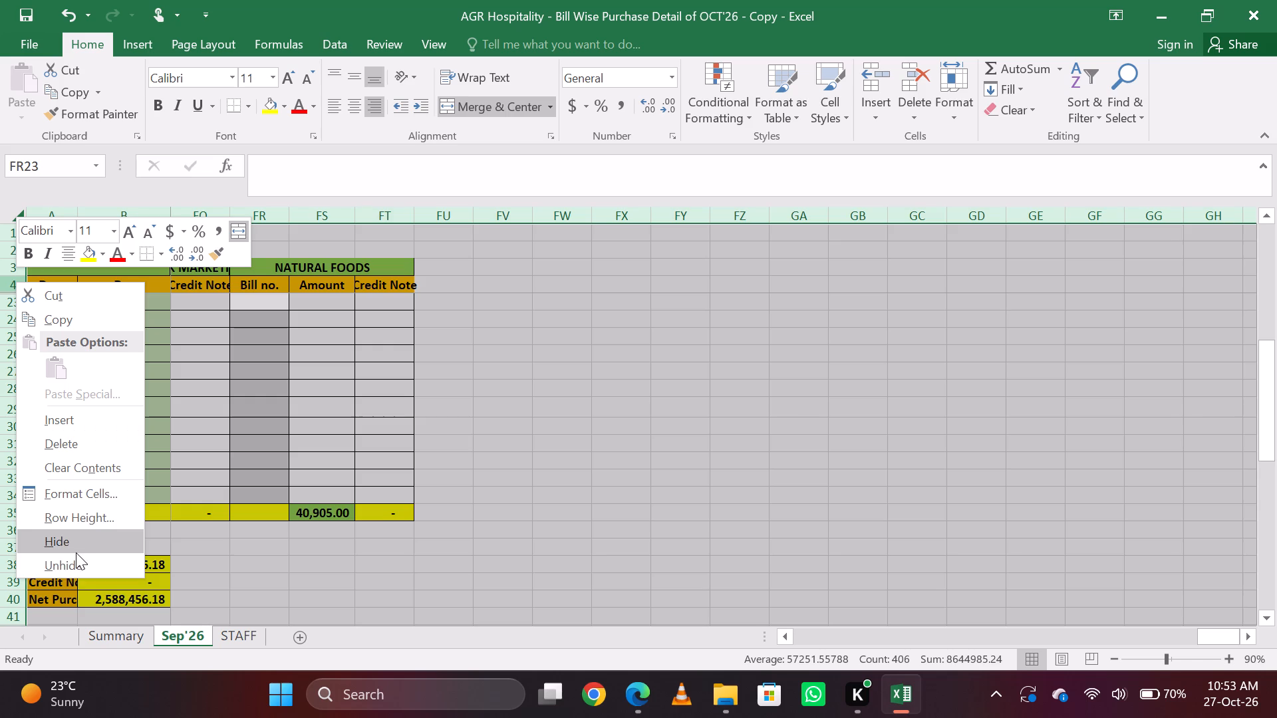
left_click(74, 564)
Copy the NATURAL FOODS block from its heading in row 3 through the TOTAL row into the empty columns starting at FU3.
left_click(436, 301)
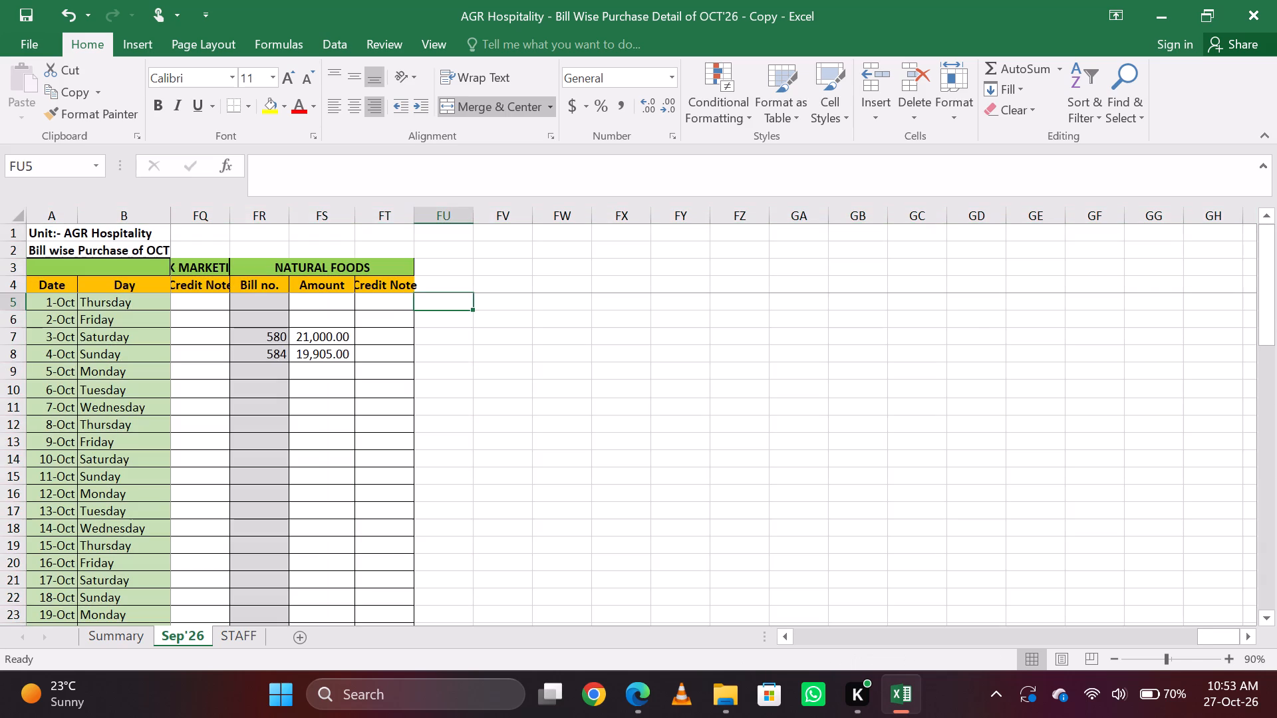
key("Up")
key("Left")
key("Left")
key("Up")
key("Left")
key("Right")
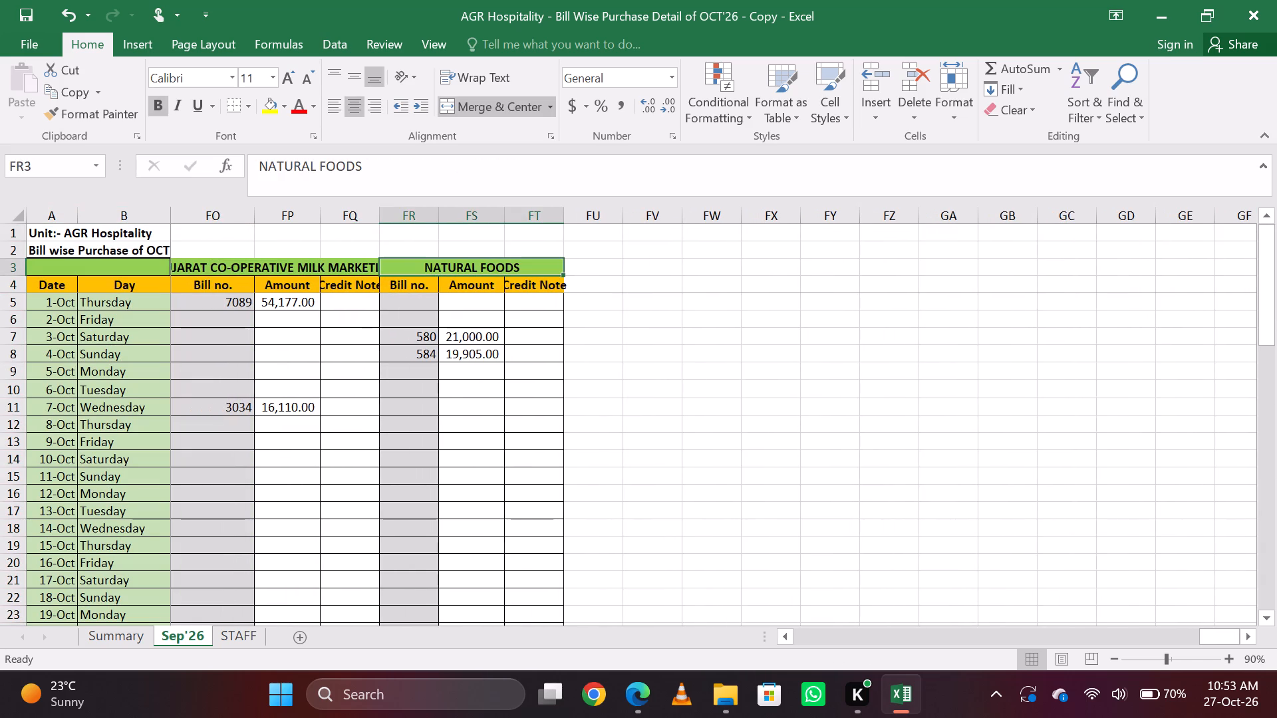
key("shift+Down")
key("shift+Down")
key("shift+Down")
key("shift+Down")
key("shift+Down")
key("shift+Down")
key("shift+Down")
key("shift+Down")
key("shift+Down")
key("shift+Down")
key("shift+Down")
key("shift+Down")
key("shift+Down")
key("shift+Down")
key("shift+Down")
key("shift+Down")
key("shift+Down")
key("shift+Down")
key("shift+Down")
key("shift+Down")
key("shift+Up")
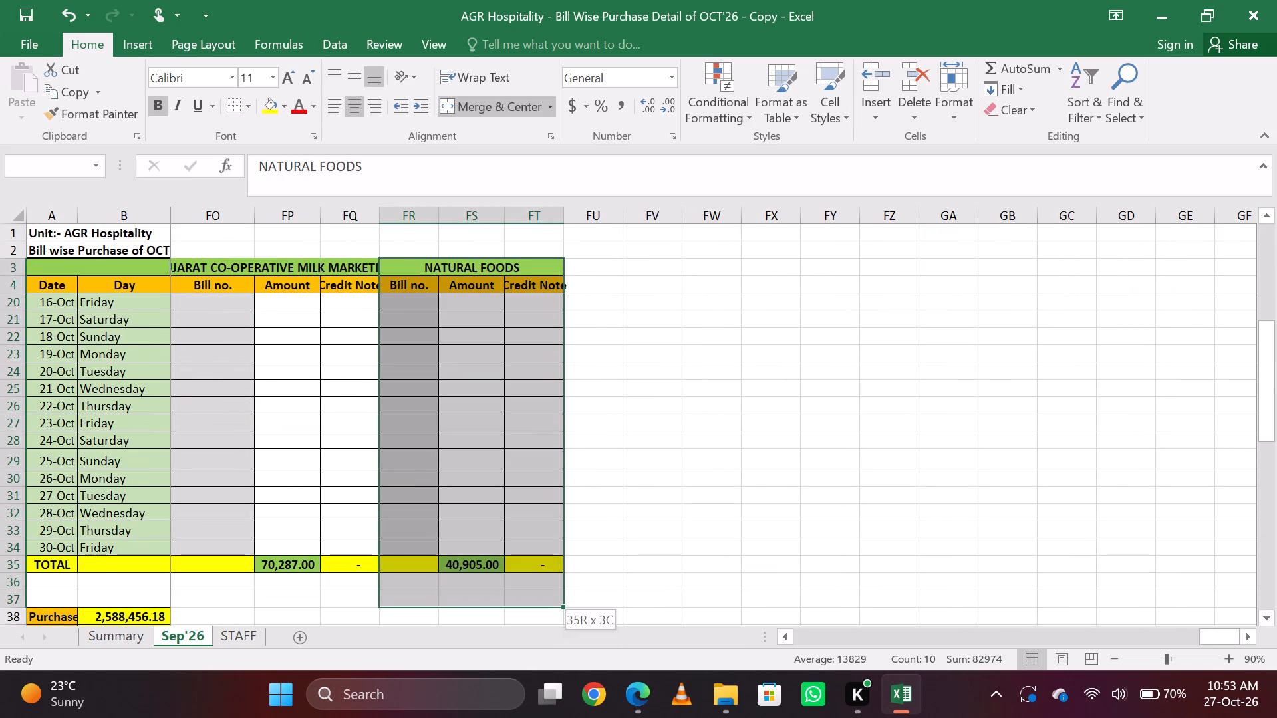
key("shift+Up")
key("shift+Up")
key("shift+Up")
key("shift+Down")
key("ctrl+c")
key("Right")
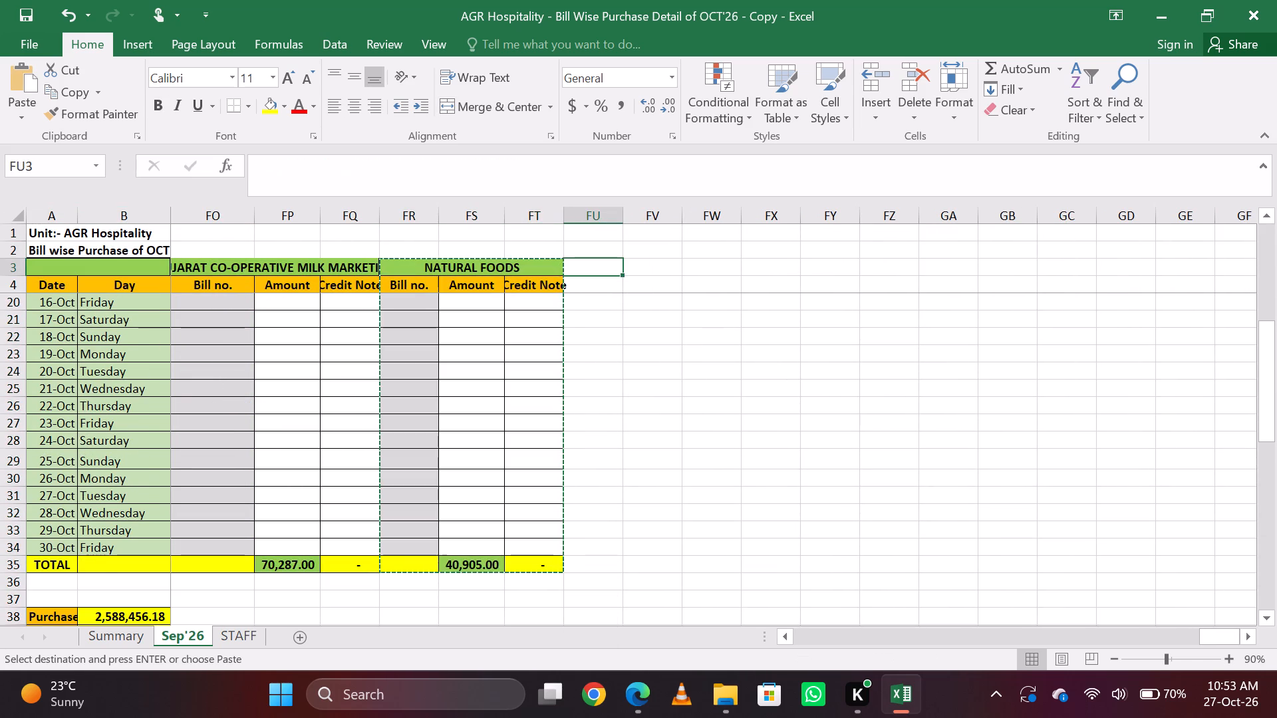
key("ctrl+v")
Paste the copied supplier block at FU3 and head it GARG CROCKERY STORE.
key("Right")
key("Left")
key("BackSpace")
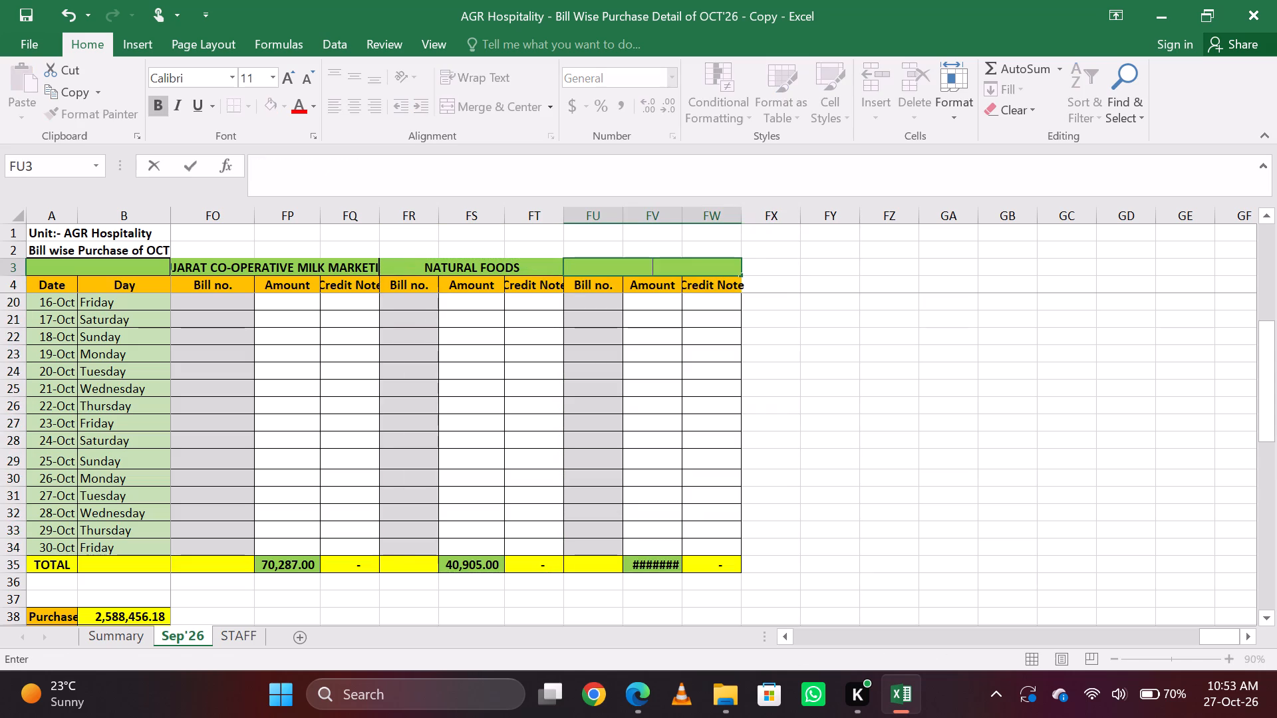
key("shift+g")
key("a")
type("RG")
key("space")
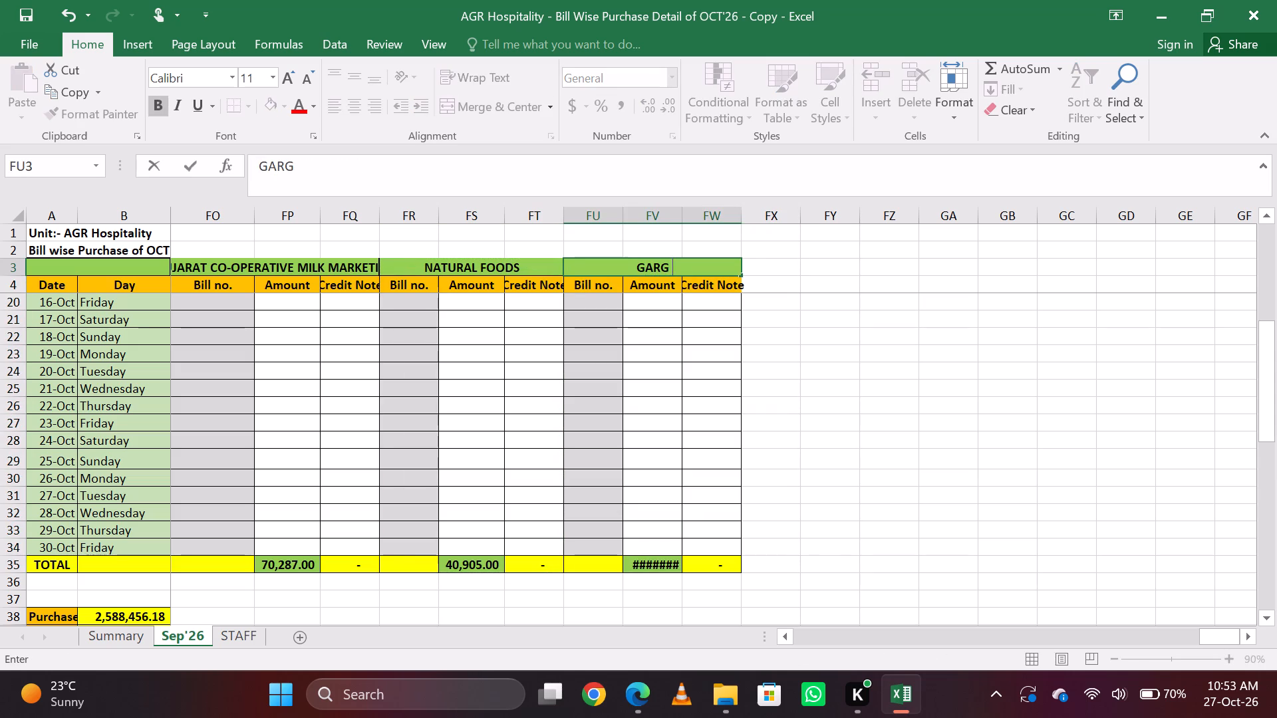
type("CR")
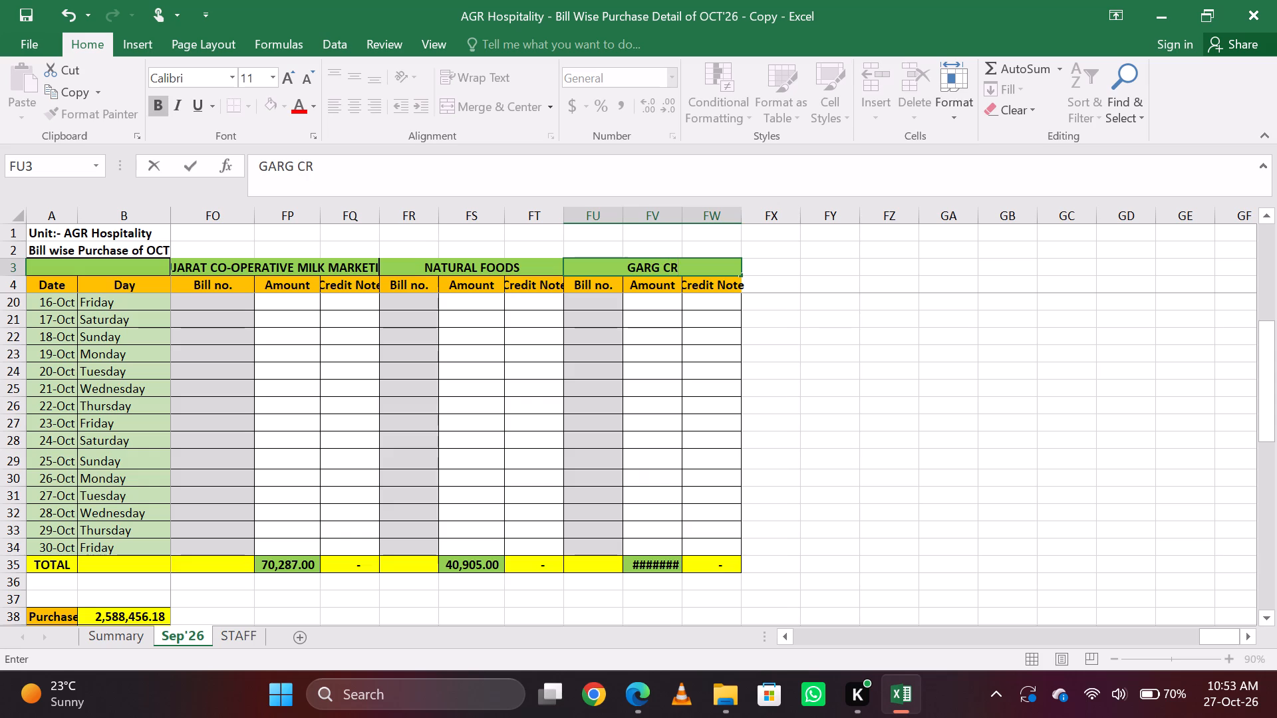
type("OC")
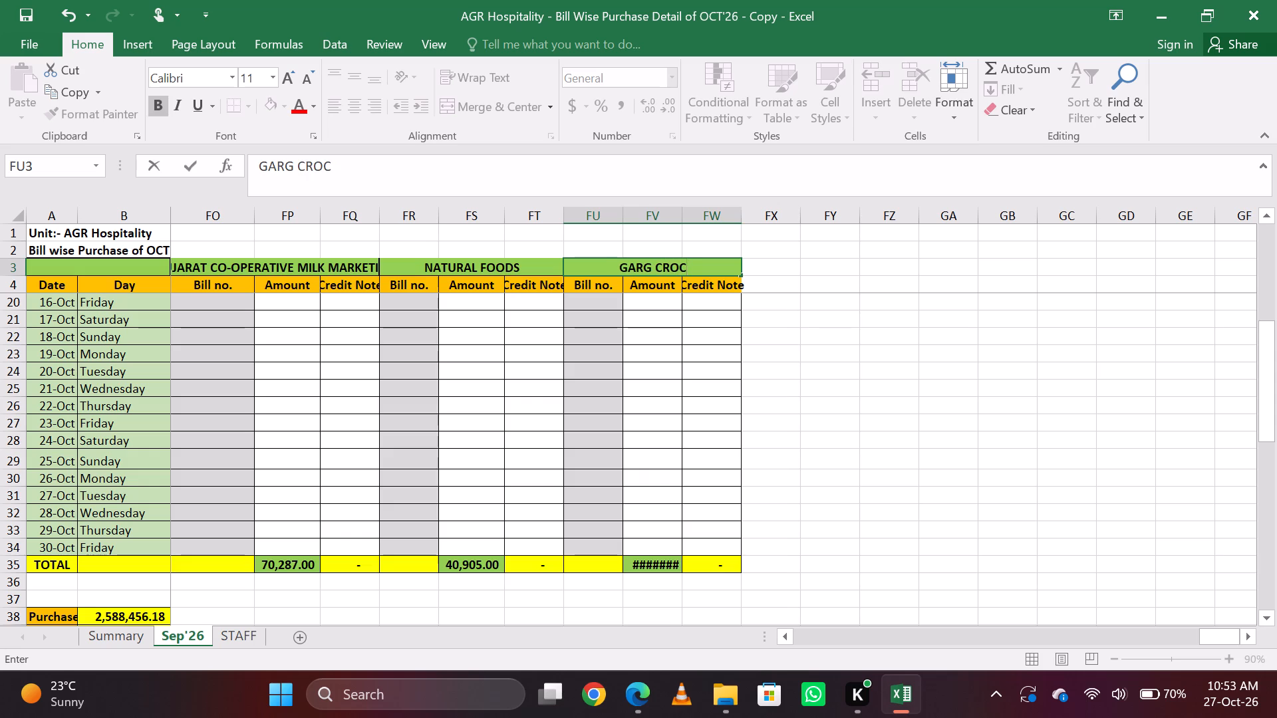
type("KERY")
key("space")
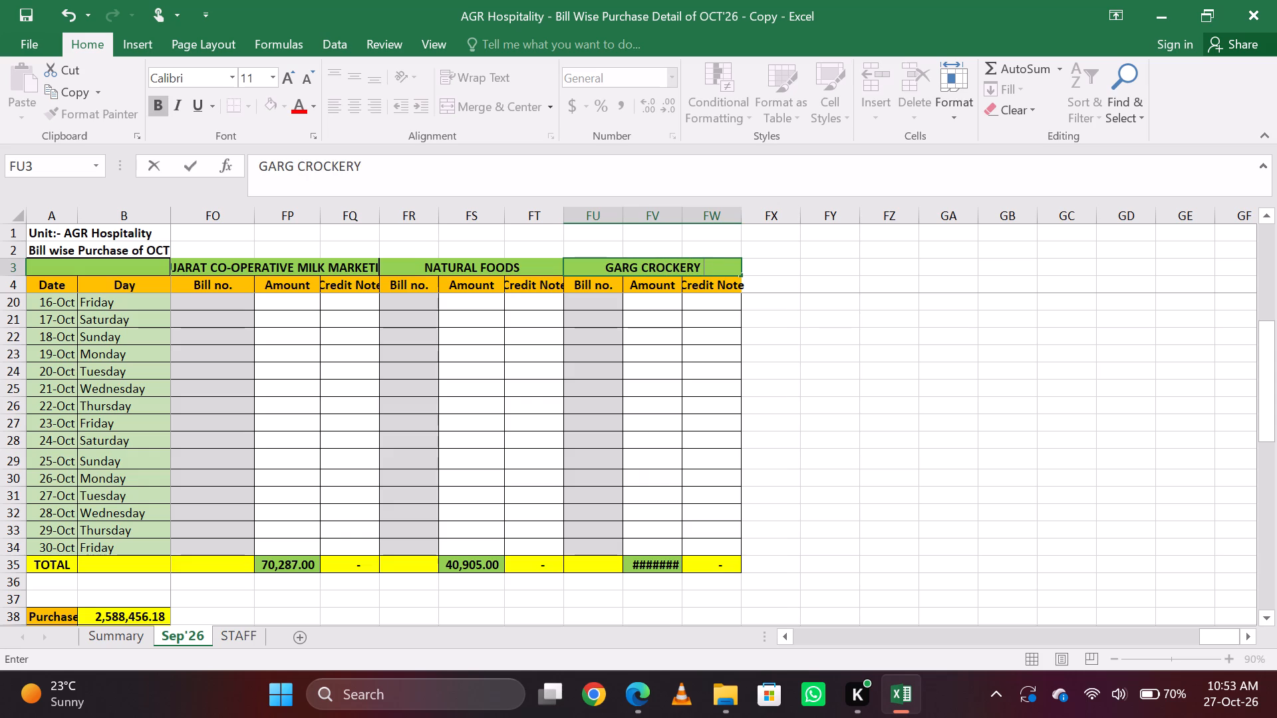
type("STORE")
key("Return")
key("Up")
key("Down")
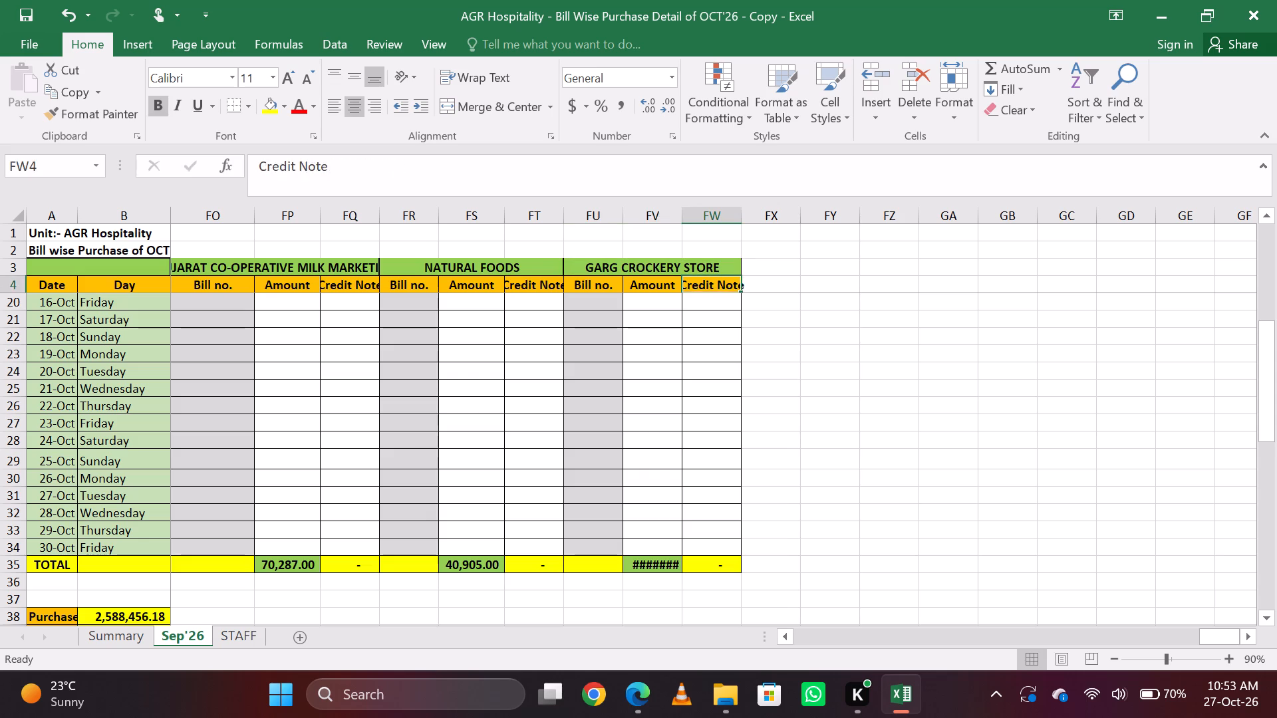
Clear the copied bill numbers and amounts for 3-Oct and 4-Oct from the GARG CROCKERY STORE block.
key("Down")
key("Down")
key("Down")
key("Left")
key("Left")
key("shift+Right")
key("shift+Down")
key("Delete")
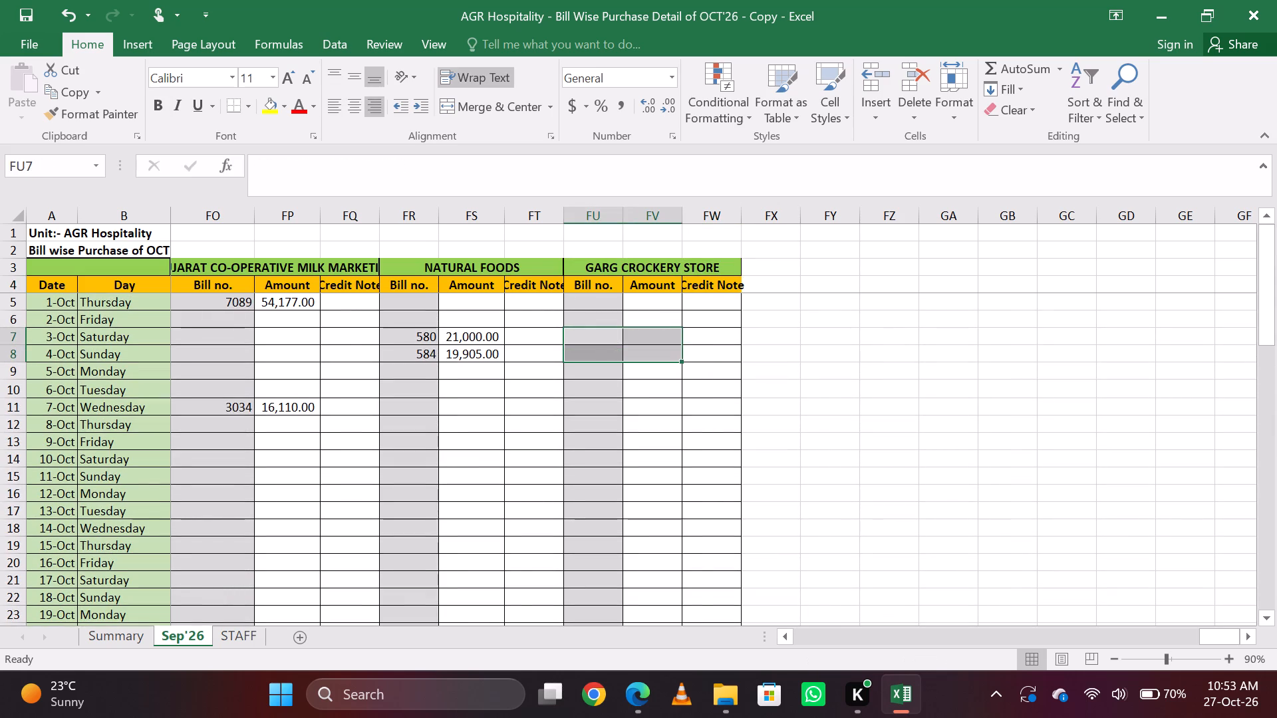
Record bill 3199 for 26,875 under GARG CROCKERY STORE on 19-Oct and save the workbook.
key("Up")
key("Up")
key("Up")
key("Up")
key("Down")
key("Down")
key("Down")
key("Up")
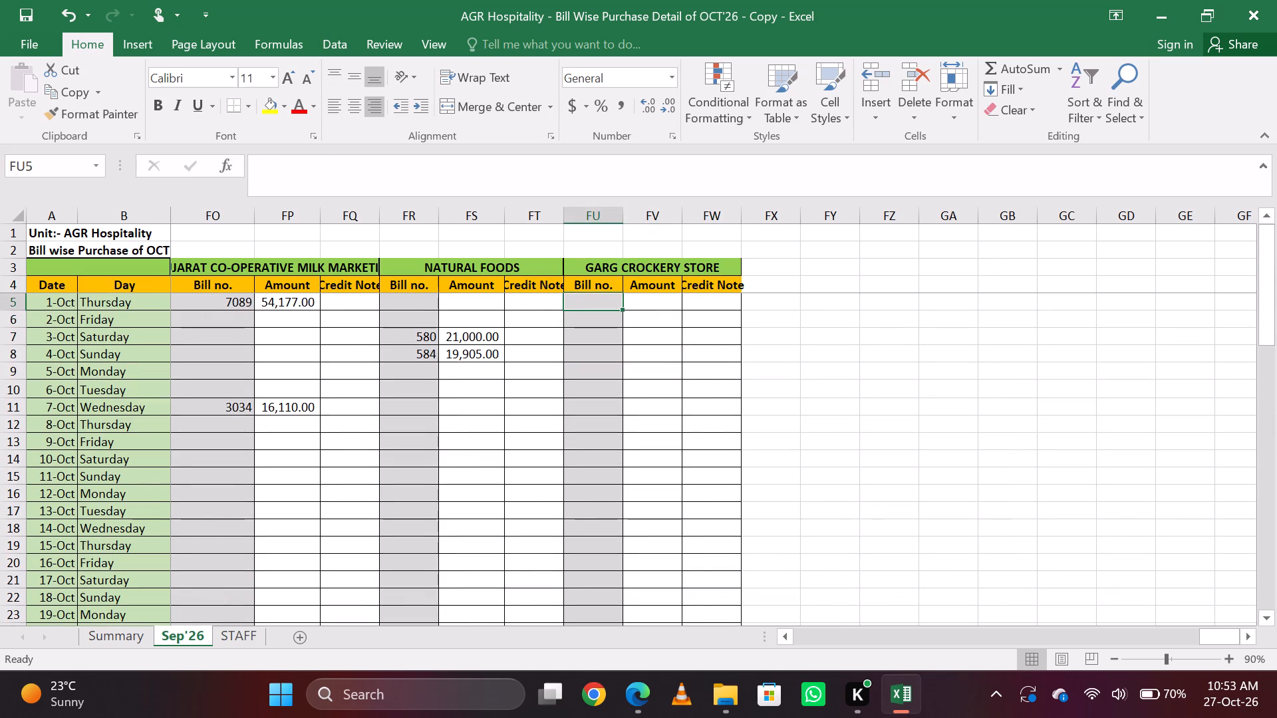
key("Down")
key("Right")
key("Left")
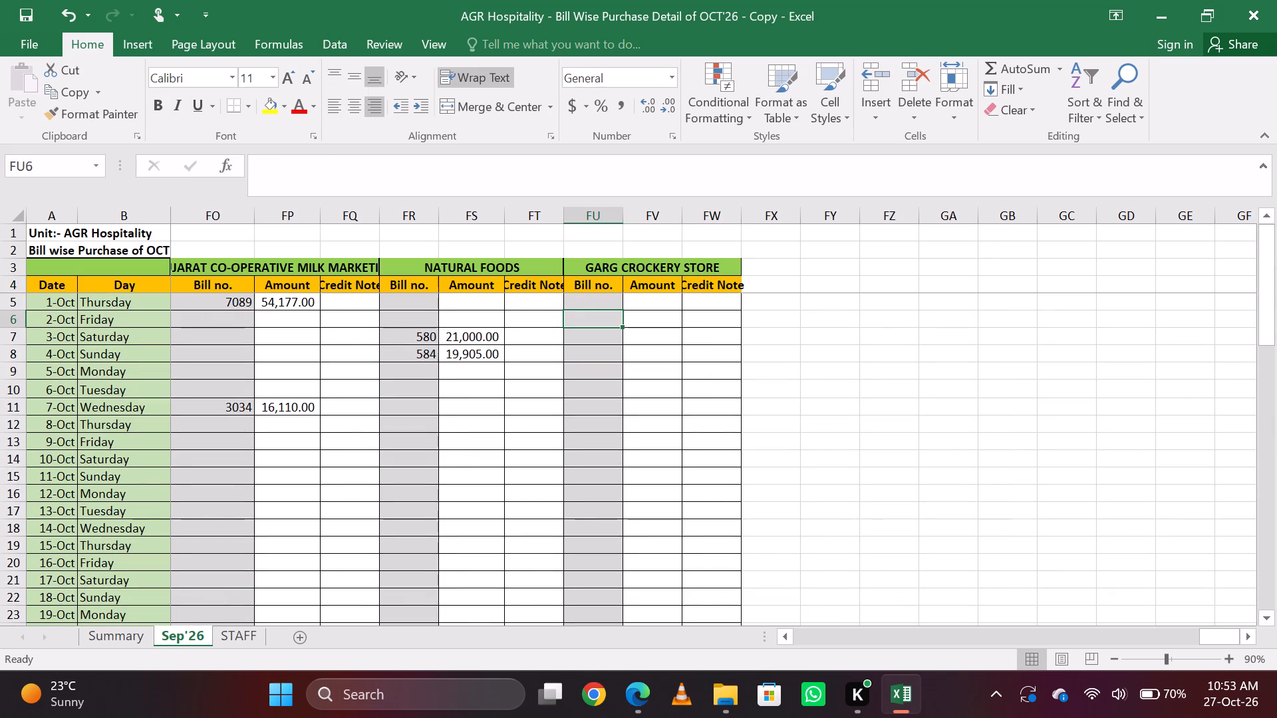
key("Down")
key("Down")
key("Down")
key("Down")
key("Down")
key("Down")
key("Down")
key("Down")
key("Down")
key("Down")
key("Down")
key("Down")
key("Down")
key("Down")
key("Down")
key("Down")
key("Down")
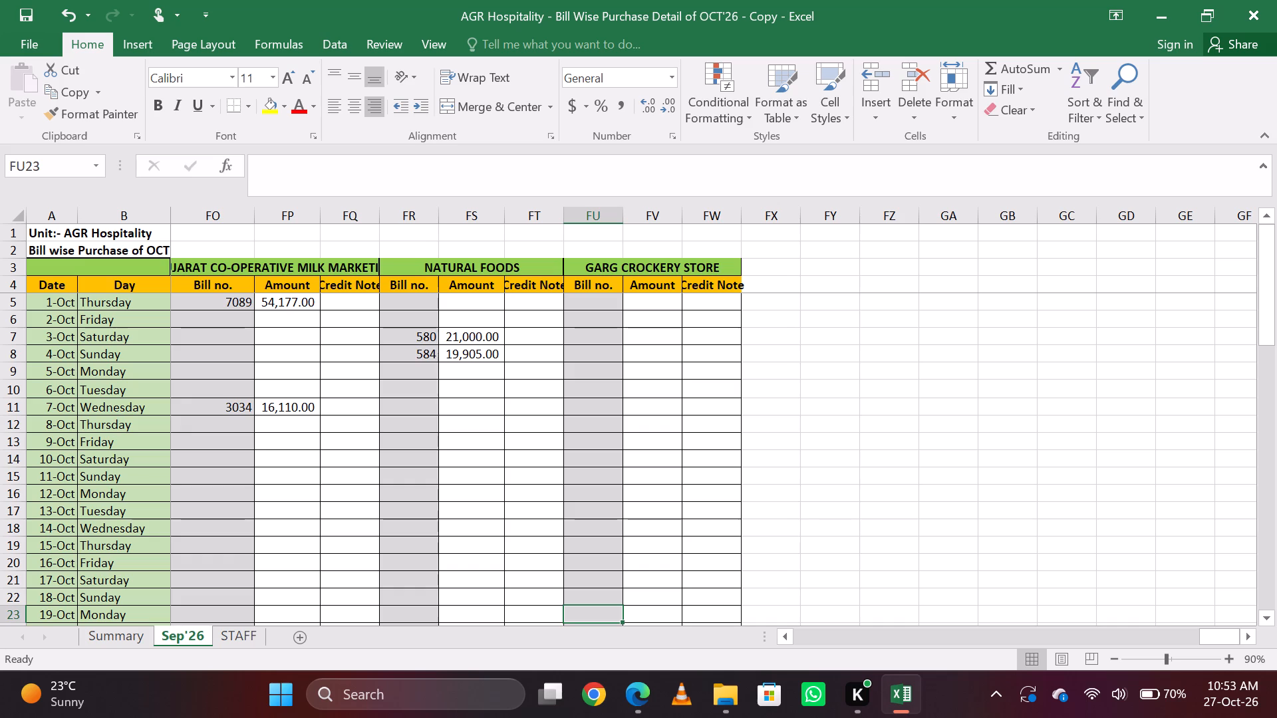
type("3199")
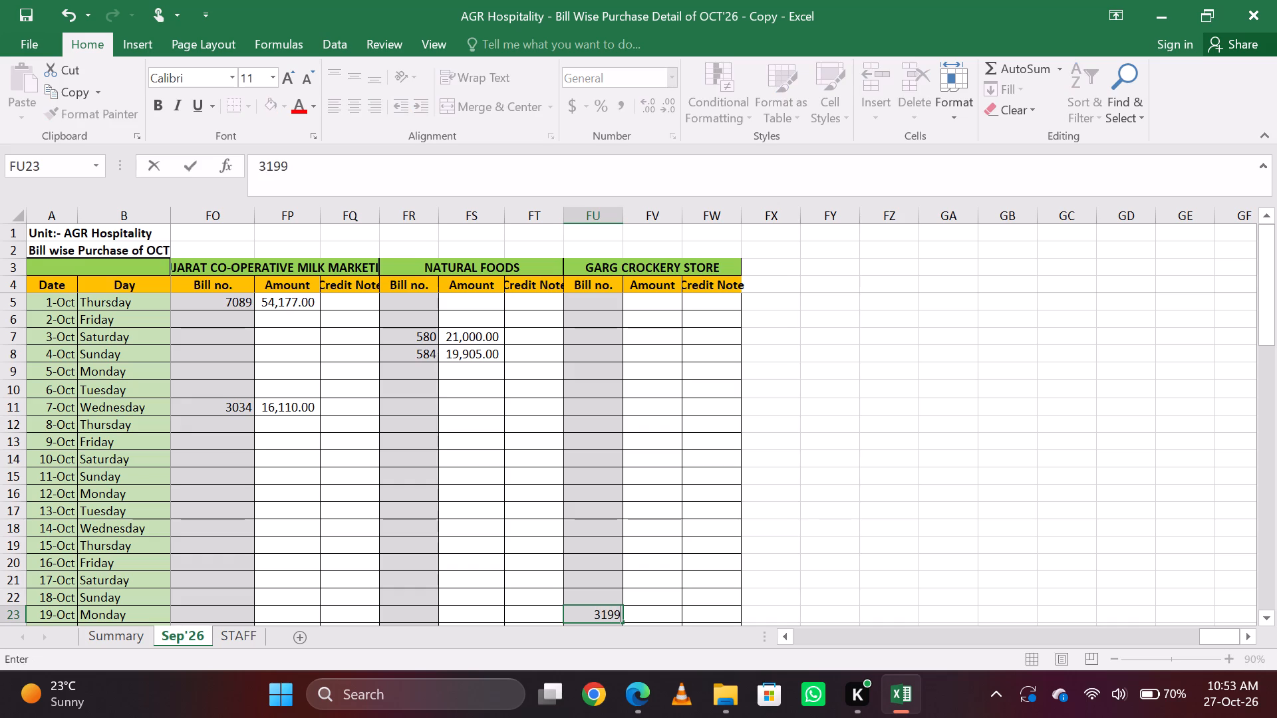
key("Tab")
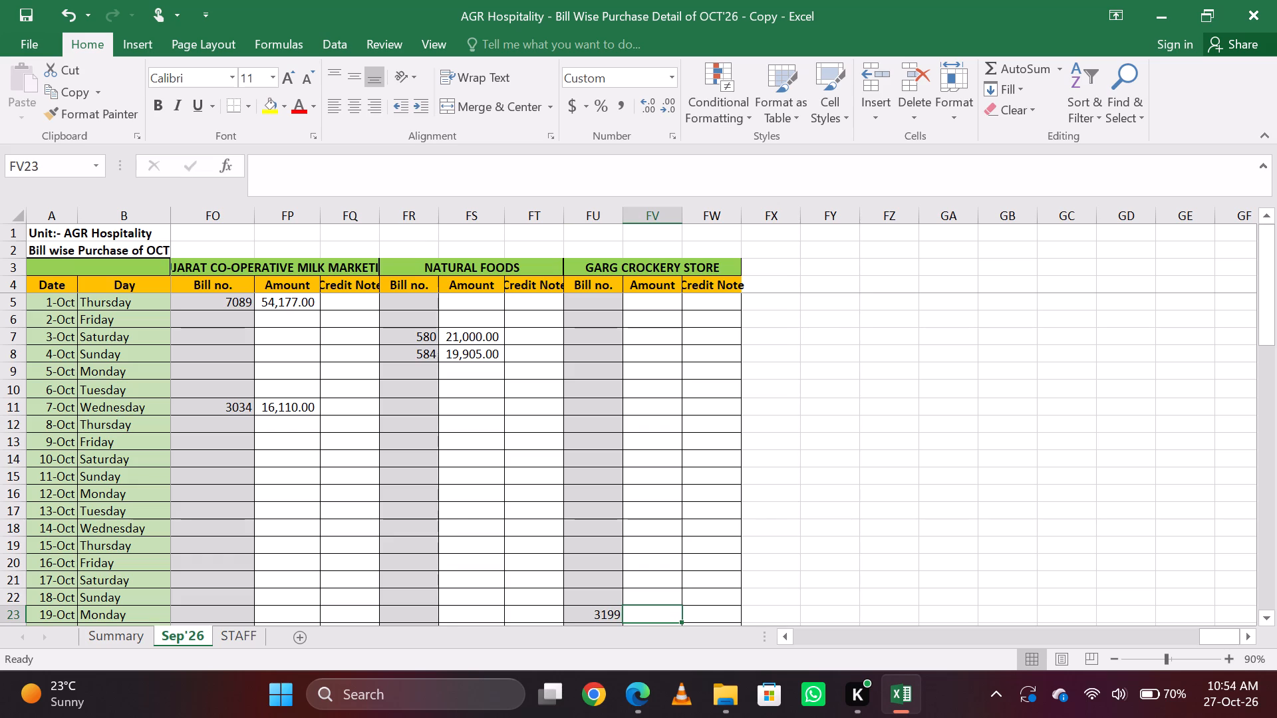
type("26")
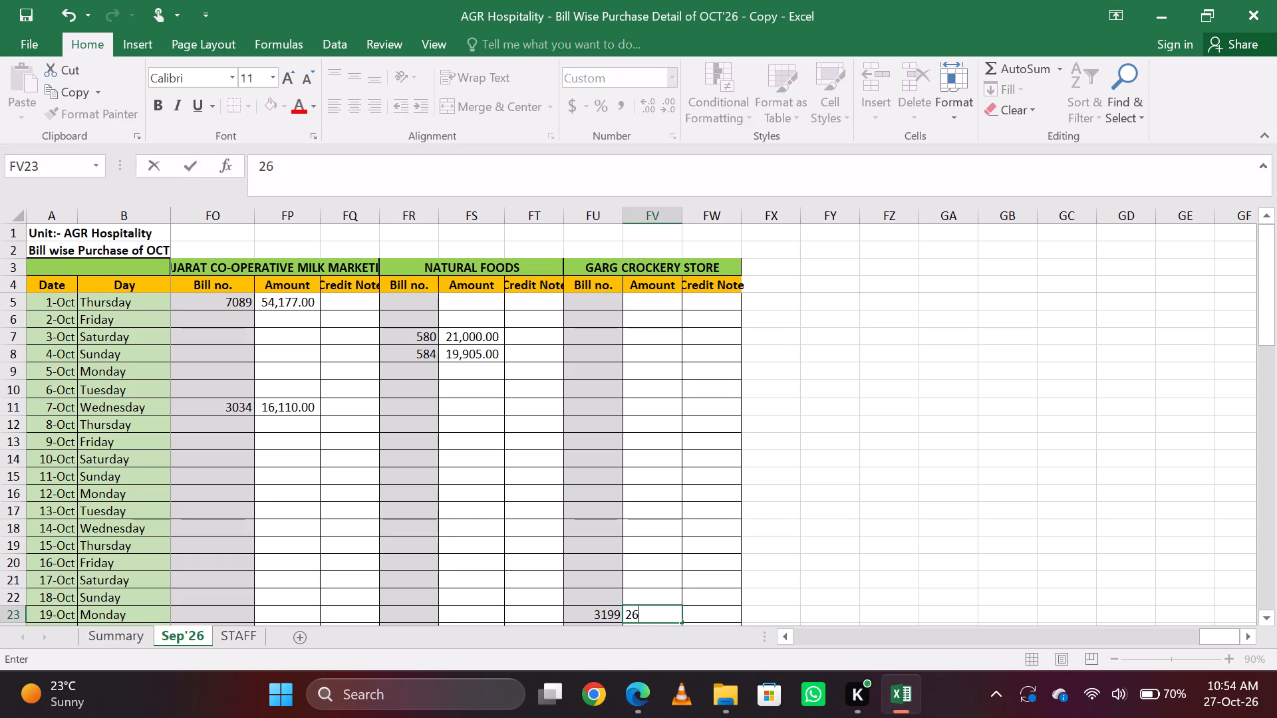
type("875")
key("Return")
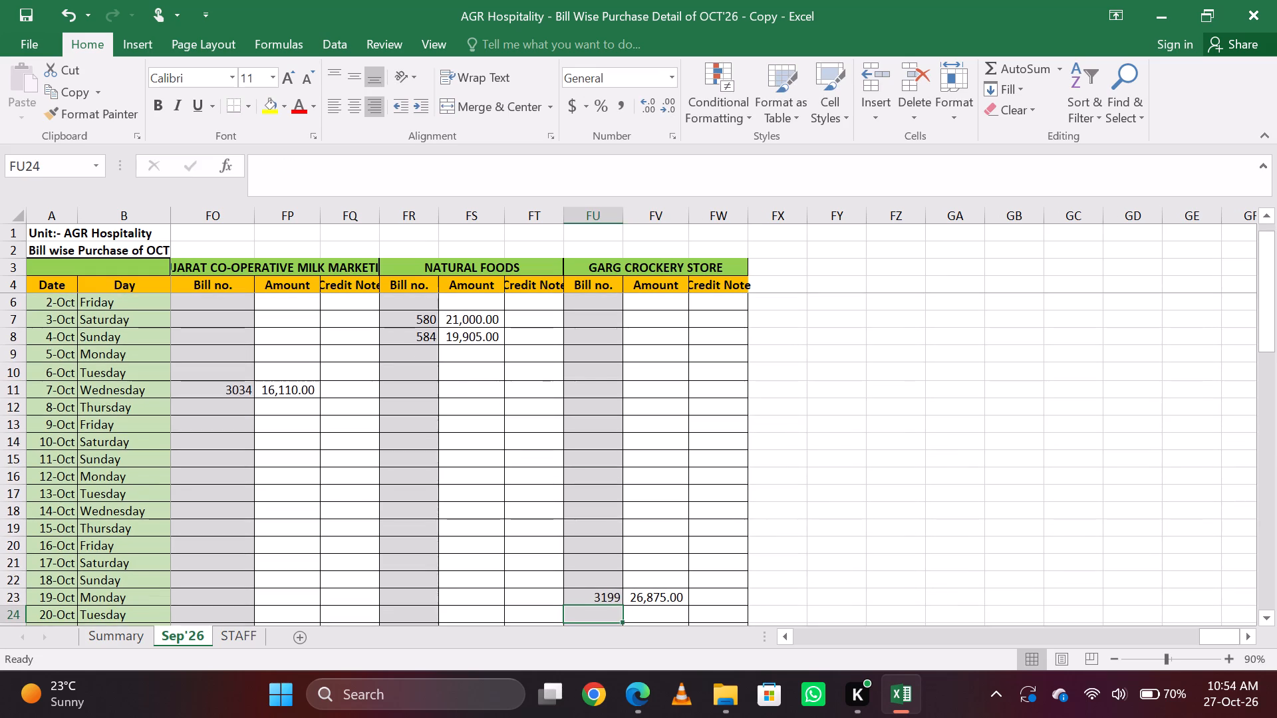
key("Up")
key("ctrl+s")
Hide the rows for 1-Oct through 19-Oct on the Sep'26 sheet.
key("Down")
key("Up")
key("shift+space")
key("shift+Up")
key("shift+Up")
key("shift+Up")
key("shift+Up")
key("shift+Up")
key("shift+Up")
key("shift+Up")
key("shift+Up")
key("shift+Up")
key("shift+Up")
key("shift+Up")
key("shift+Up")
key("shift+Up")
key("shift+Up")
key("shift+Up")
key("shift+Up")
key("shift+Up")
key("shift+Up")
key("shift+Up")
key("shift+Up")
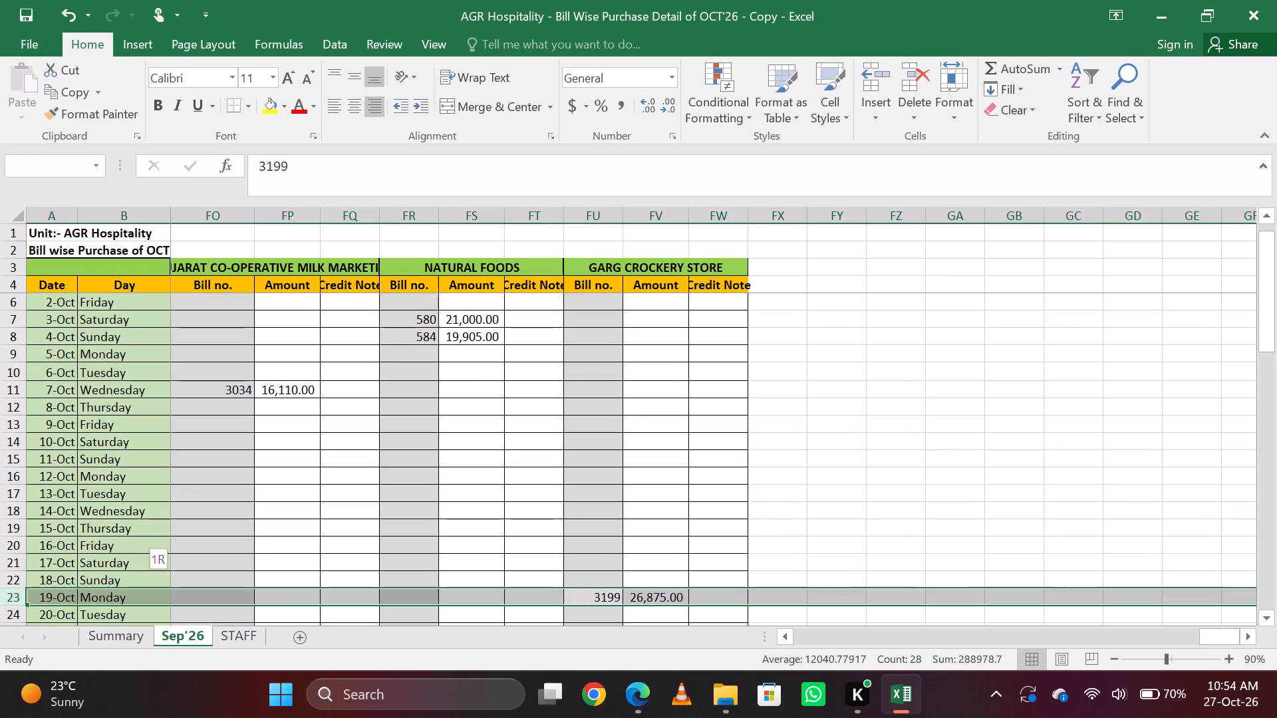
key("shift+Down")
key("shift+Down")
key("shift+Down")
key("shift+Down")
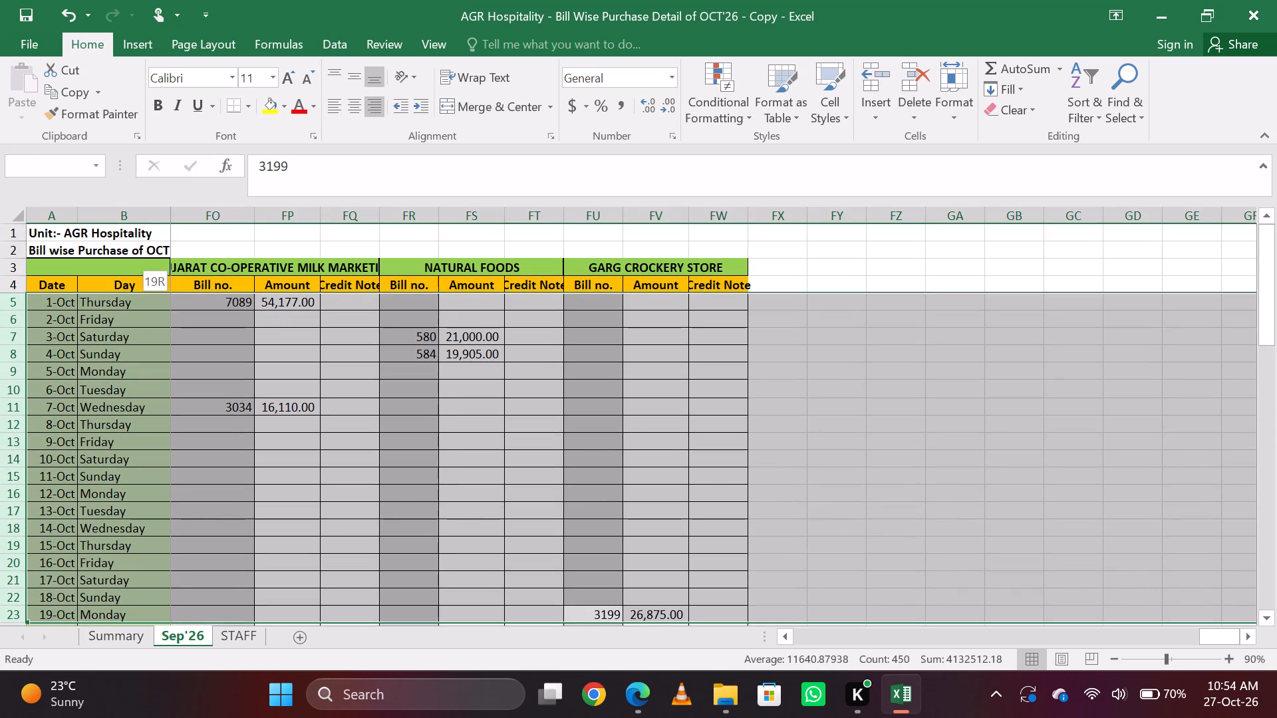
right_click(11, 400)
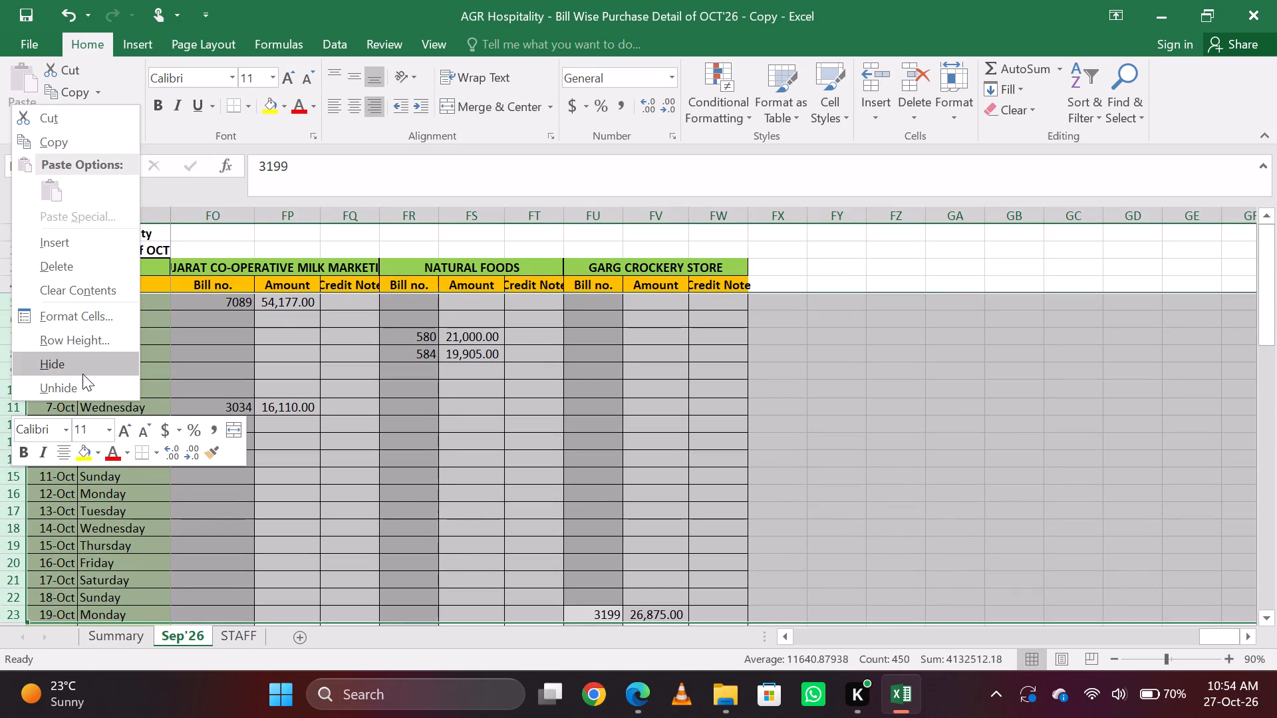
left_click(82, 374)
left_click(402, 332)
Look back along the supplier headings from GUJARAT CO-OPERATIVE MILK to SA TRADING COMPANY, ending on the 20-Oct row.
key("Left")
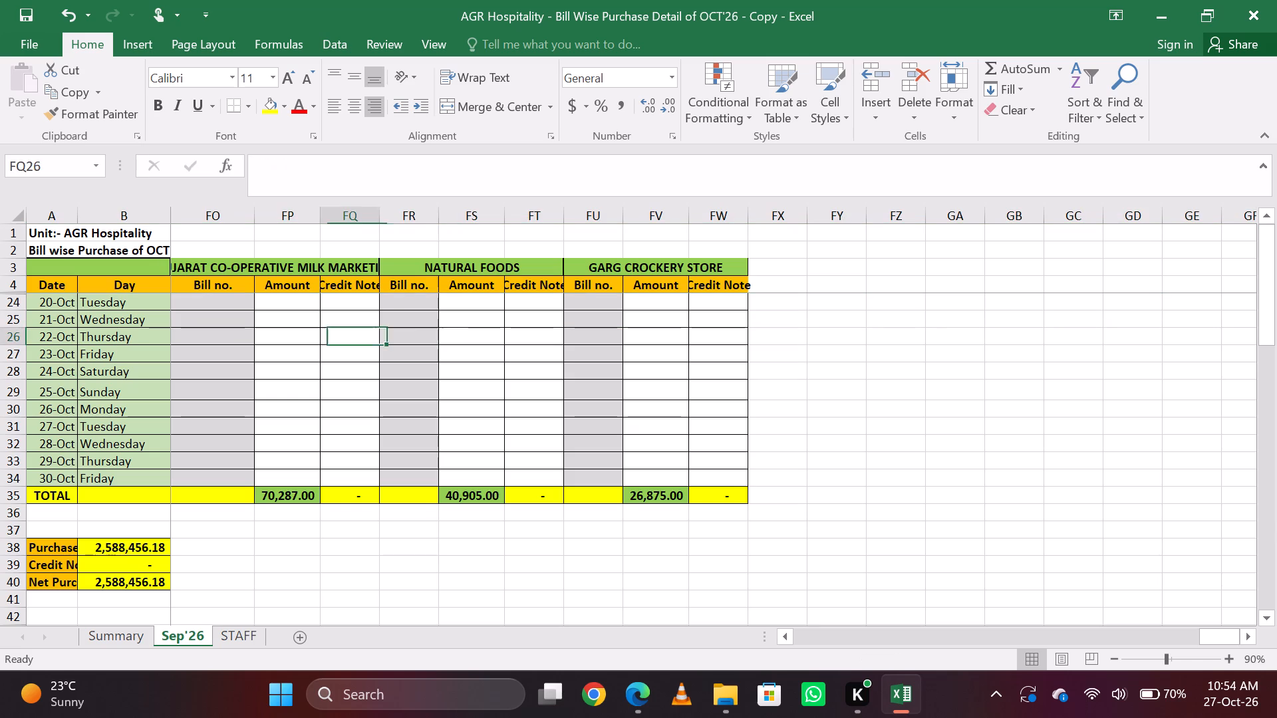
key("Up")
key("Left")
key("Left")
key("Left")
key("Left")
key("Left")
key("Left")
key("Left")
key("Left")
key("Left")
key("Left")
key("Left")
key("Left")
key("Left")
key("Left")
key("Left")
key("Left")
key("Left")
key("Left")
key("Left")
key("Left")
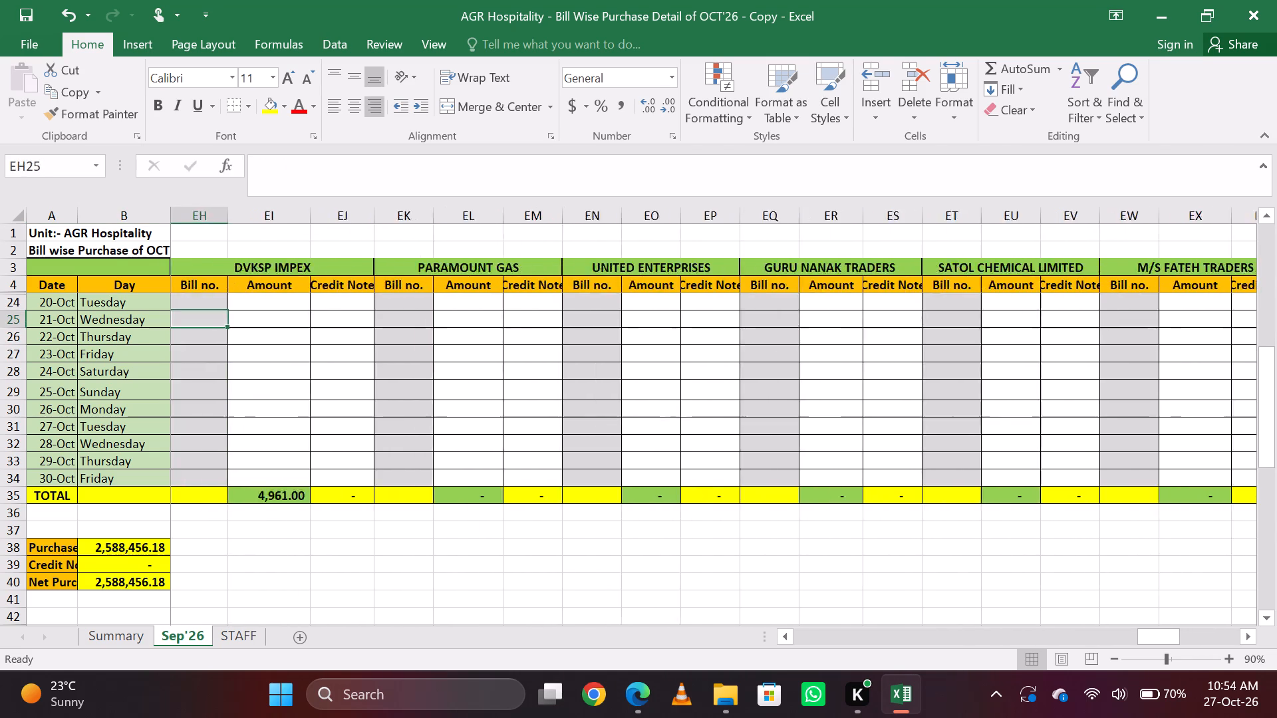
key("Right")
key("Up")
key("Up")
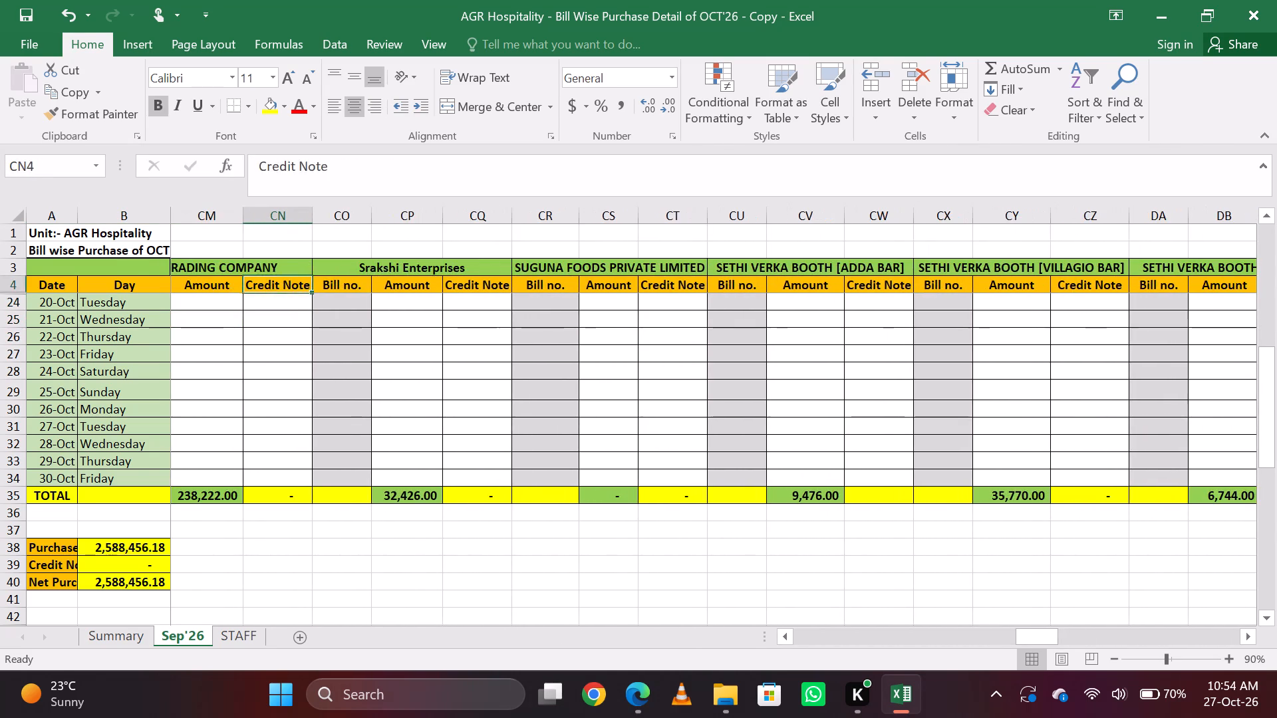
key("Up")
key("Down")
key("Down")
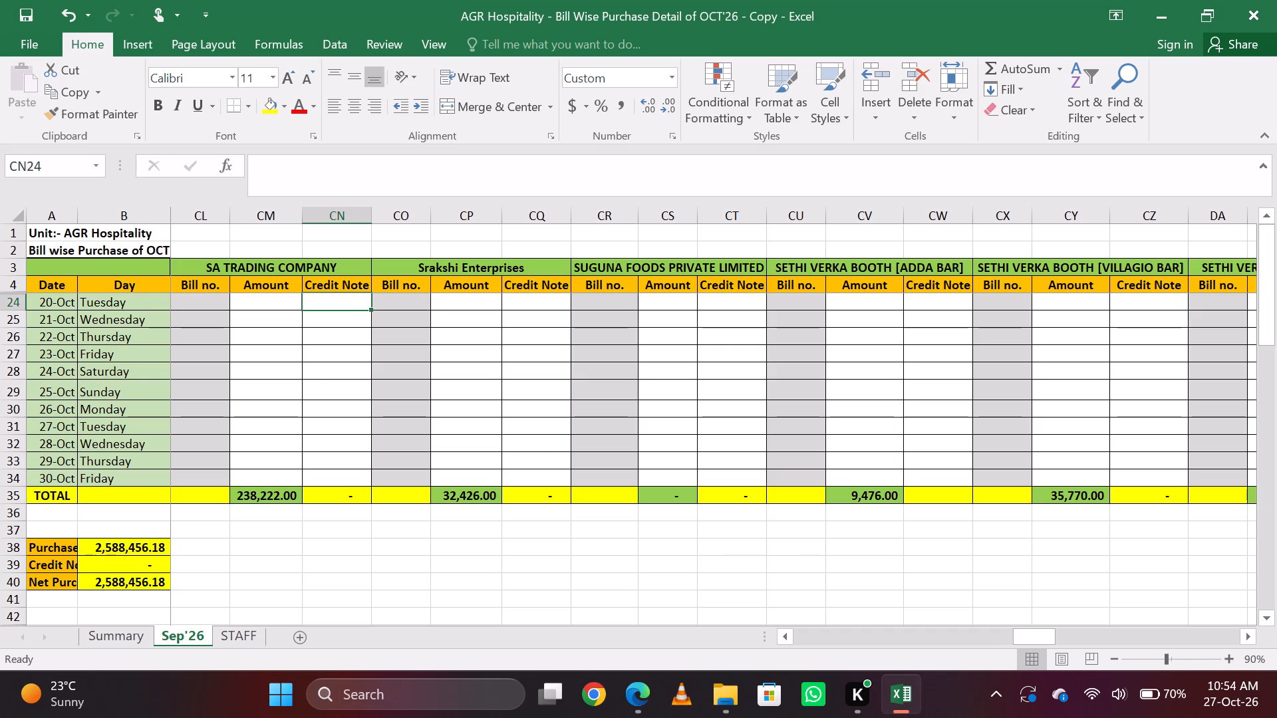
key("Down")
key("Up")
key("Down")
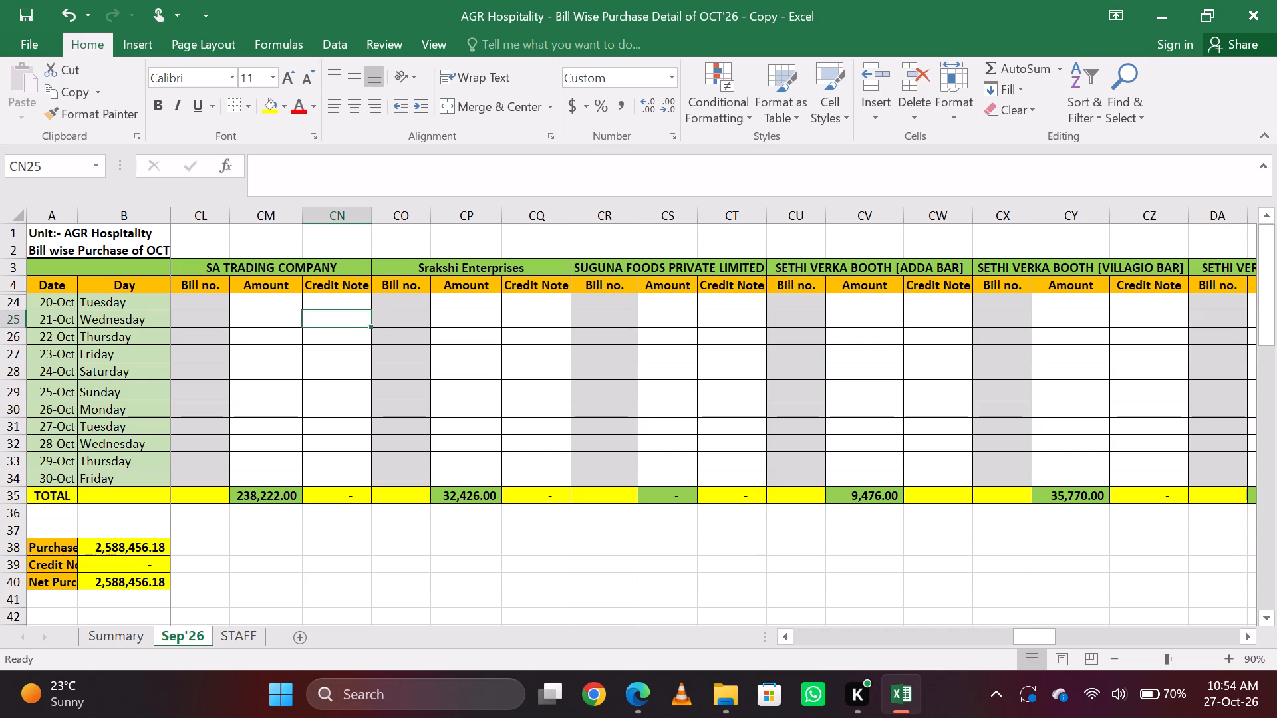
key("Up")
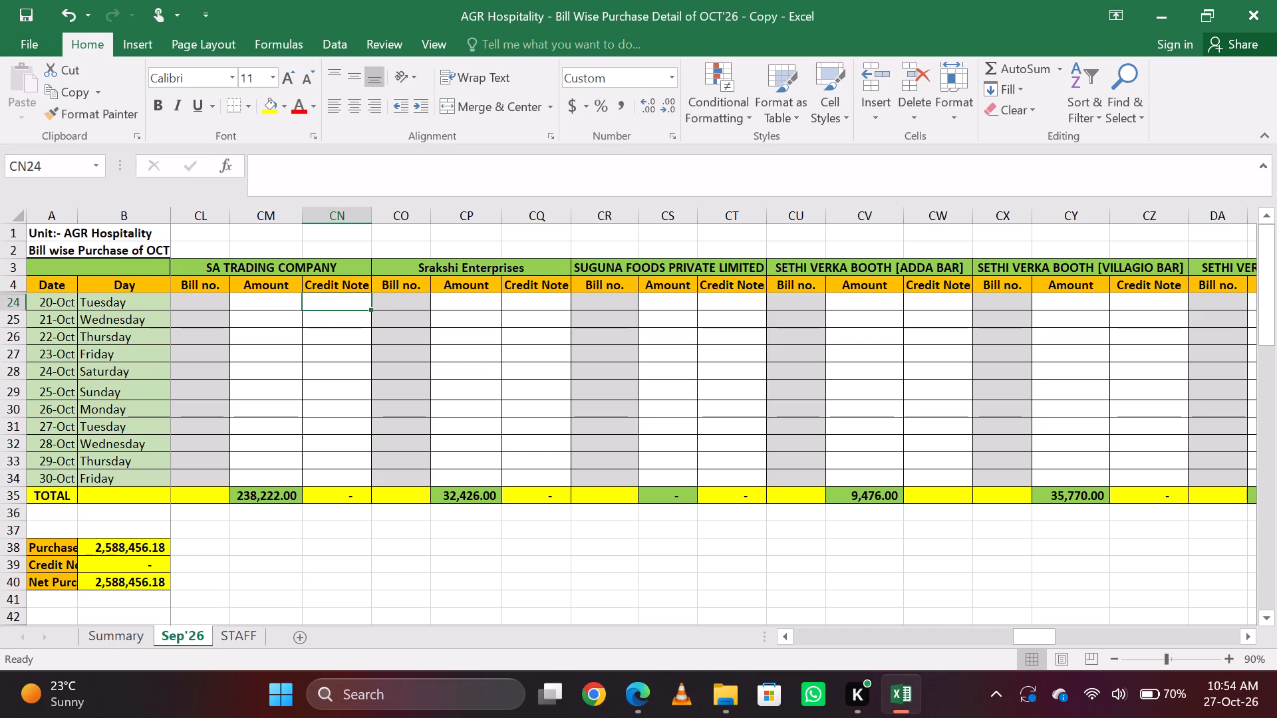
On the STAFF sheet, record SETHI VERKA STAFF bill 1729 for 20-Oct, filling its amount of 660 down from 19-Oct.
key("ctrl+Page_Down")
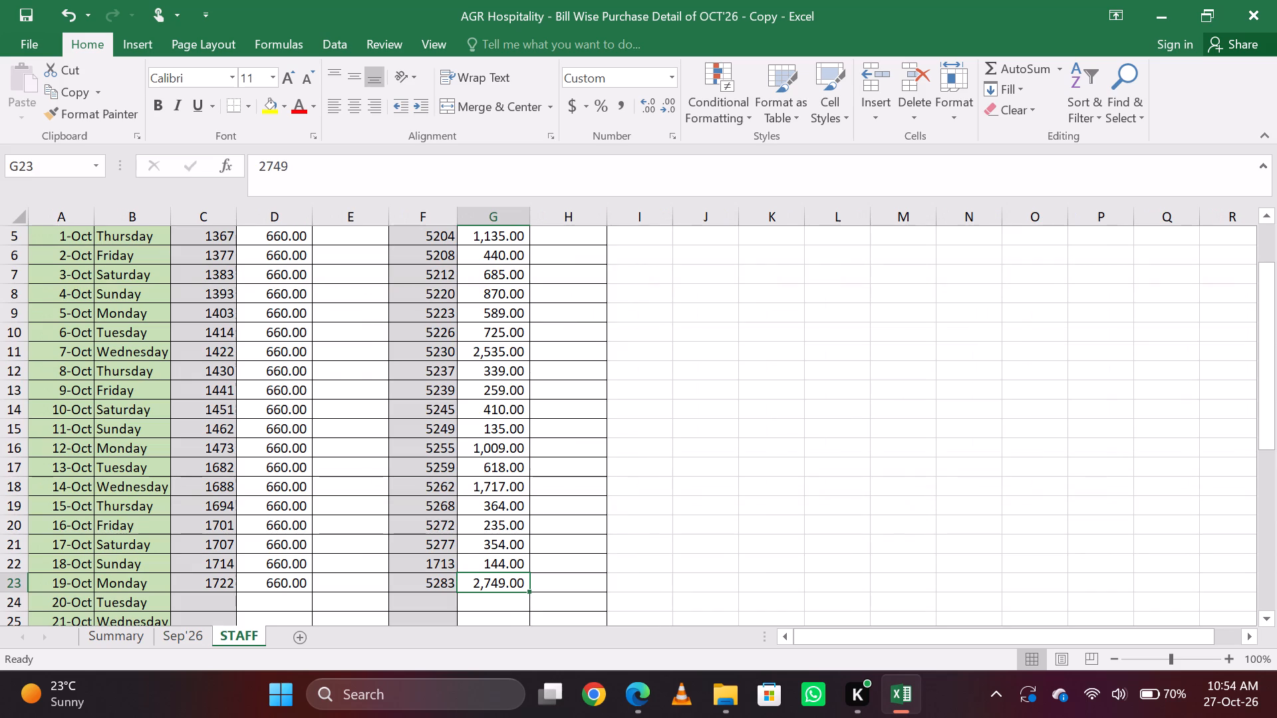
key("Down")
key("Left")
key("Left")
key("Left")
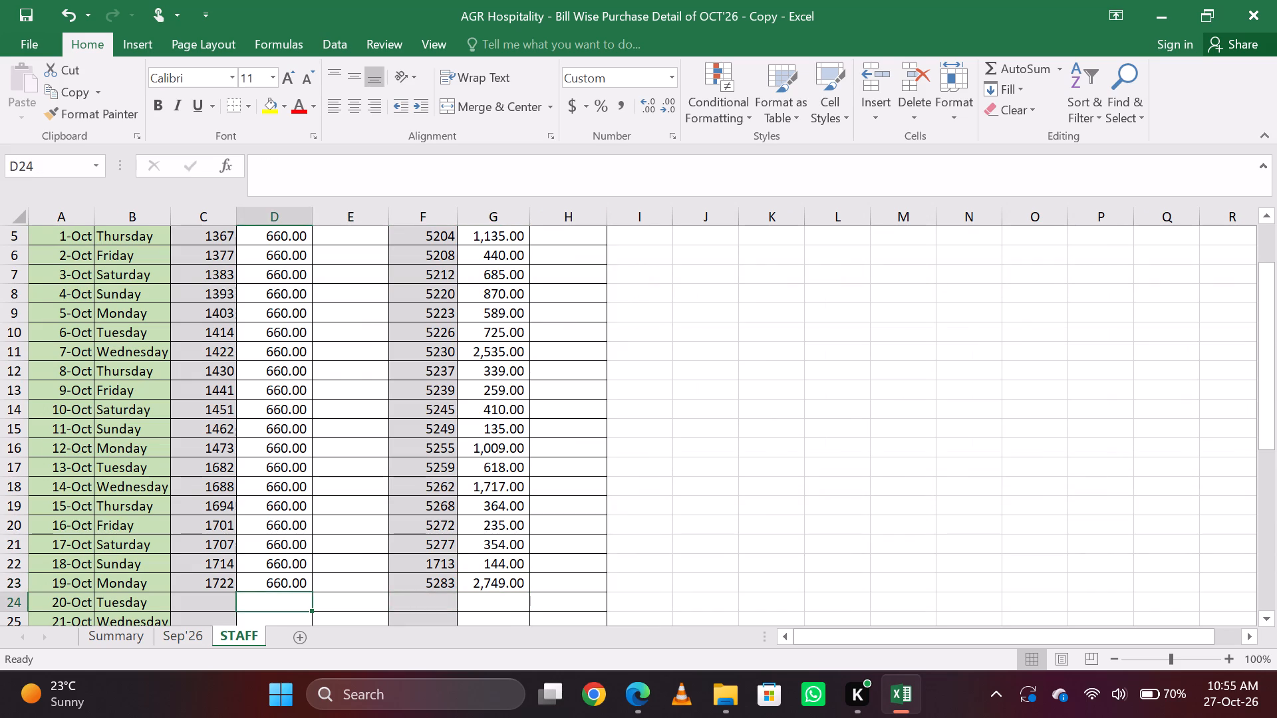
key("Left")
key("Right")
key("Left")
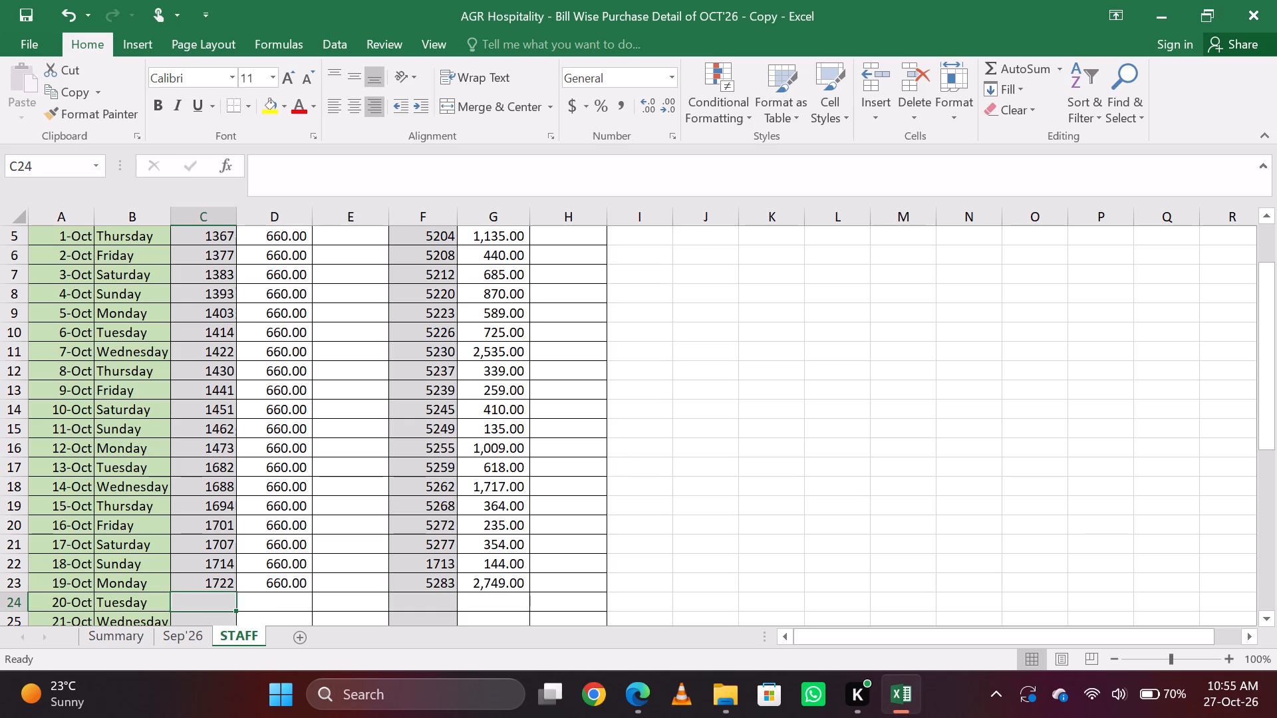
key("Right")
key("Left")
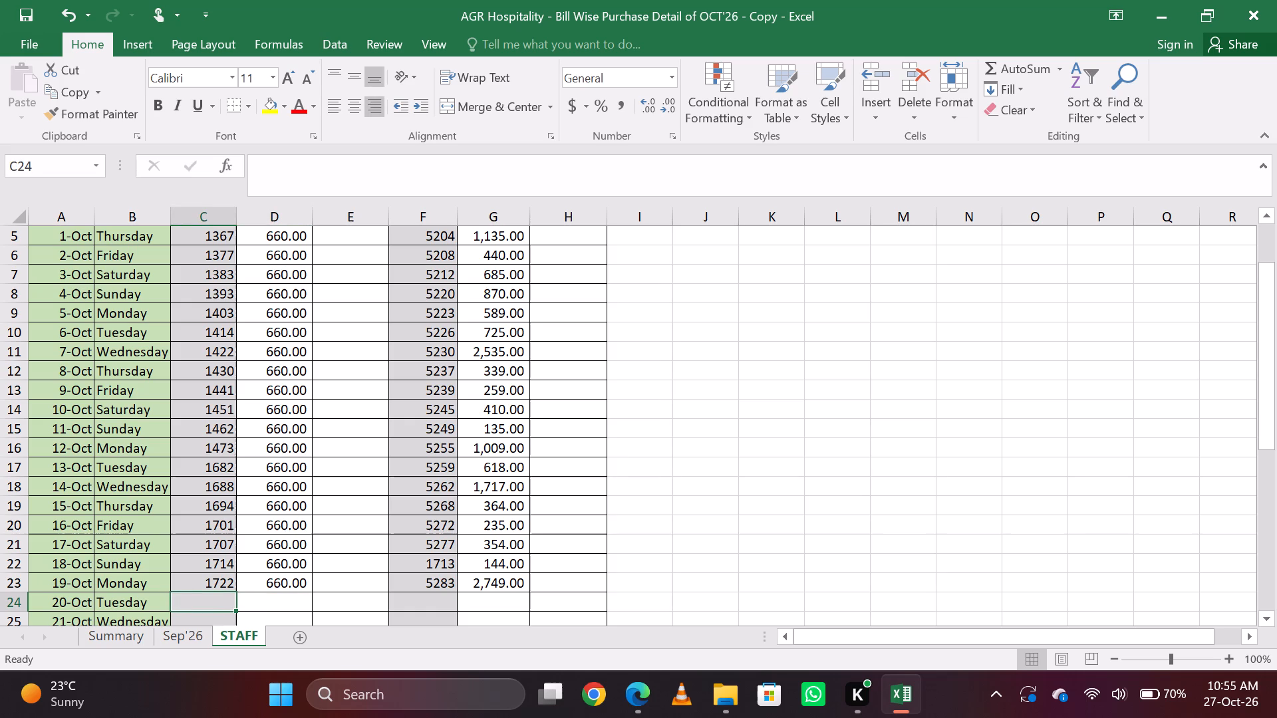
type("1729")
key("Return")
key("Up")
key("Right")
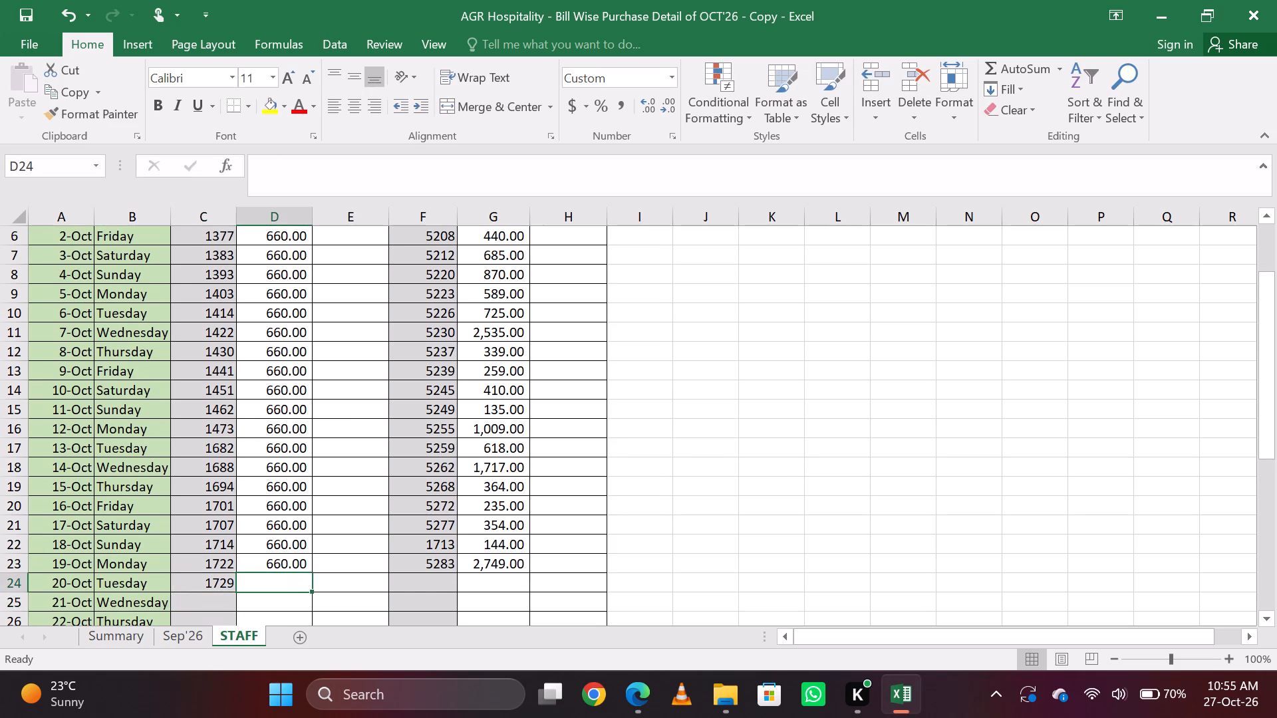
key("ctrl+d")
key("Tab")
key("Tab")
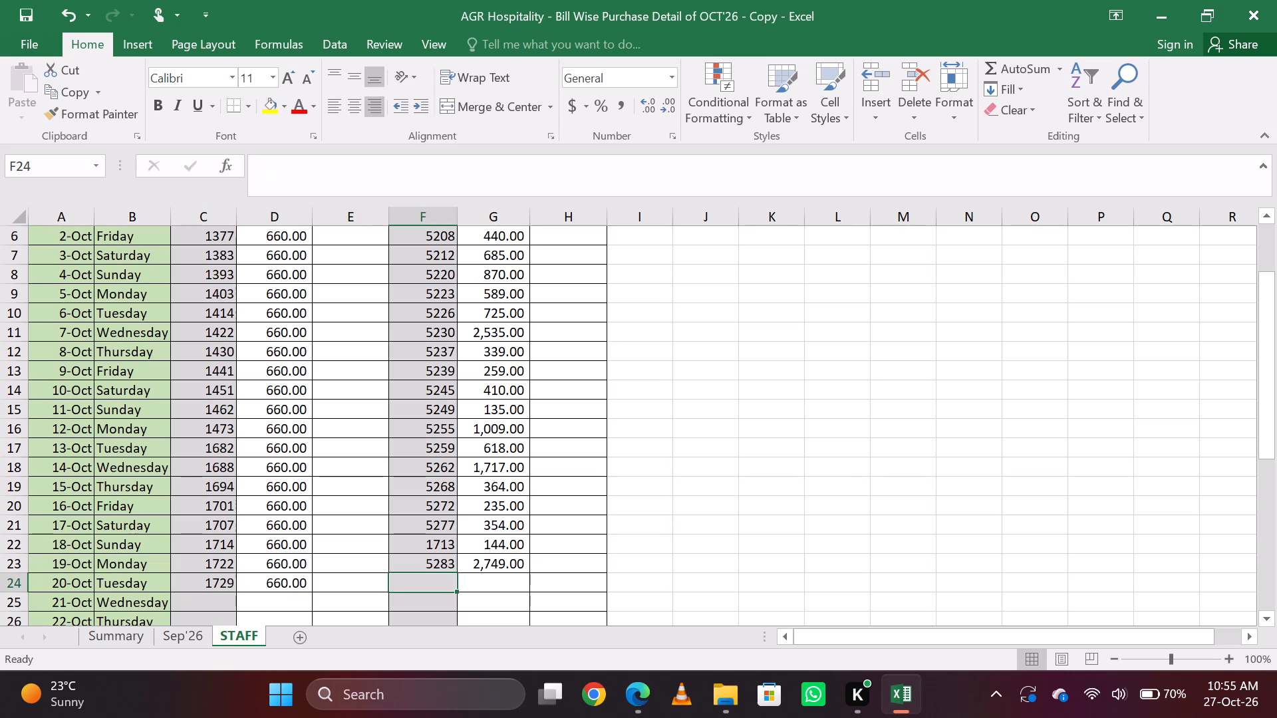
key("Page_Up")
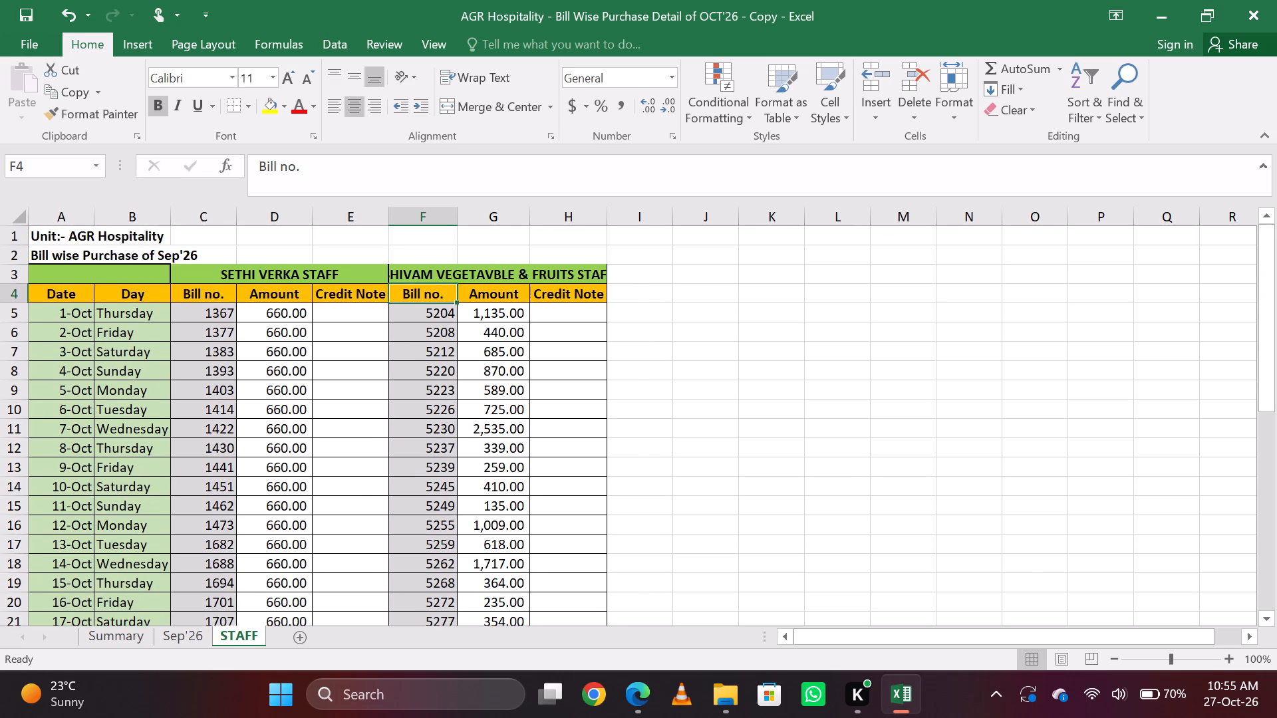
On the Sep'26 sheet, record bill 1733 for 1300 under LUCKY KHAN DAIRY [KITCHEN] on 20-Oct.
key("ctrl+Page_Up")
key("Down")
key("Left")
key("Up")
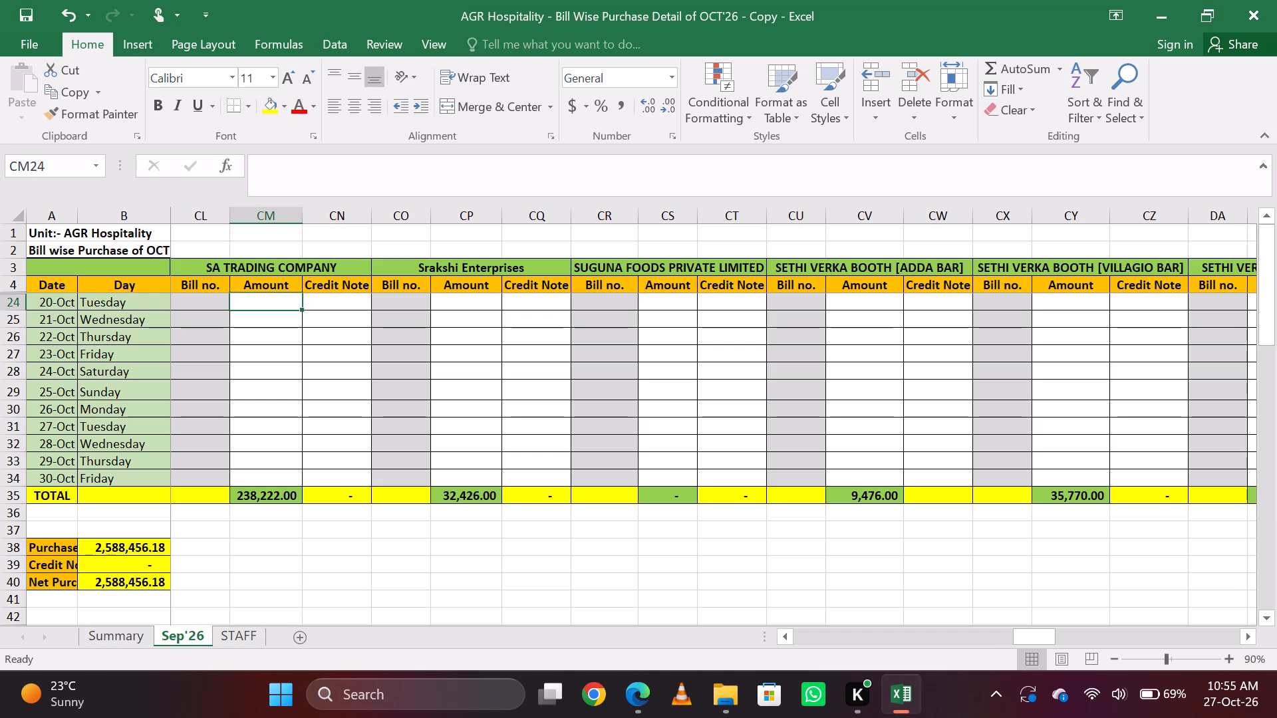
key("Right")
key("Left")
key("Down")
key("Up")
key("ctrl+f")
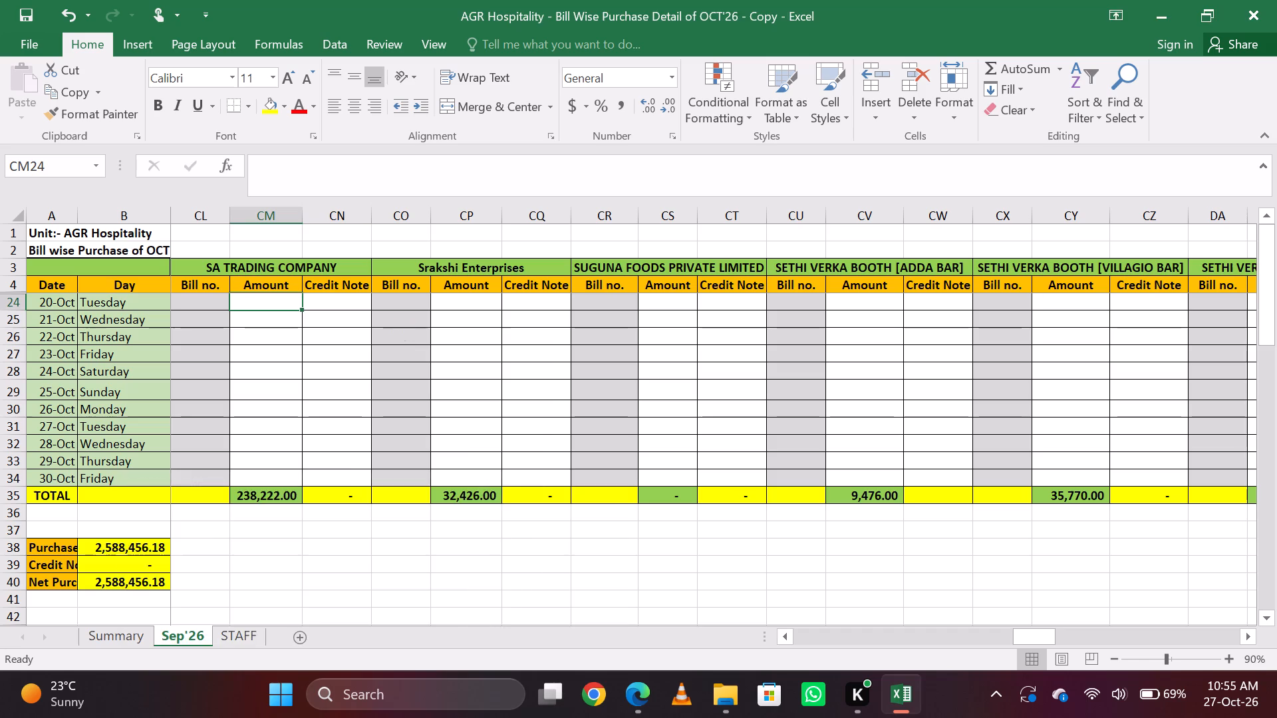
type("ADD=")
key("BackSpace")
key("BackSpace")
key("BackSpace")
key("BackSpace")
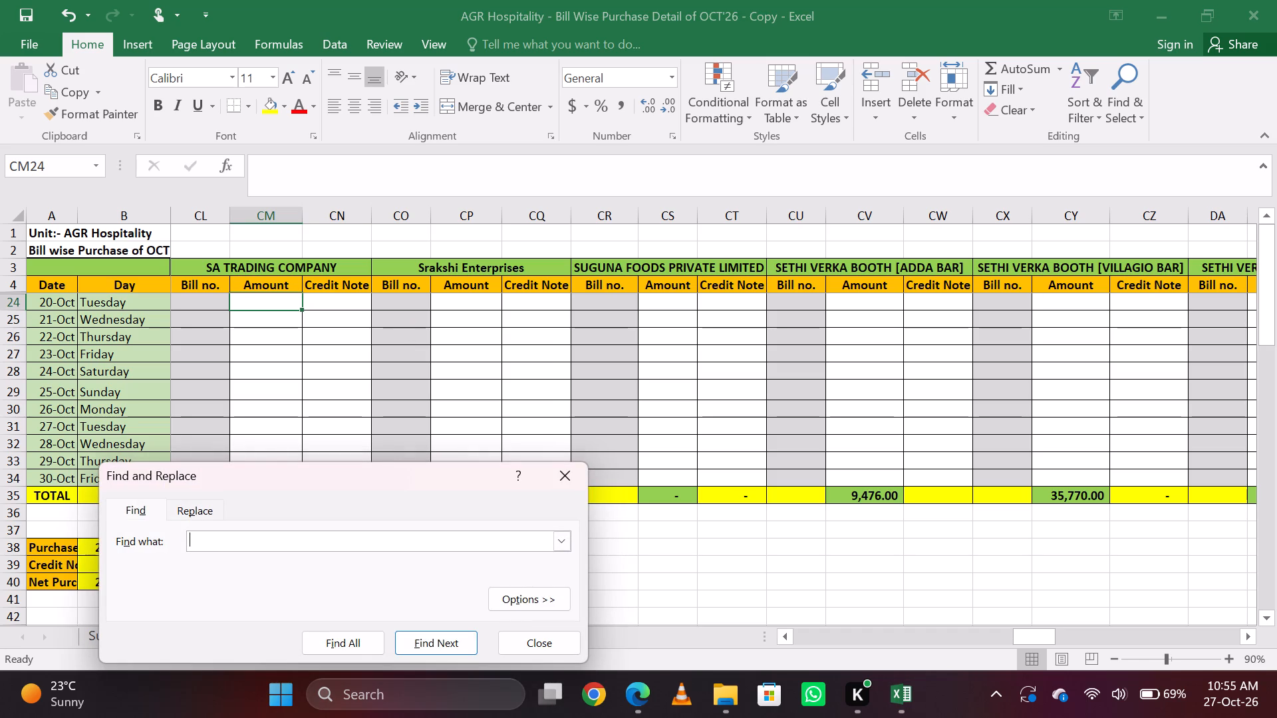
type("LUCK")
key("Return")
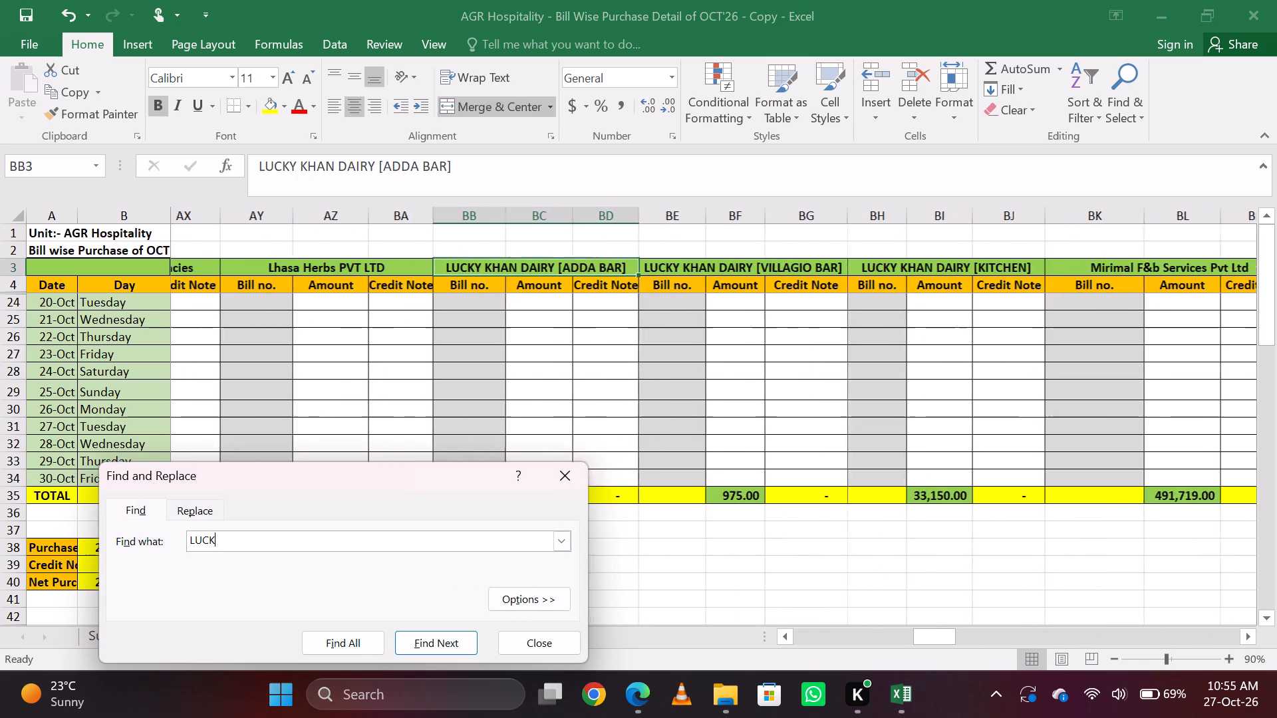
key("Escape")
key("Down")
key("Down")
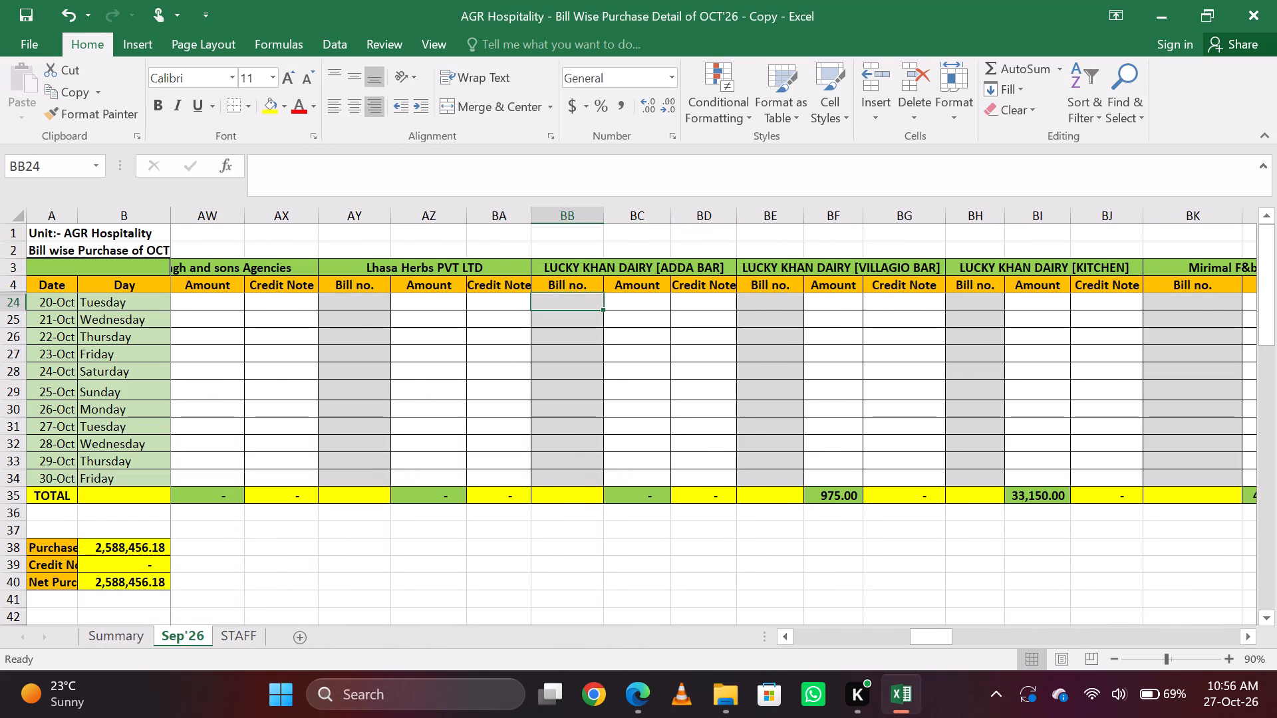
key("Right")
key("Right")
key("Right")
key("Right")
key("Right")
key("Right")
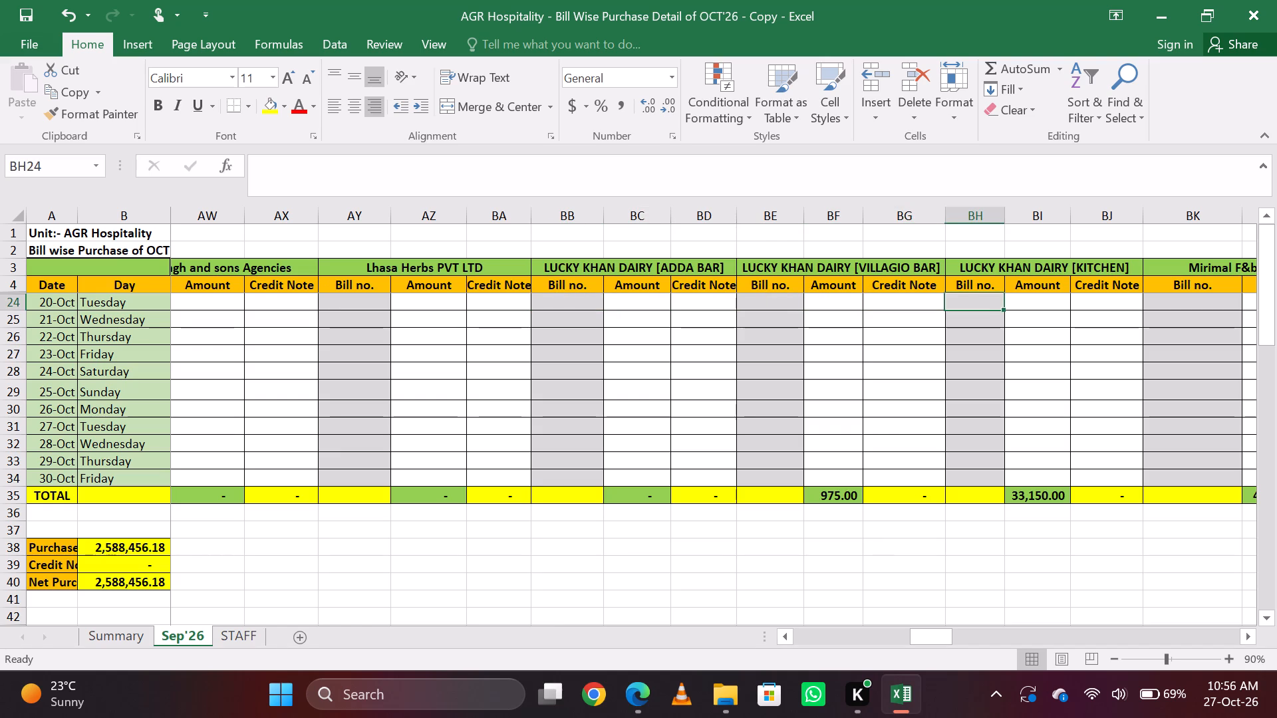
type("1733")
key("Tab")
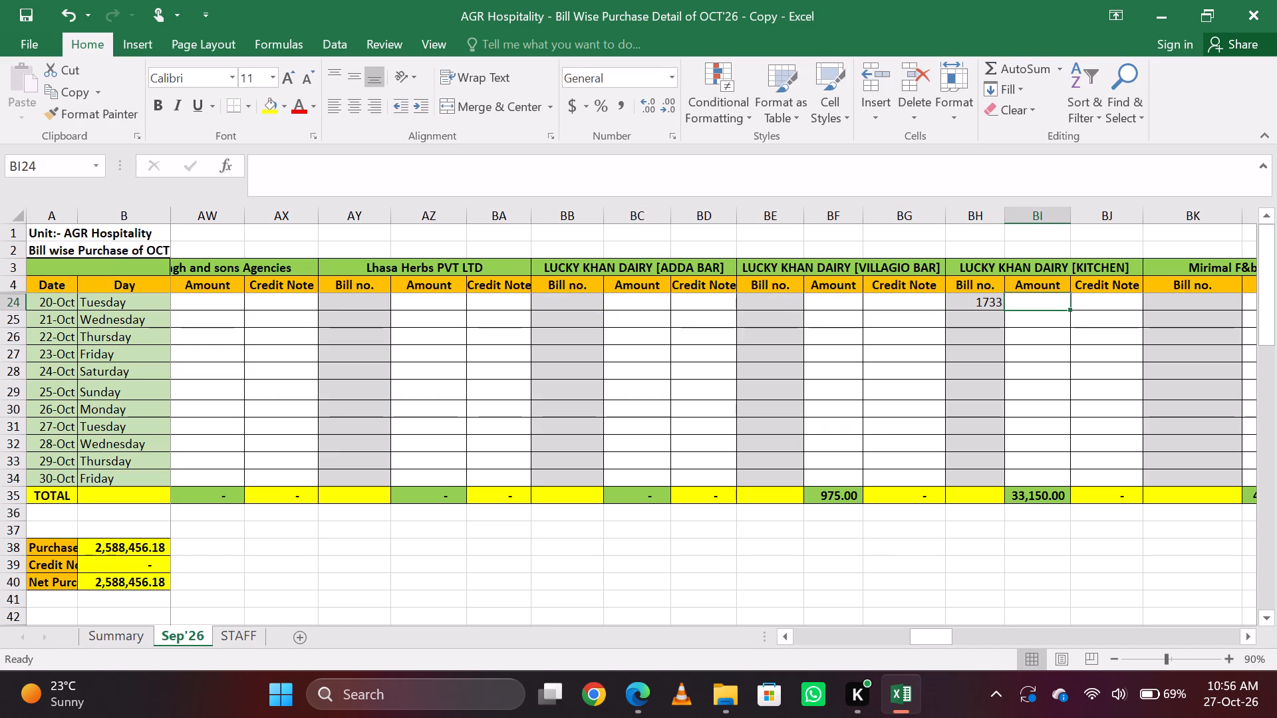
type("1300")
key("Return")
key("Up")
key("Right")
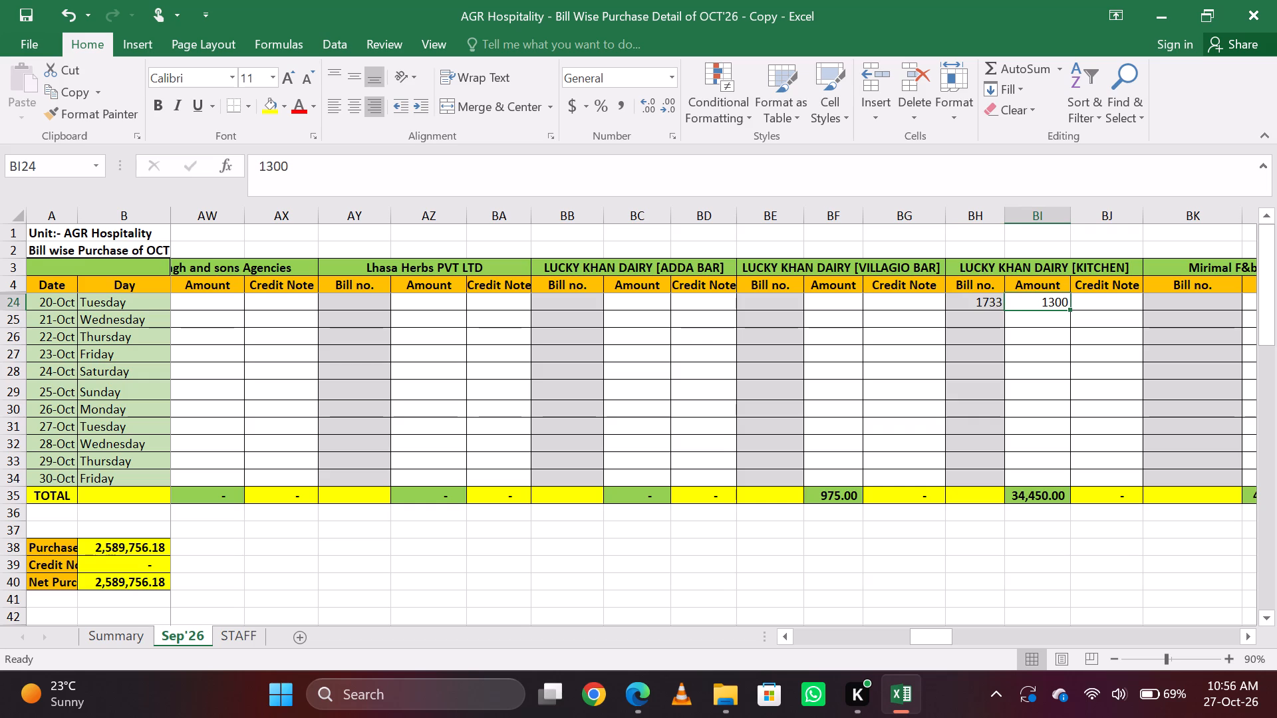
Record bill 22313 for 180 under THAKUR VEGETABLES on 20-Oct.
key("ctrl+f")
type("THA")
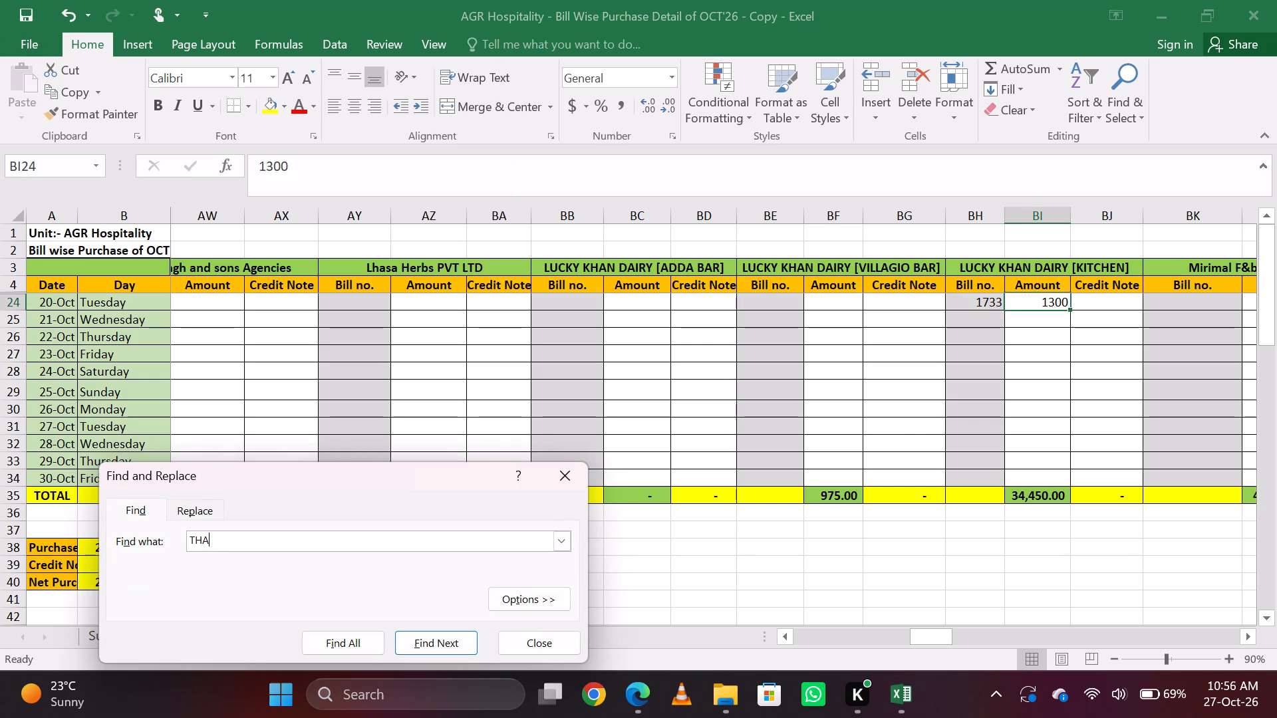
key("k")
key("Return")
key("Escape")
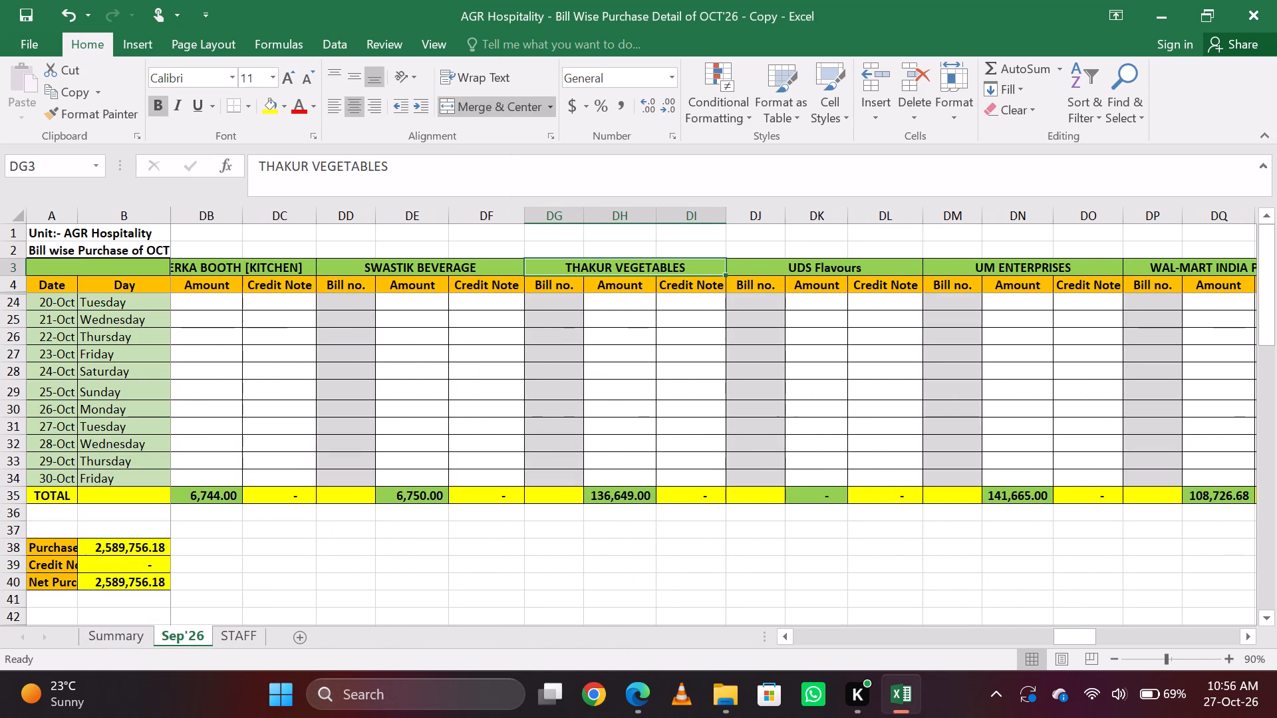
key("Down")
key("Down")
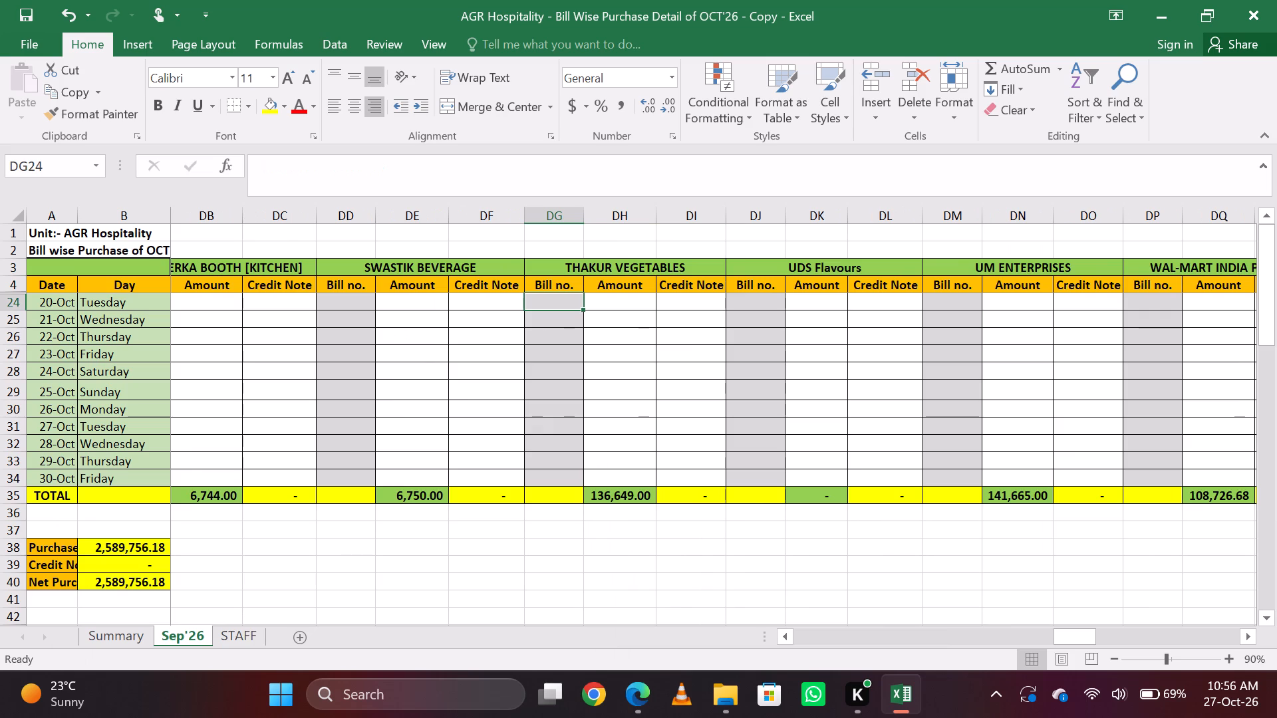
type("22313")
key("Down")
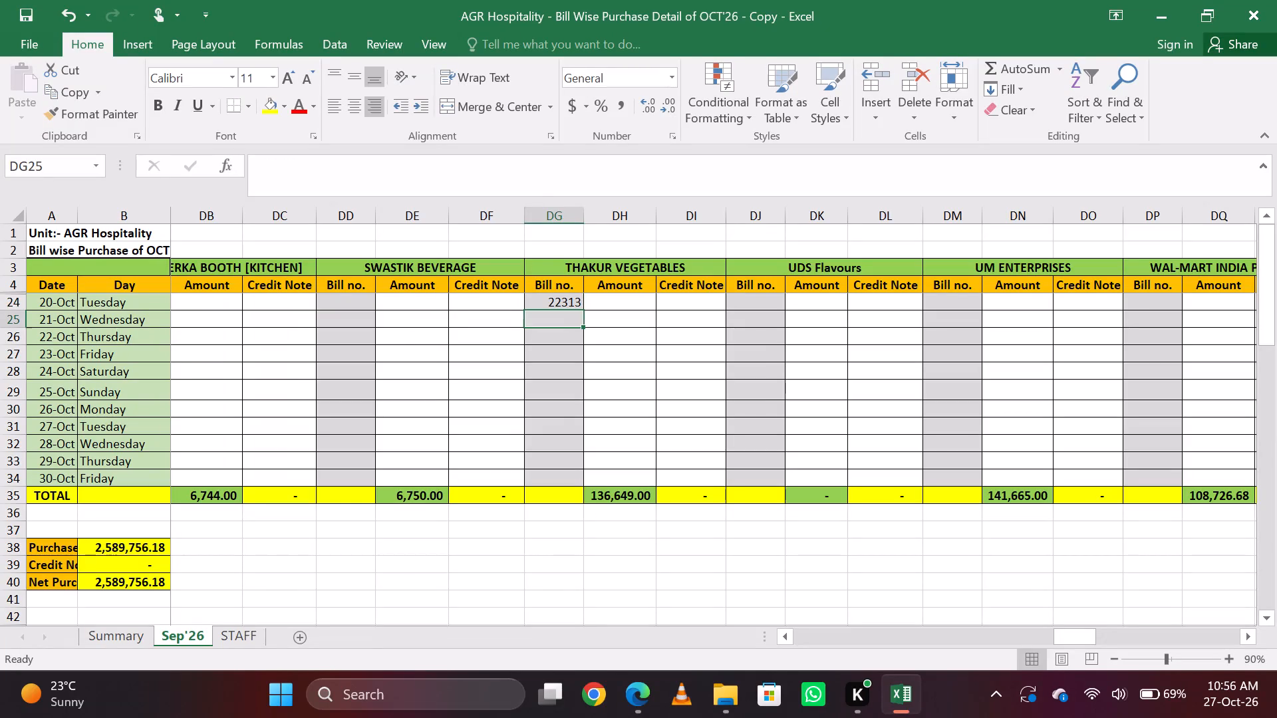
key("Right")
key("Up")
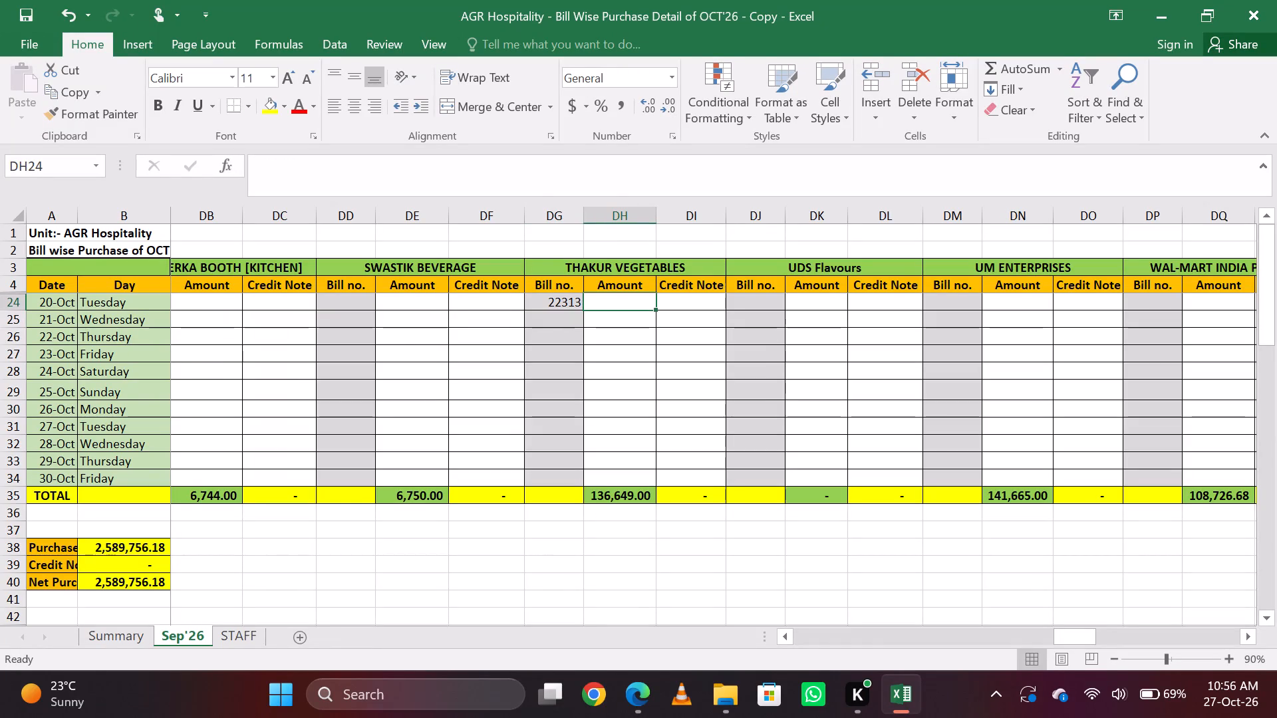
type("180")
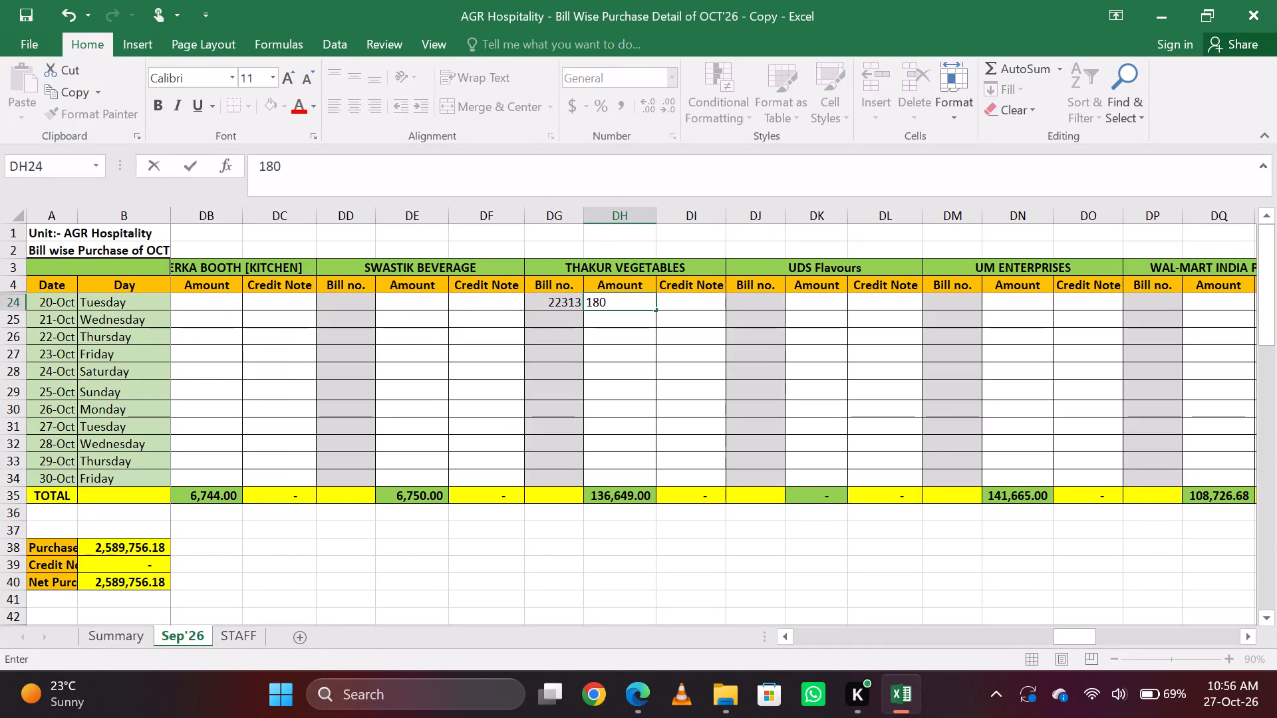
key("Return")
key("Up")
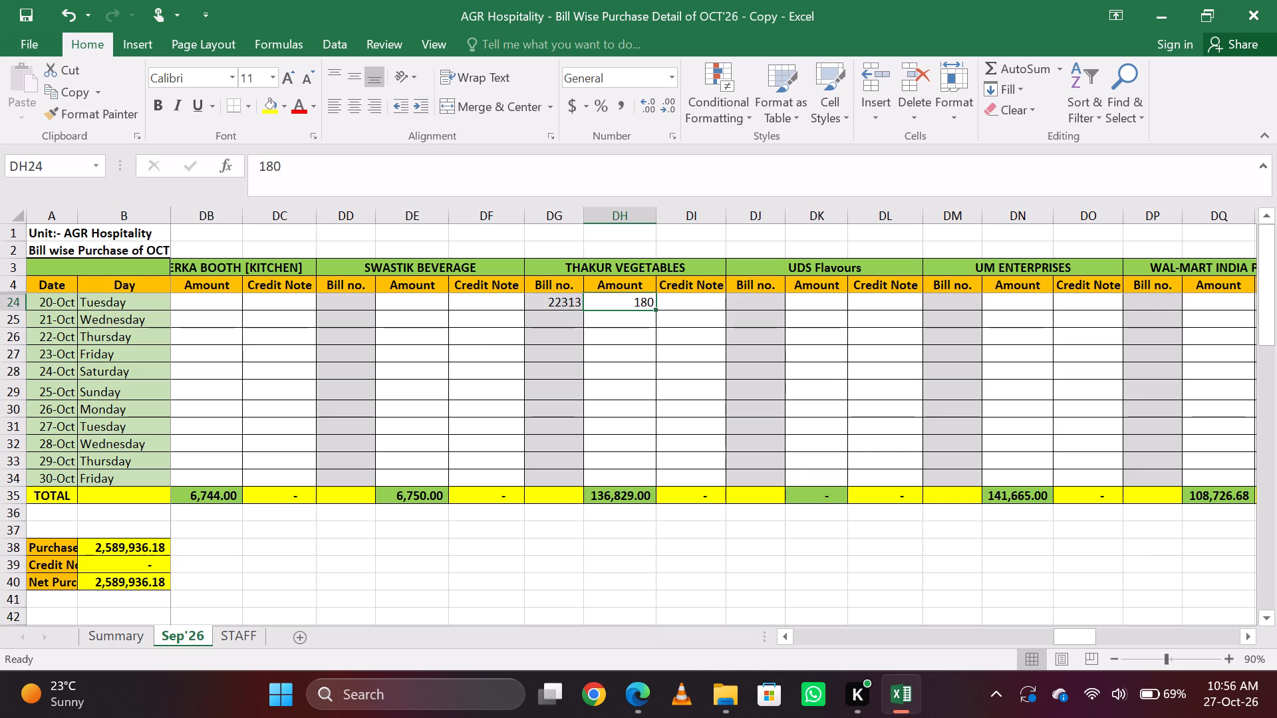
Record bill 13087 for 315 under Gopal Sweet Pvt Ltd on 20-Oct.
key("ctrl+f")
type("GOP")
key("Return")
key("Escape")
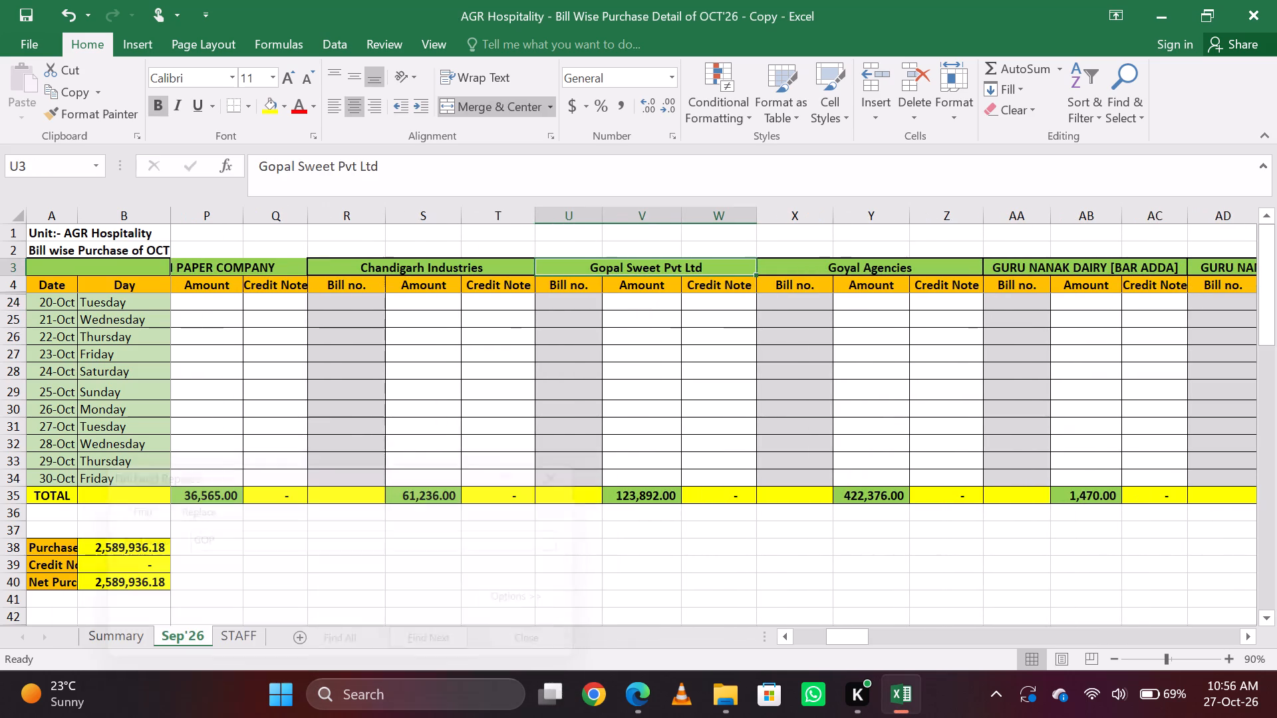
key("Down")
key("Down")
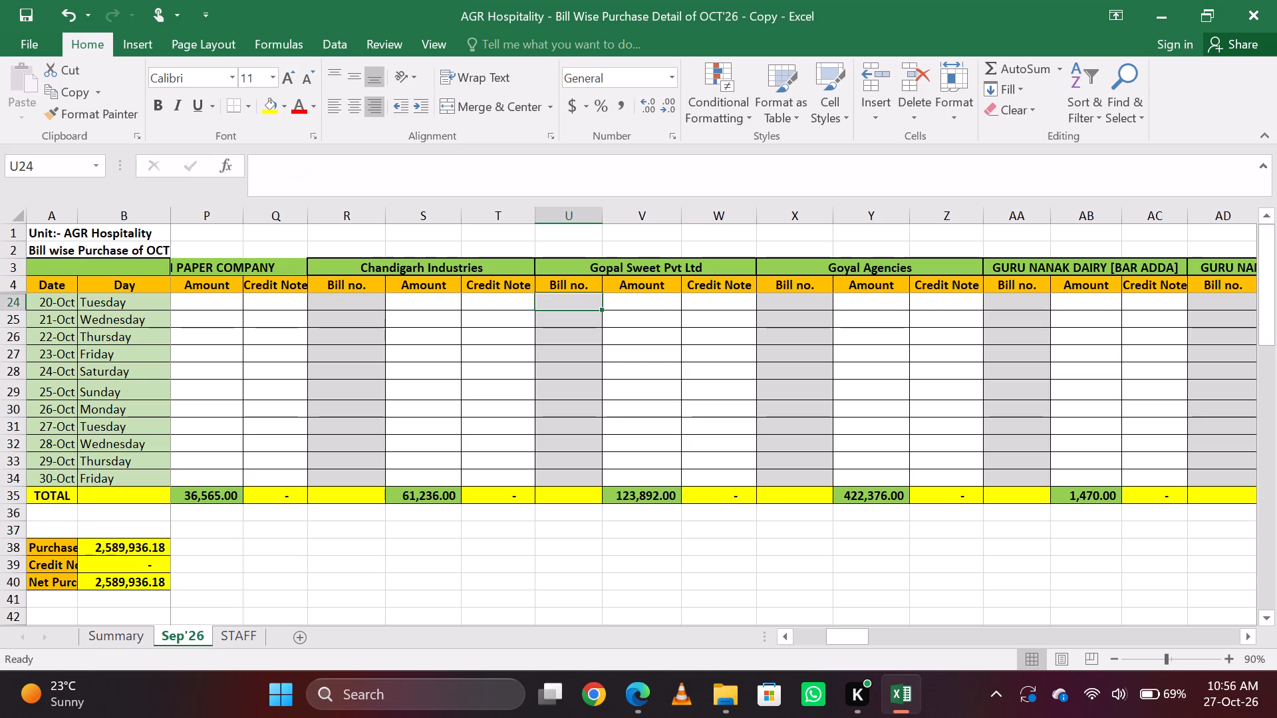
type("130")
type("87")
key("Return")
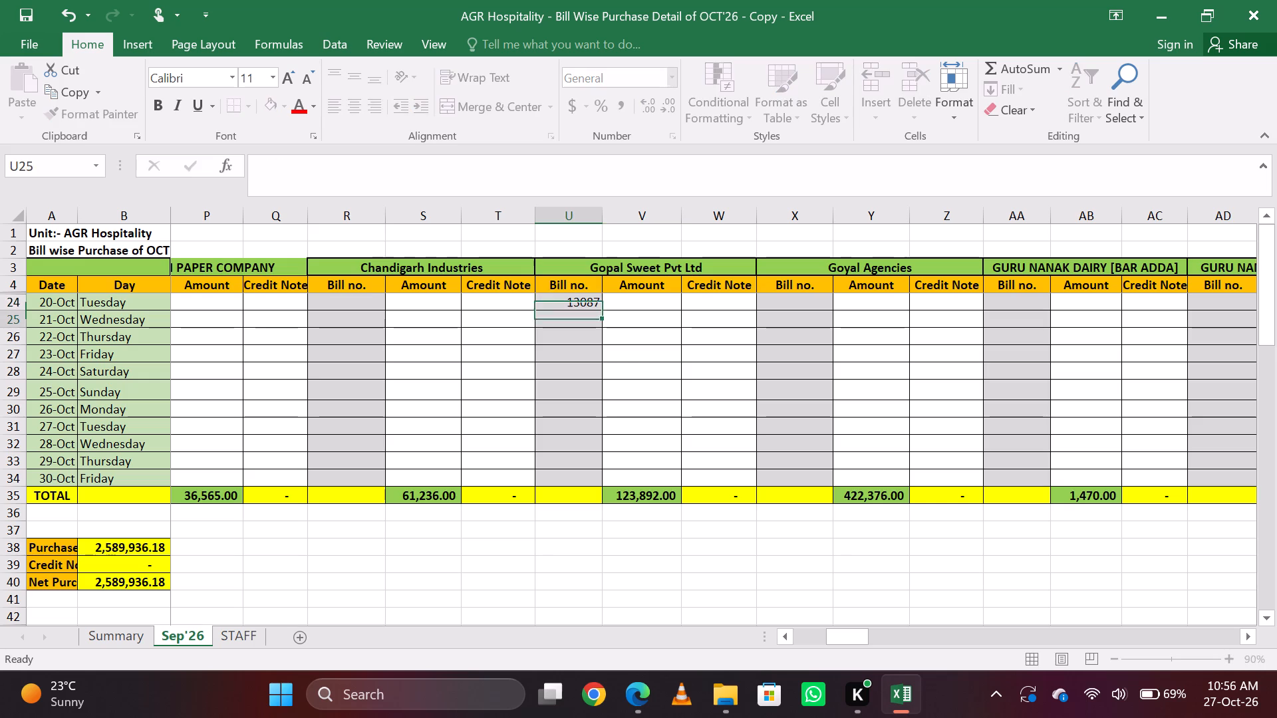
key("Up")
key("Right")
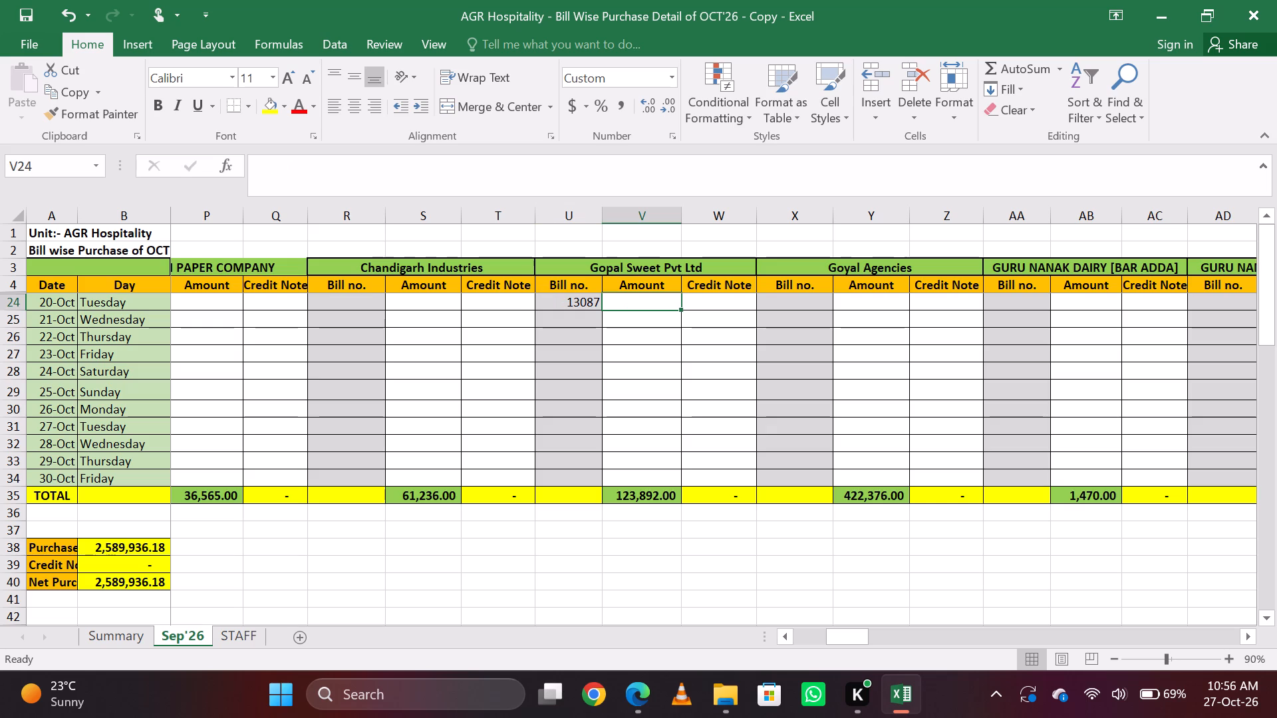
type("315")
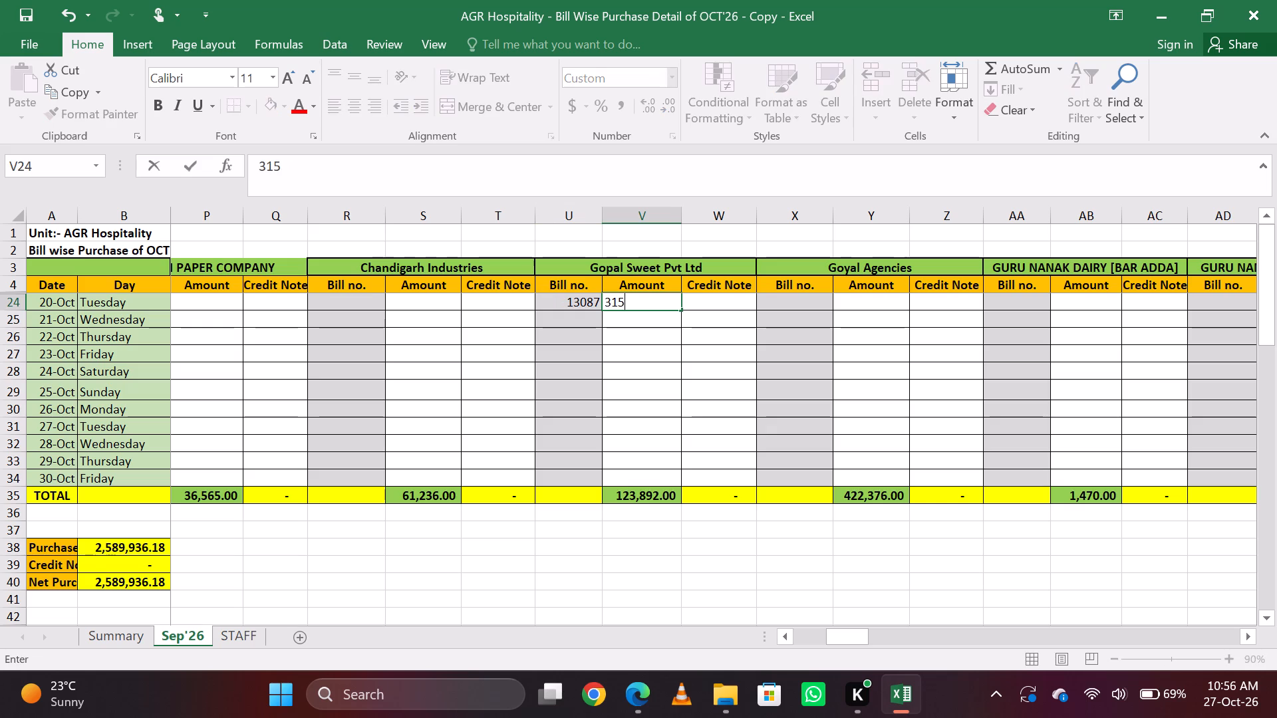
key("Tab")
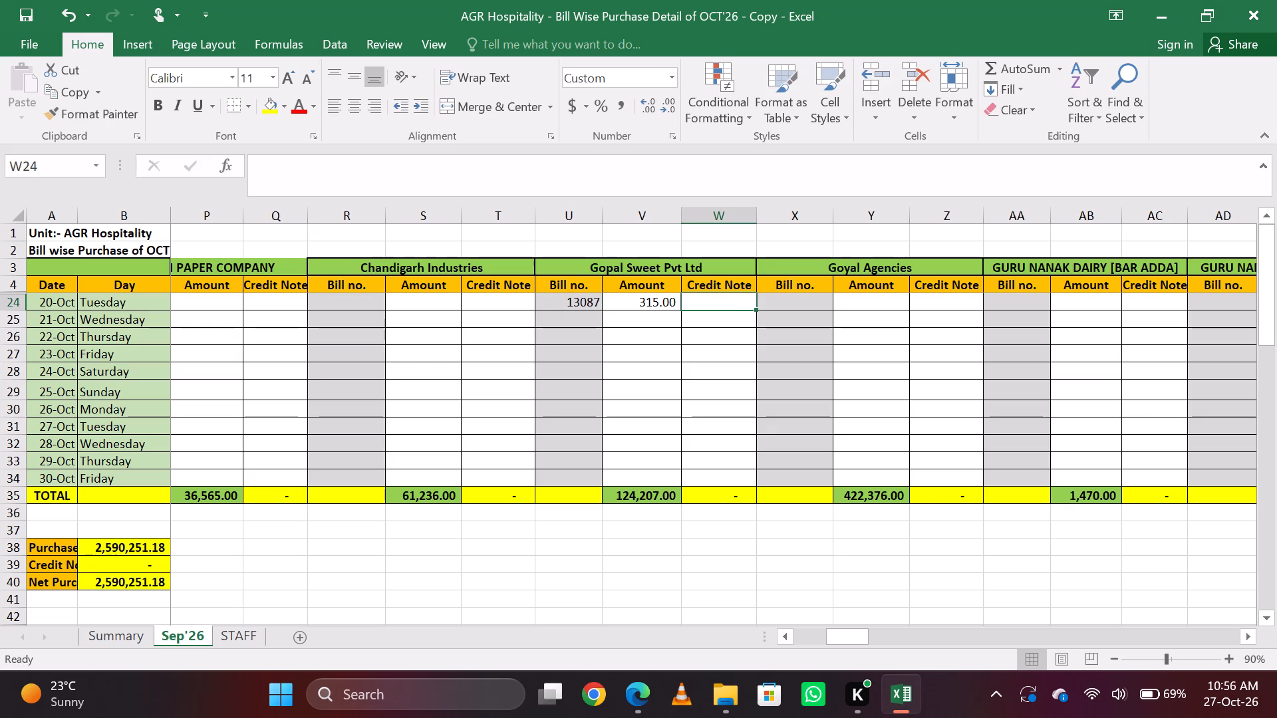
Add a second bill number to Gopal Sweet Pvt Ltd's 20-Oct entry, making it 13087/13018.
key("Left")
key("Left")
left_click(343, 172)
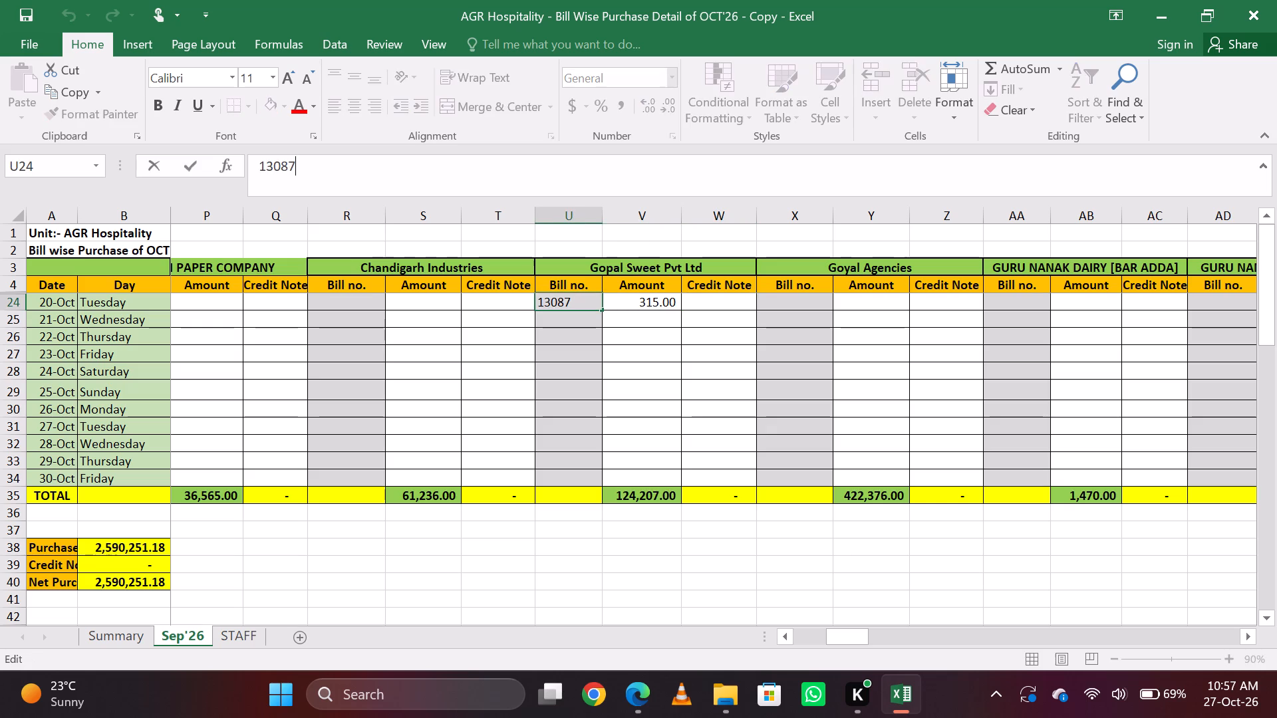
type("/13")
key("0")
type("18")
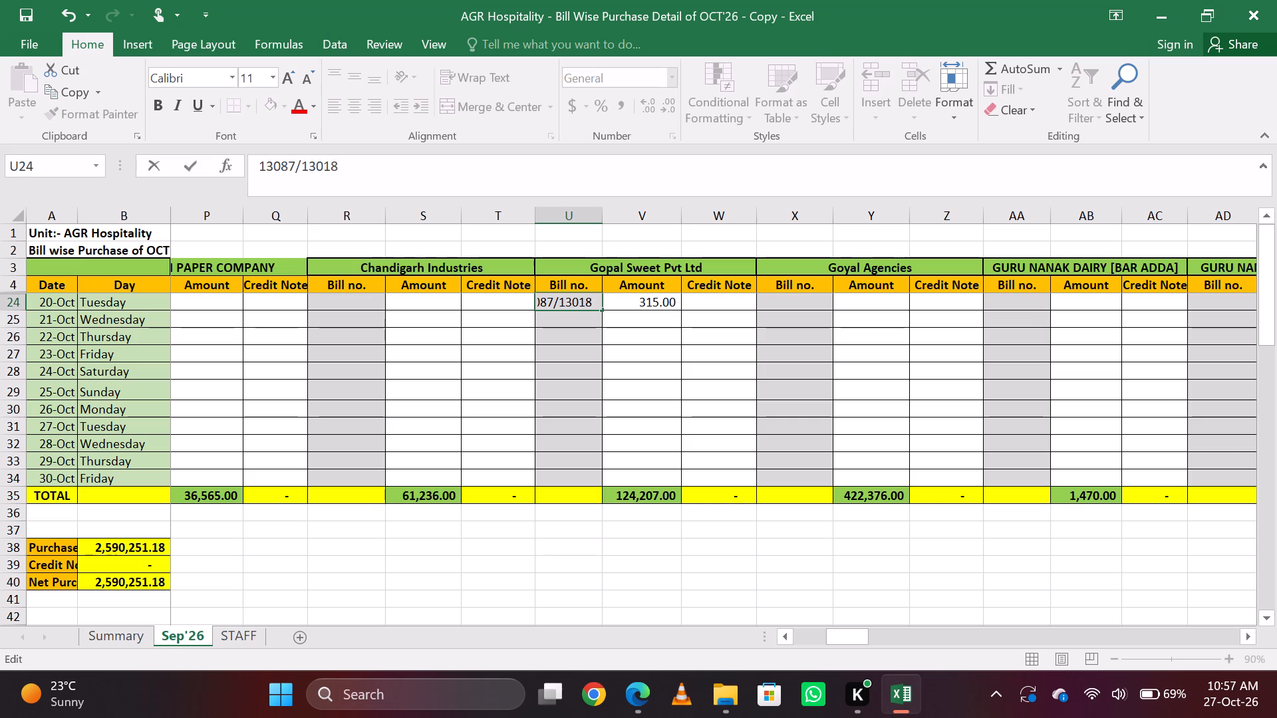
key("Tab")
Change Gopal Sweet Pvt Ltd's 20-Oct amount to the formula =315+5210 to cover both bills.
left_click(343, 172)
key("Left")
key("Left")
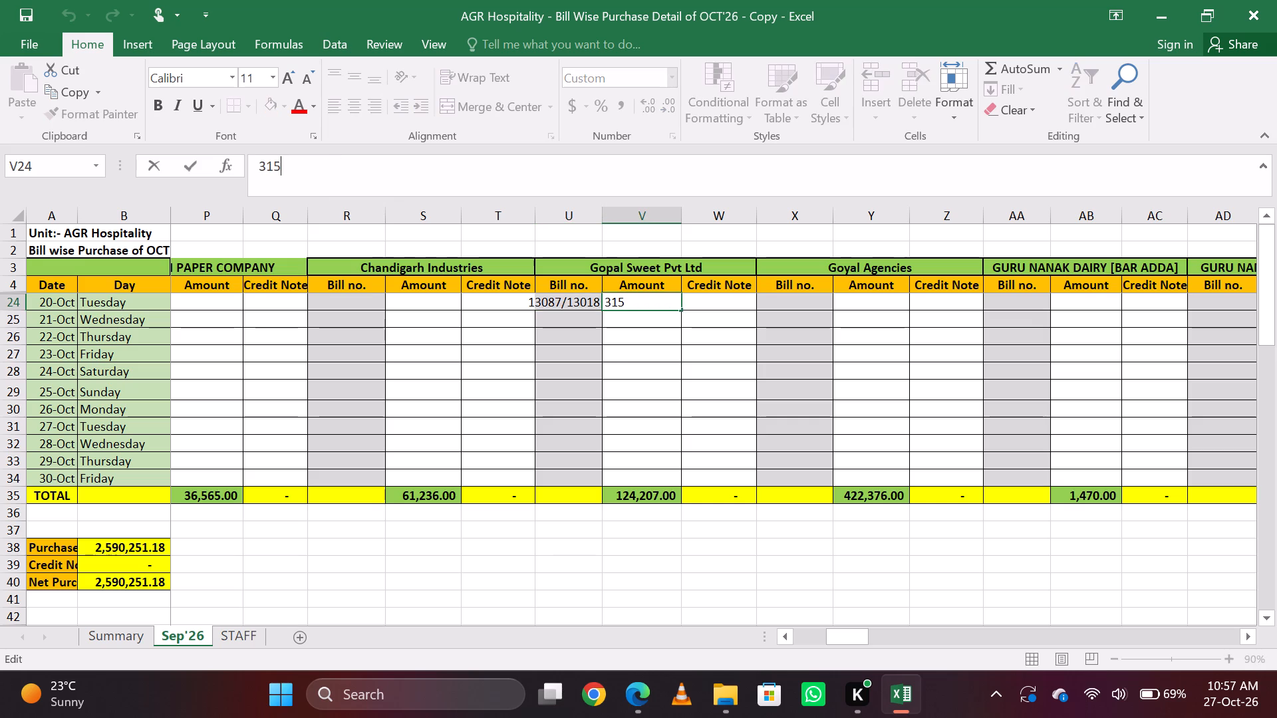
key("Left")
key("Left")
key("equal")
key("Right")
key("Right")
key("Right")
key("Right")
key("Right")
key("Right")
key("Right")
key("Right")
key("Right")
key("Right")
key("Right")
key("Right")
key("Right")
key("Right")
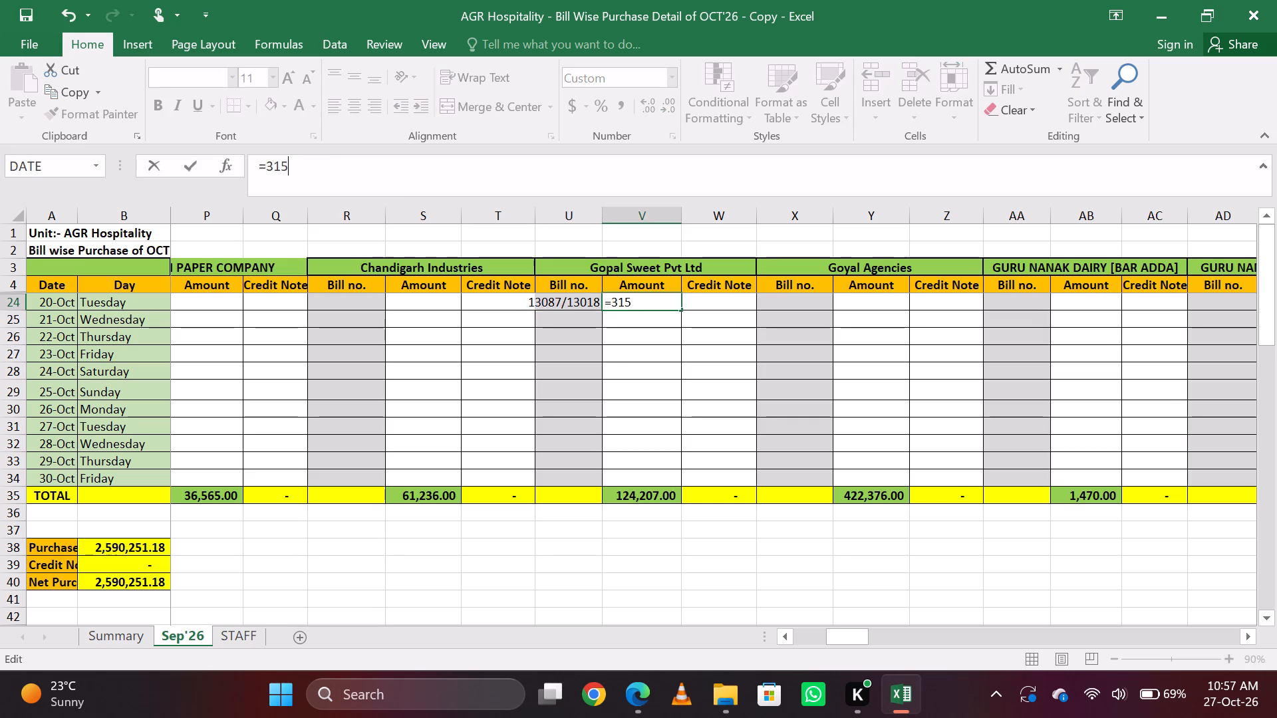
key("Return")
key("Up")
key("Right")
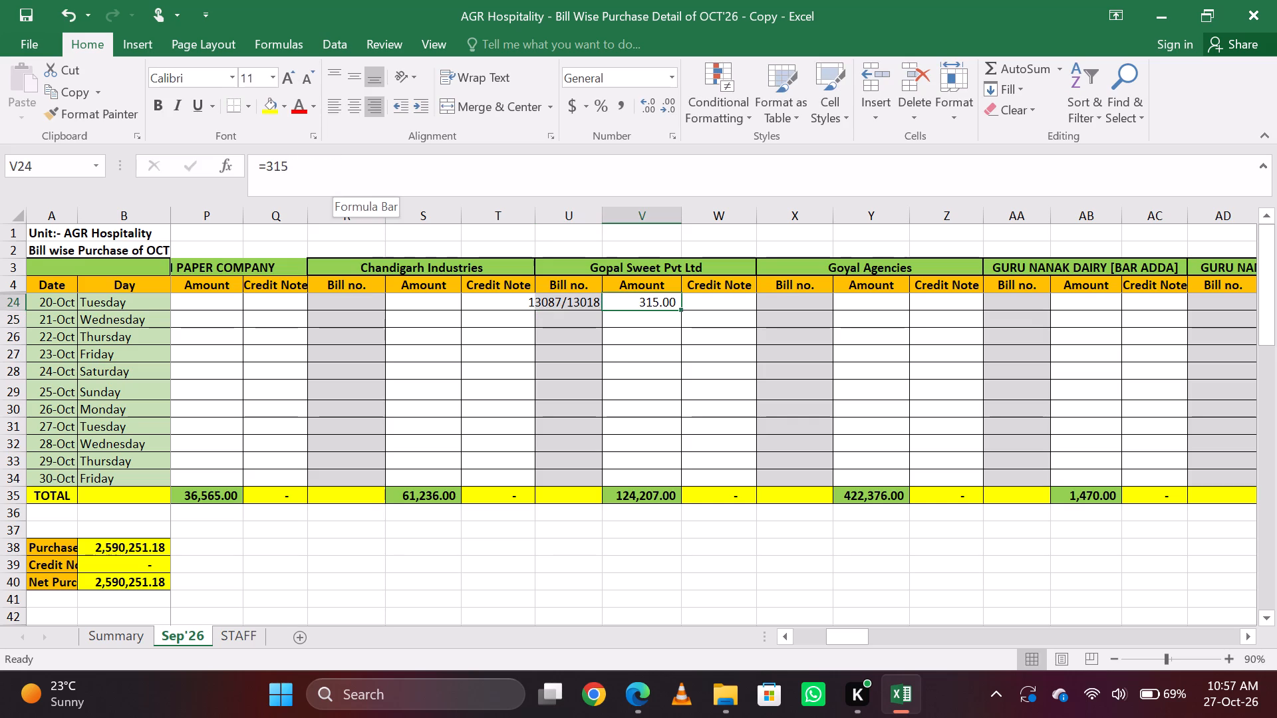
left_click(343, 172)
key("shift+plus")
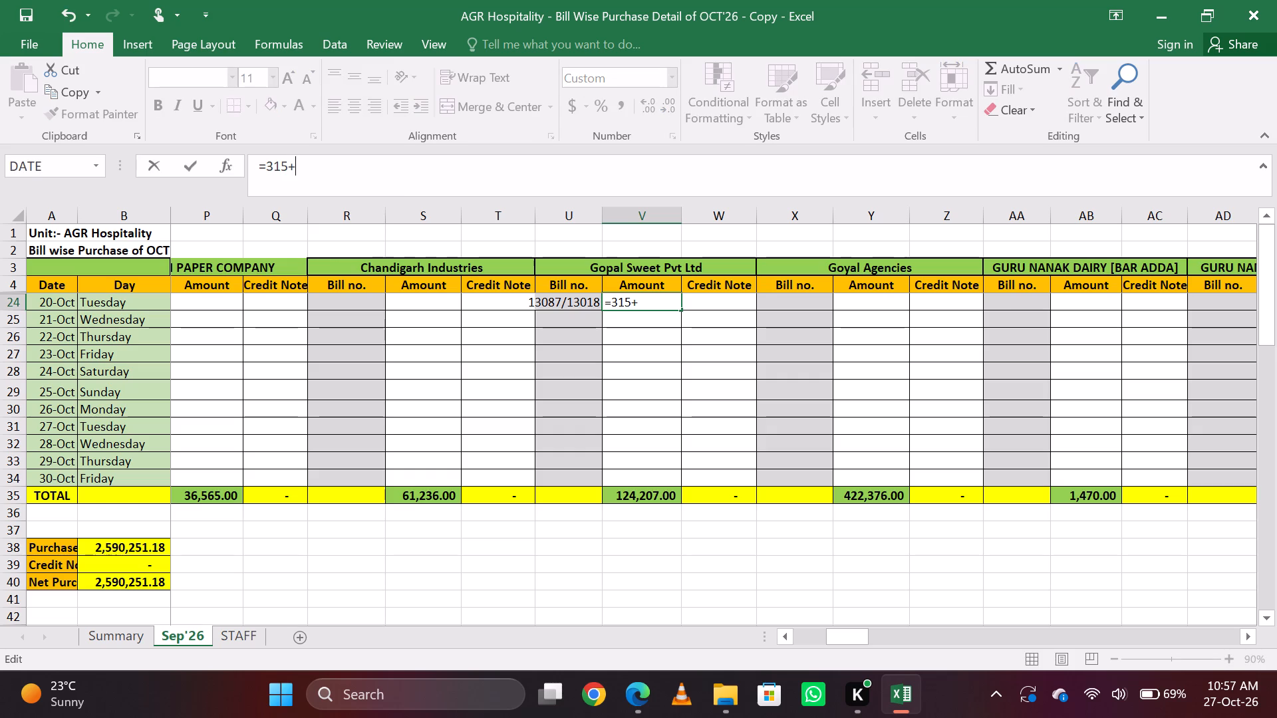
type("5210")
key("Return")
key("Up")
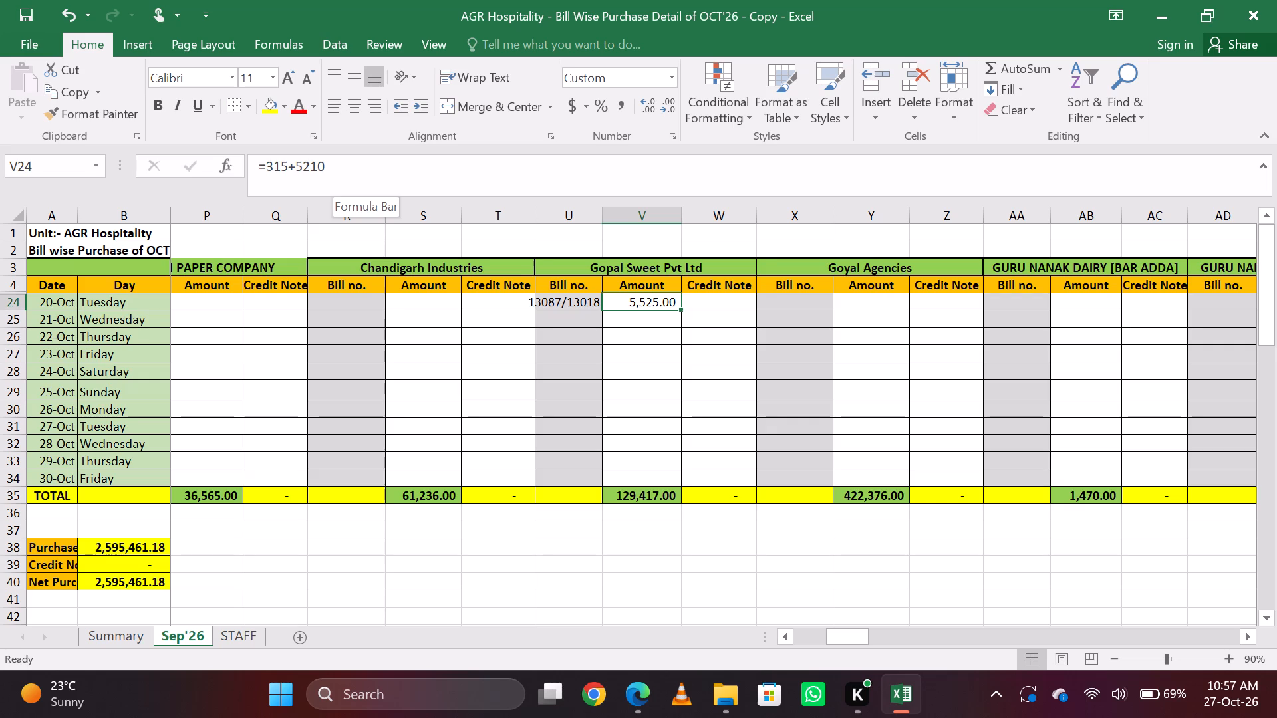
Record bill 3201 for 990 under SETHI VERKA BOOTH [KITCHEN] on 20-Oct.
key("ctrl+f")
type("SETH")
key("Return")
key("Escape")
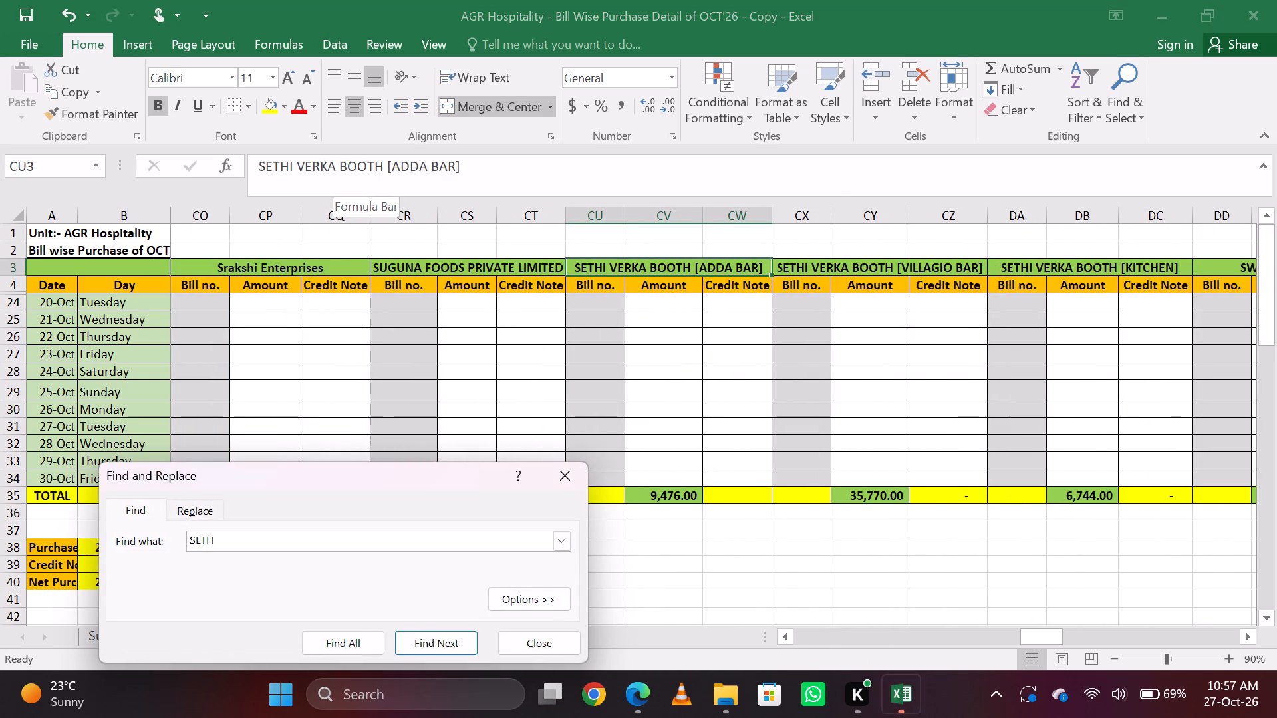
key("Down")
key("Down")
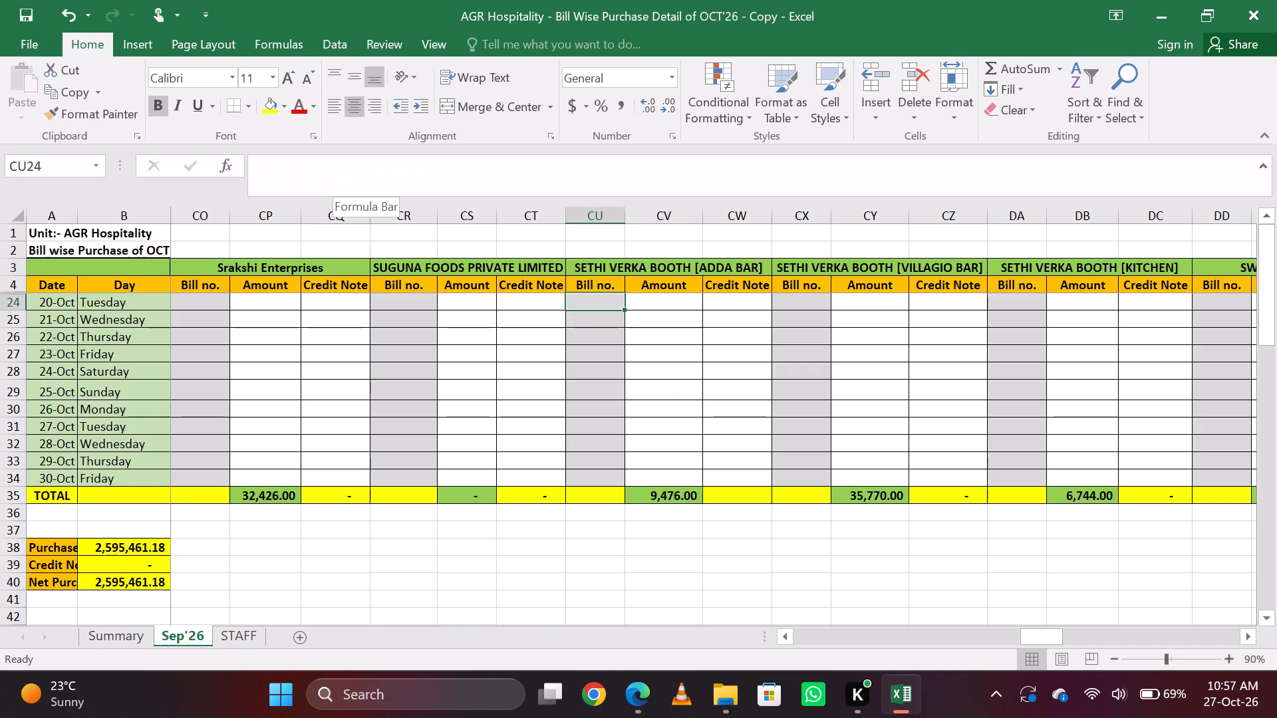
key("Right")
key("Right")
key("Right")
key("Right")
key("Right")
key("Right")
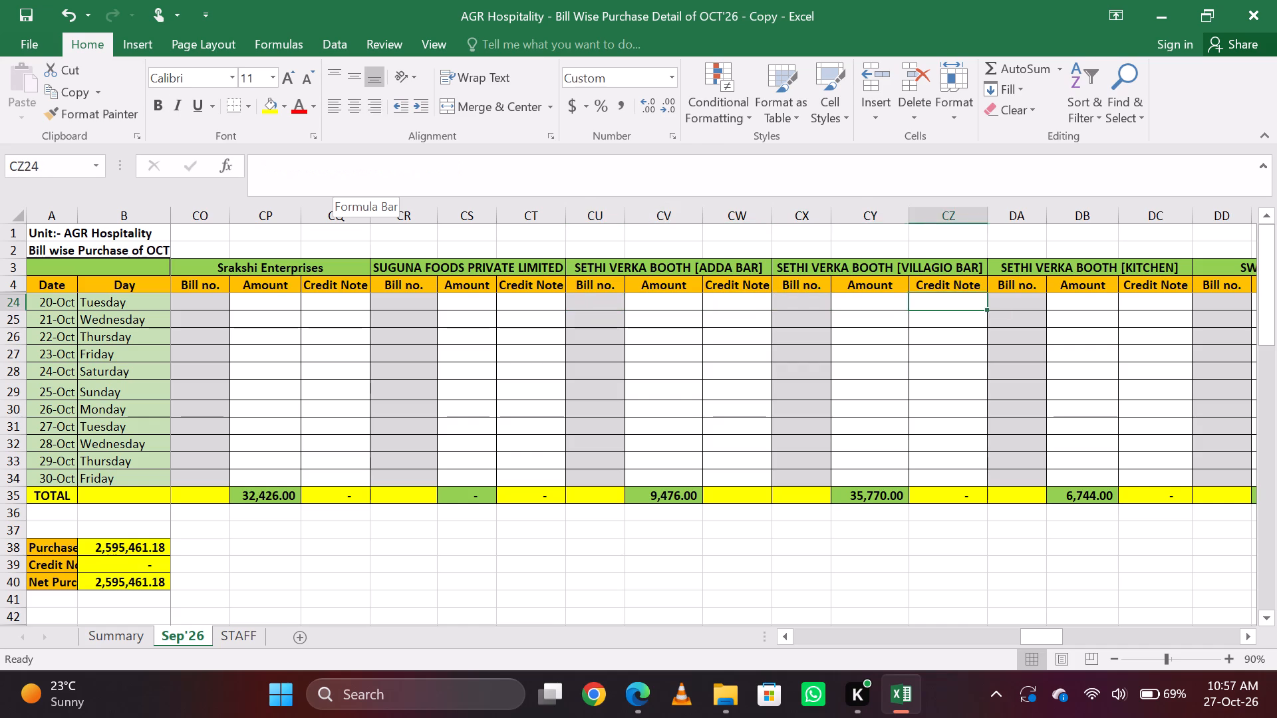
key("Left")
key("Left")
key("Left")
key("Right")
key("Right")
key("Right")
key("Right")
key("Left")
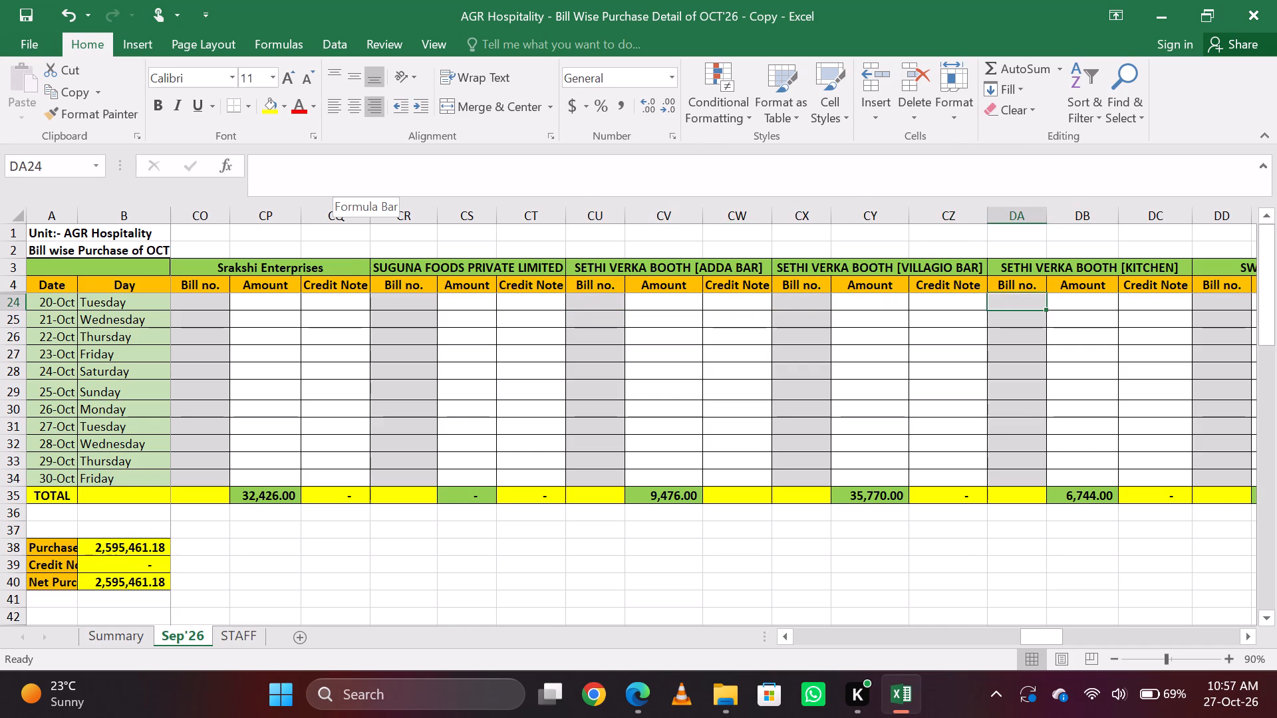
type("32")
type("01")
key("Tab")
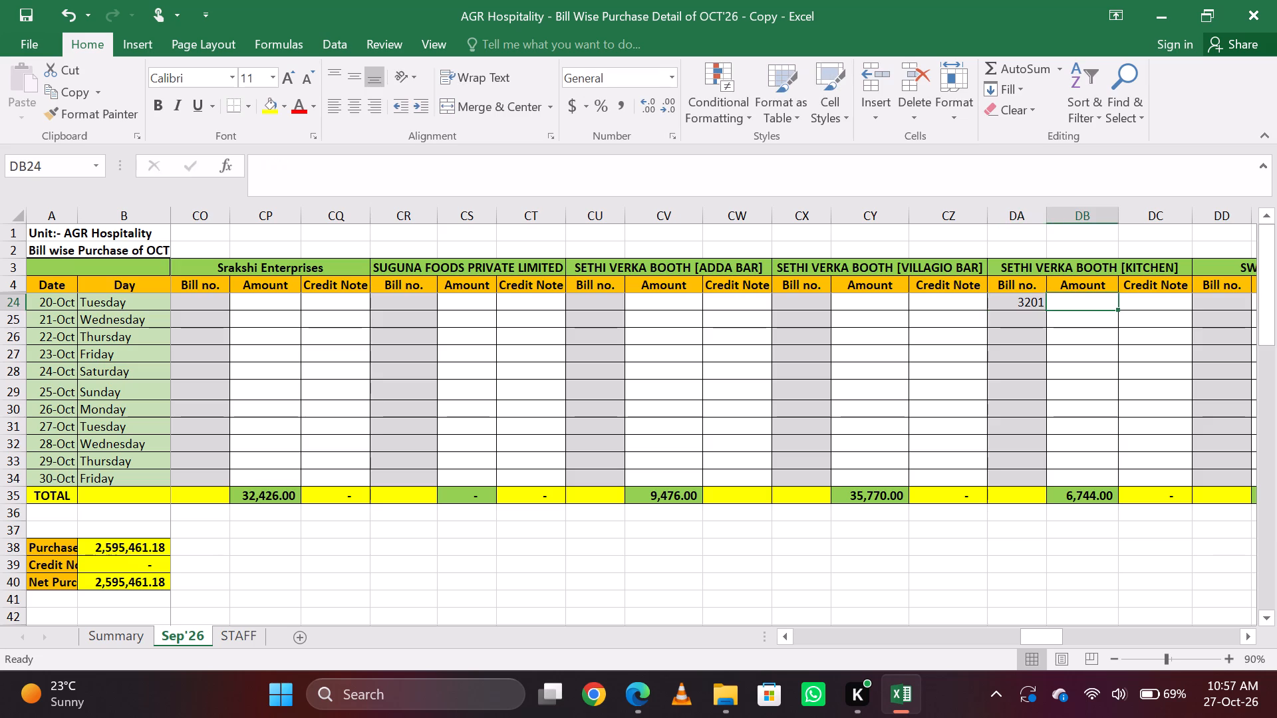
type("990")
key("Return")
key("Up")
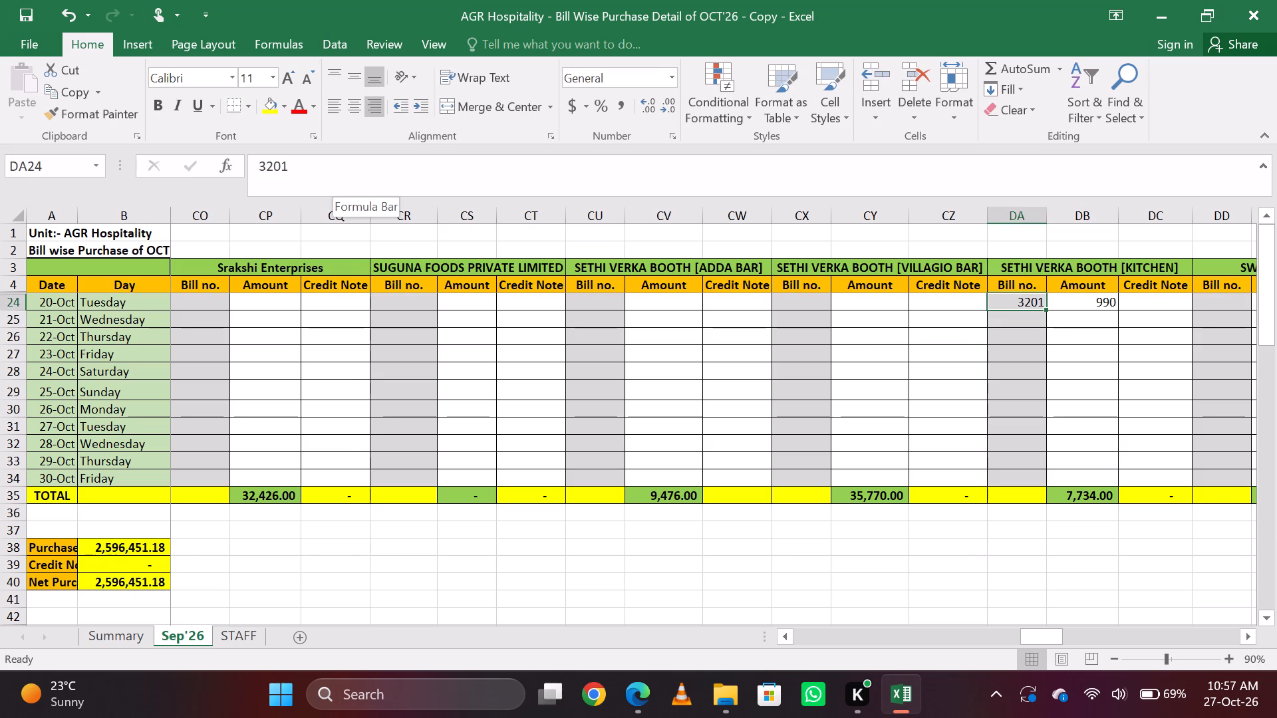
Record bill 3202 for 1368 under SETHI VERKA BOOTH [VILLAGIO BAR] on 20-Oct.
key("Left")
key("Left")
key("Left")
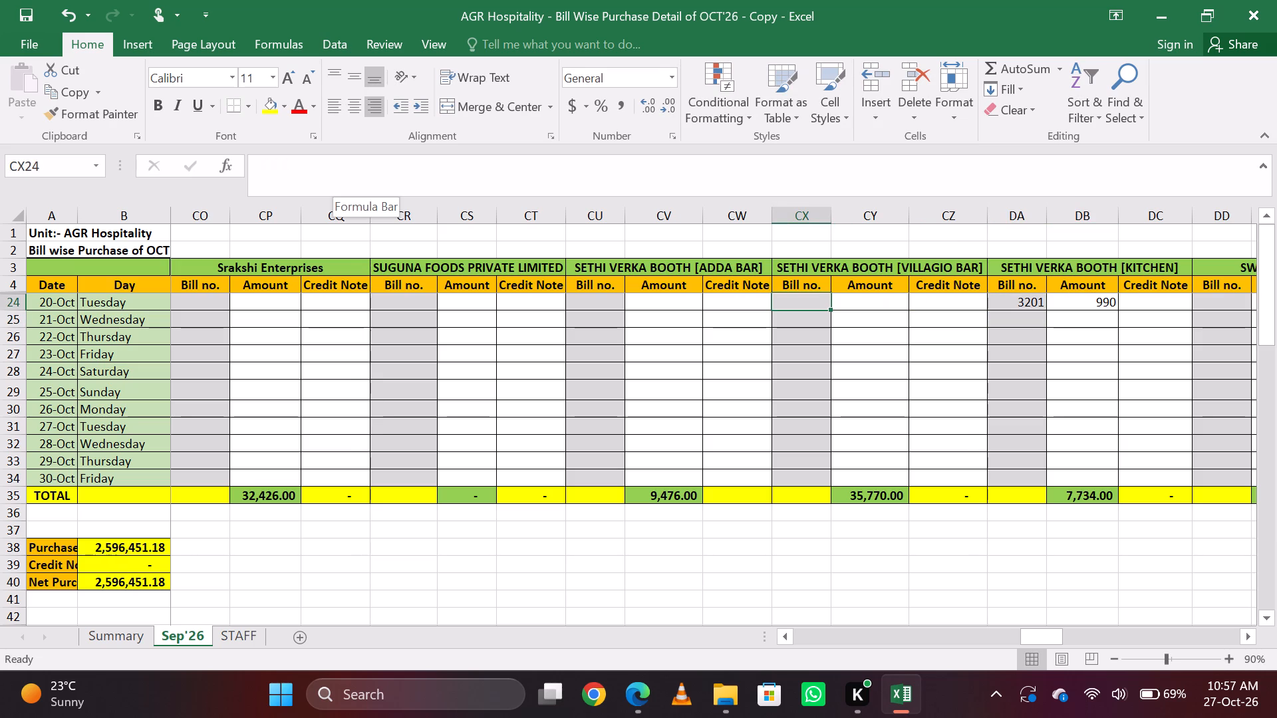
key("Left")
key("Right")
key("2")
key("BackSpace")
type("3202")
key("Tab")
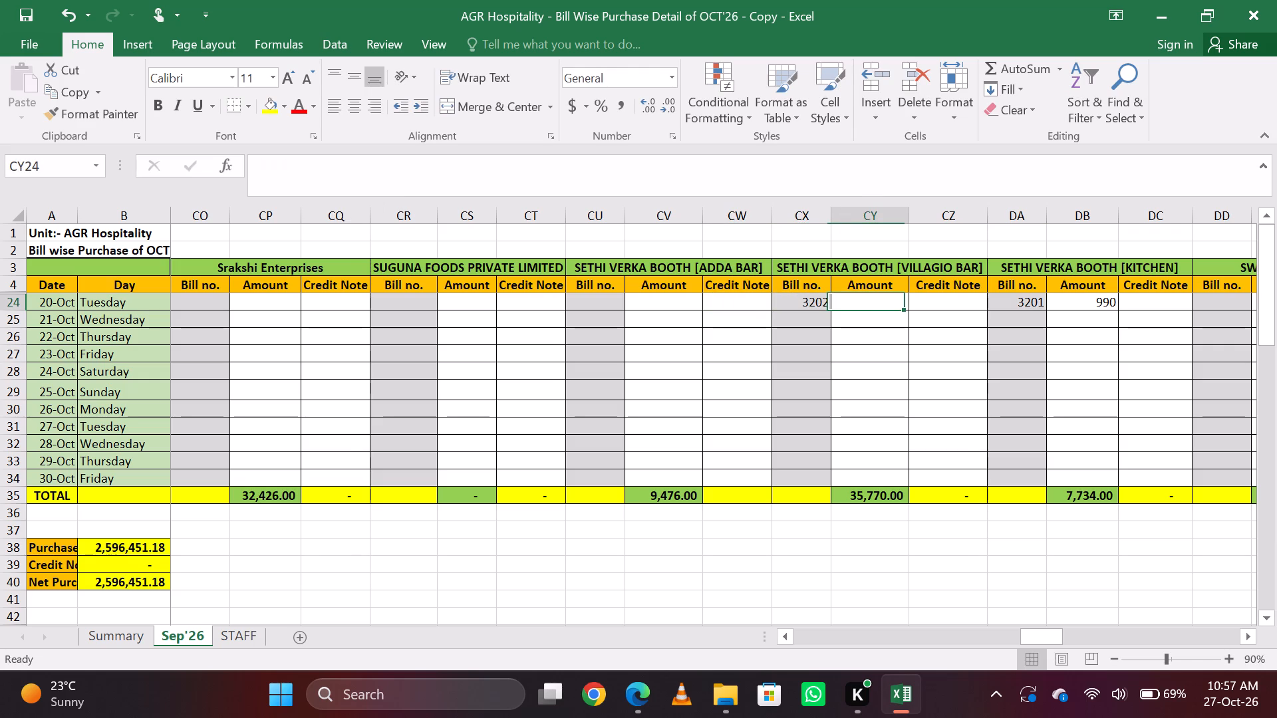
type("1368")
key("Return")
key("Up")
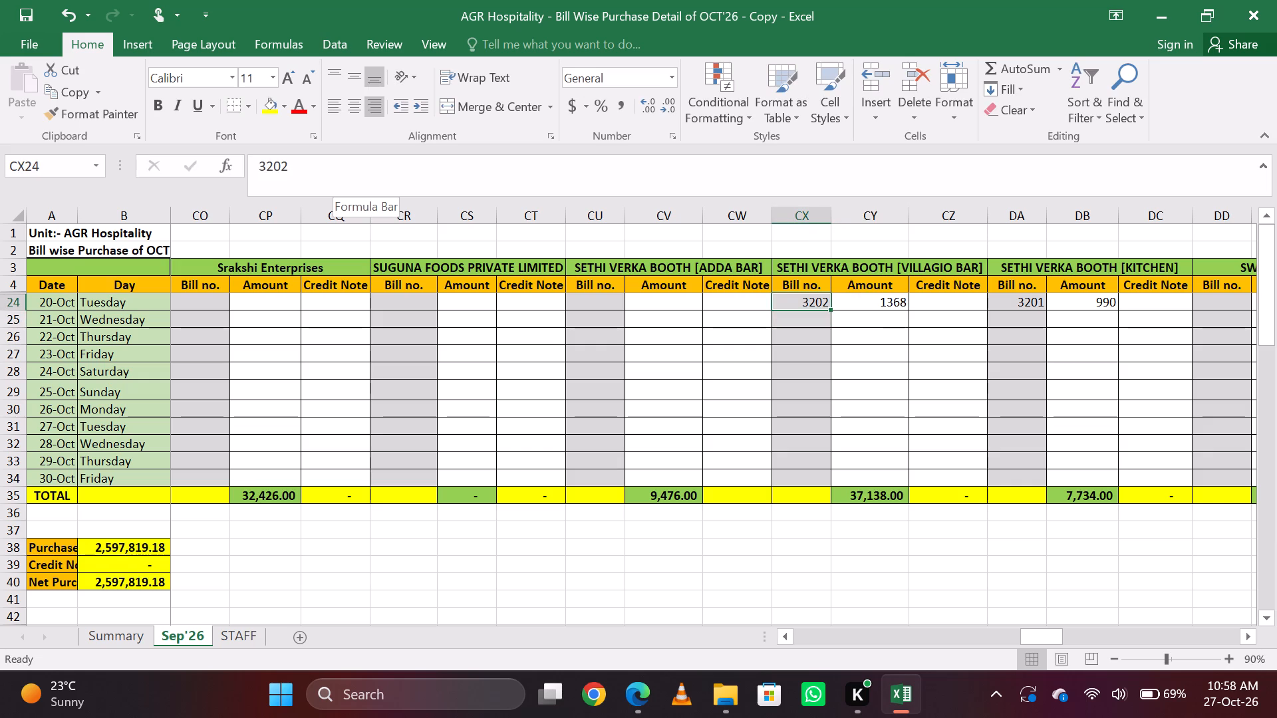
Add a second bill number to LUCKY KHAN DAIRY [KITCHEN]'s 20-Oct entry, making it 1733/3215.
key("ctrl+f")
type("LI")
key("BackSpace")
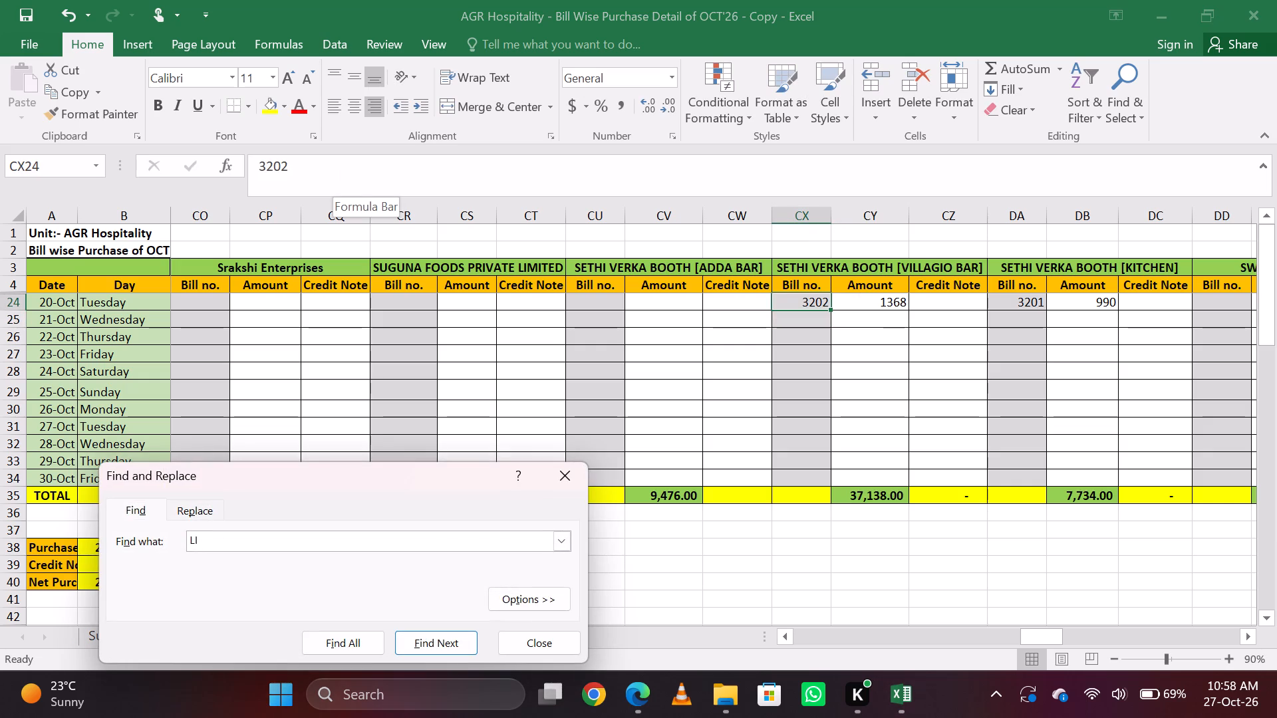
type("UCK")
key("Return")
key("Escape")
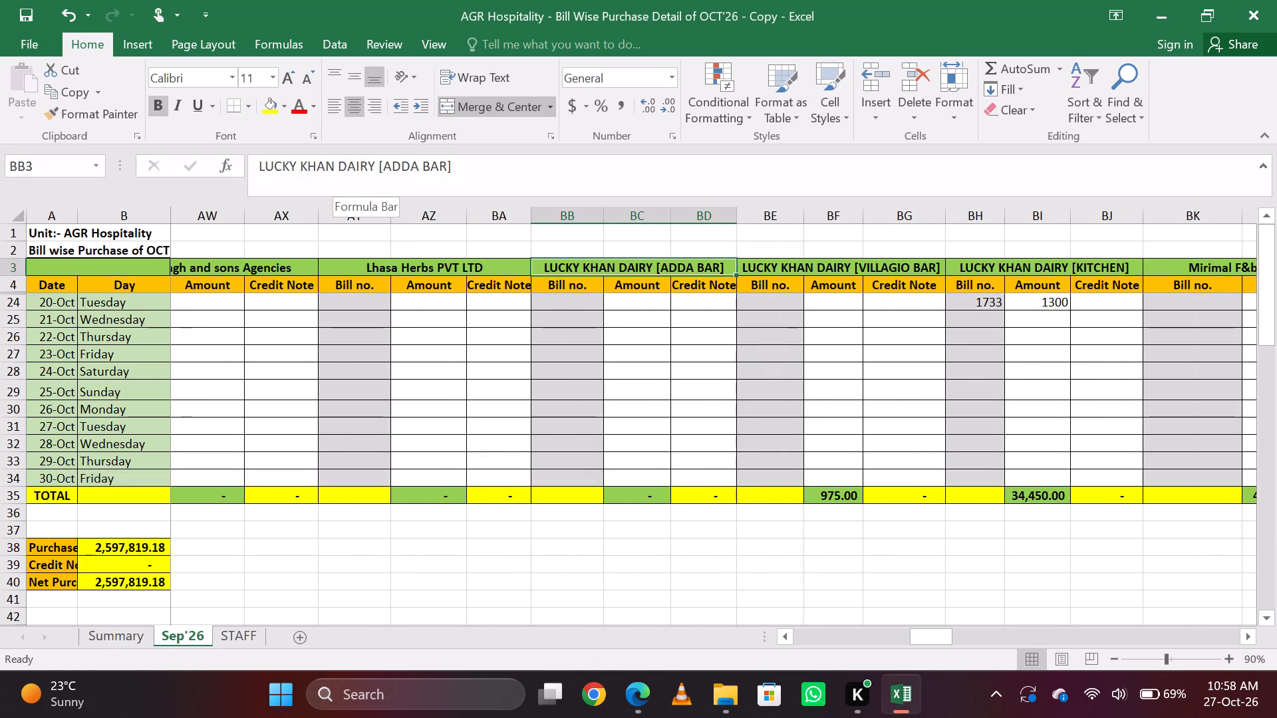
key("Down")
key("Down")
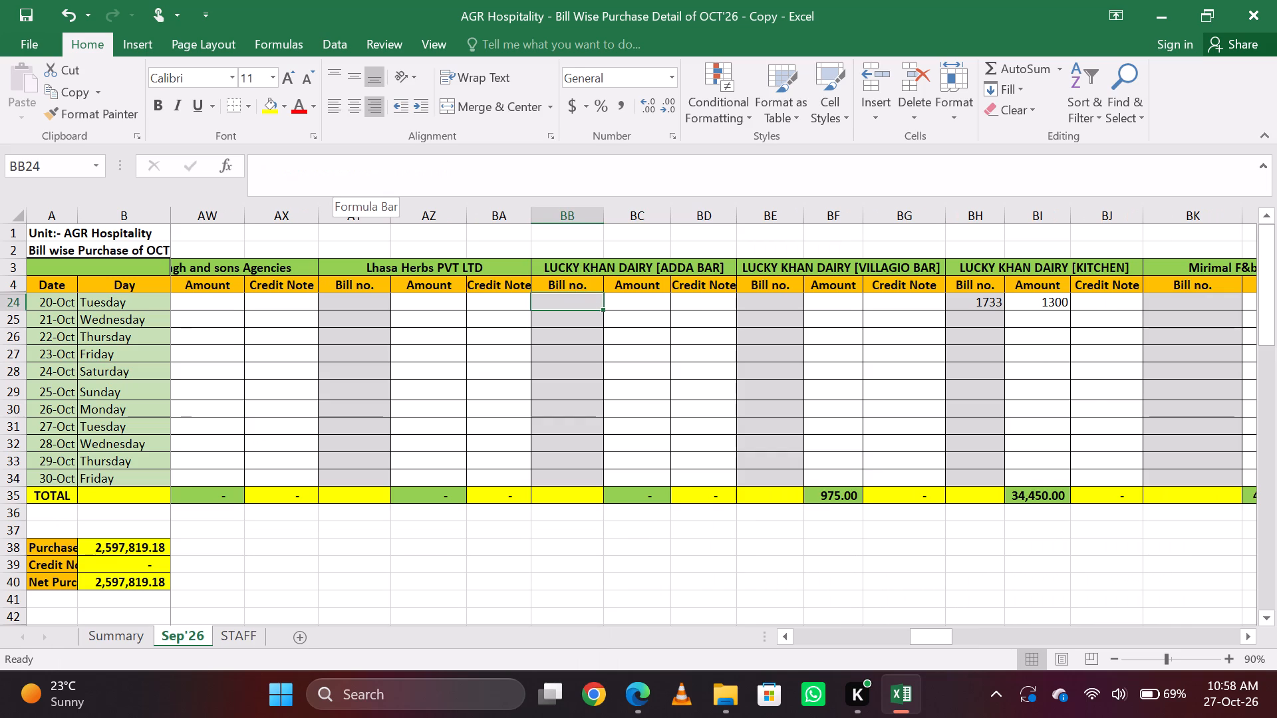
key("Right")
key("Left")
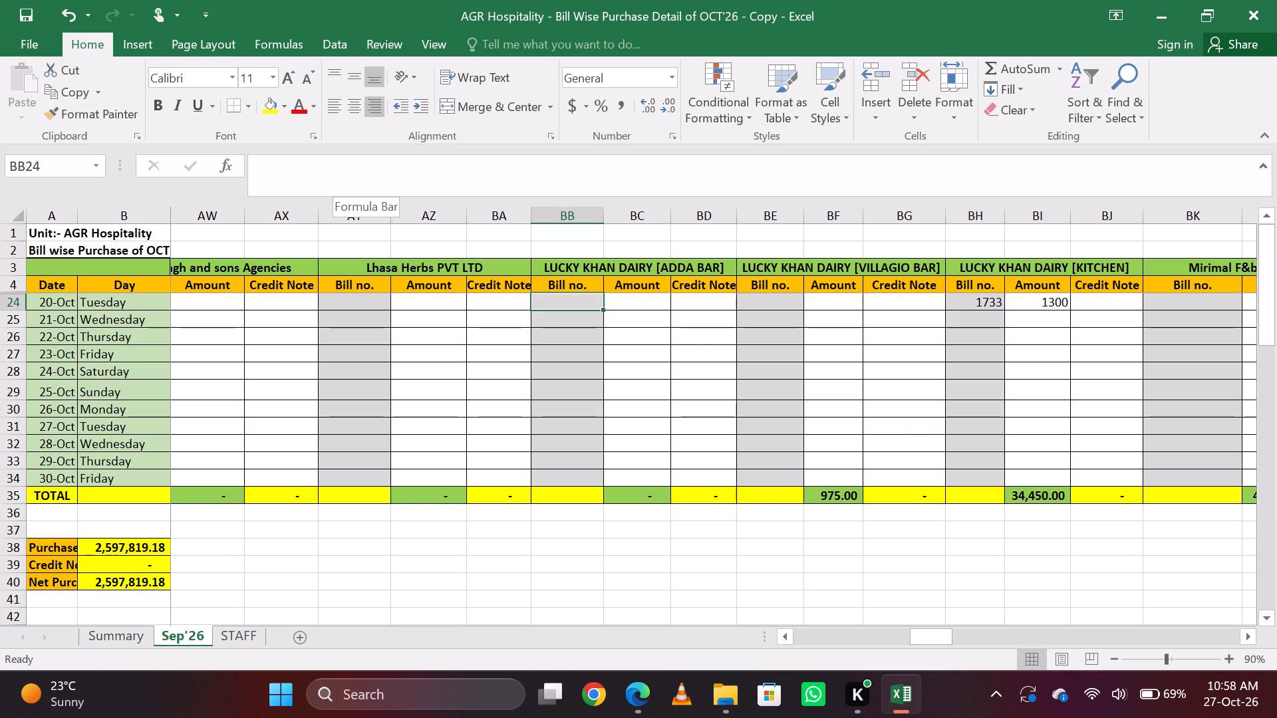
key("Right")
key("Right")
key("Right")
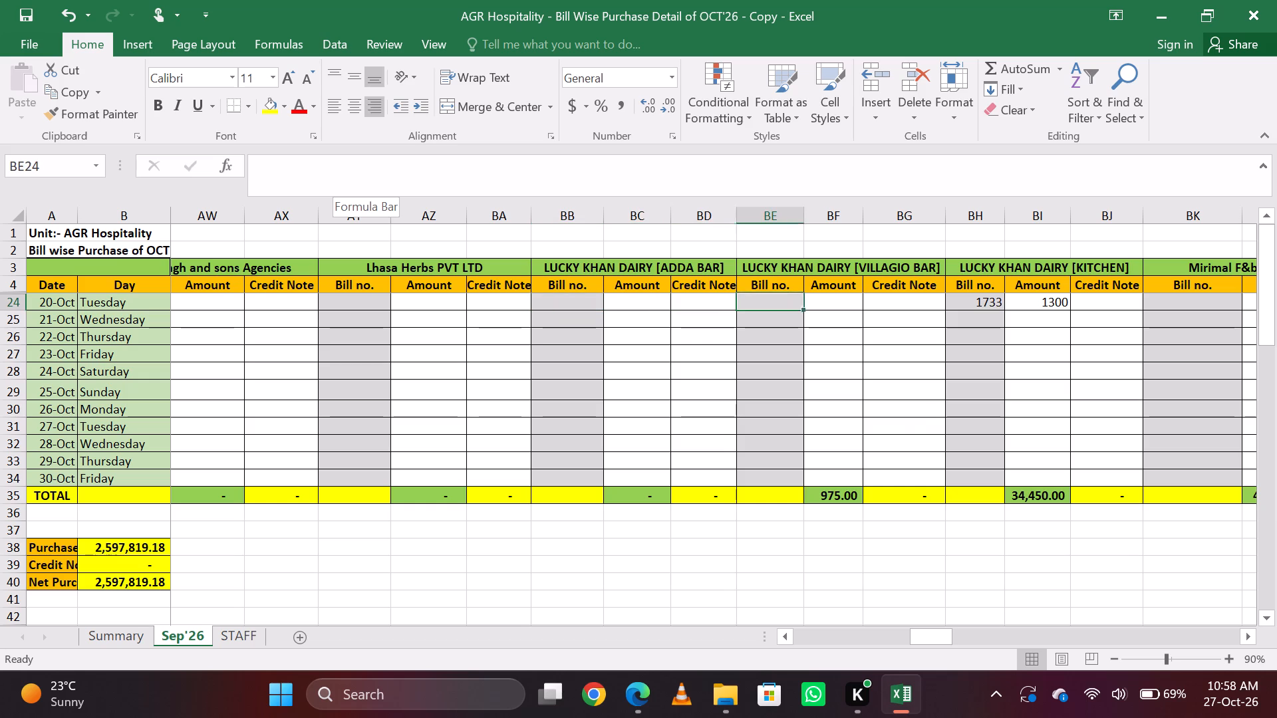
key("Right")
key("Right")
key("Right")
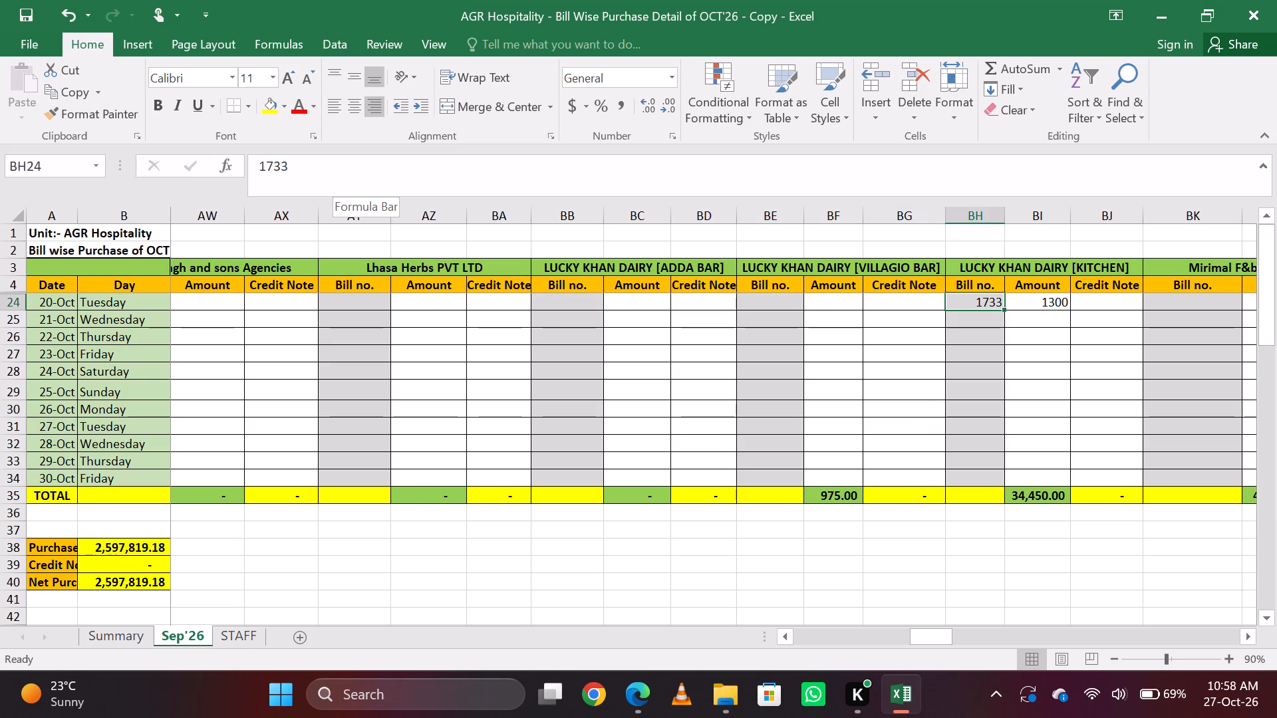
left_click(364, 168)
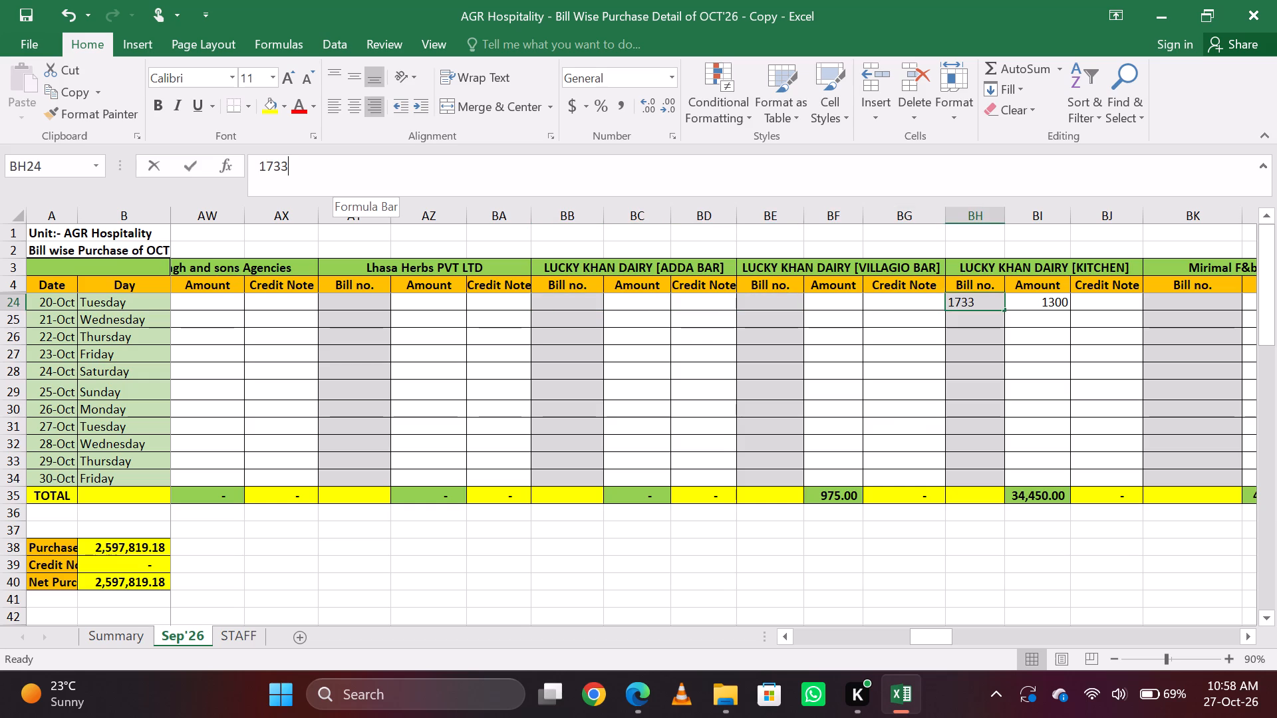
key("slash")
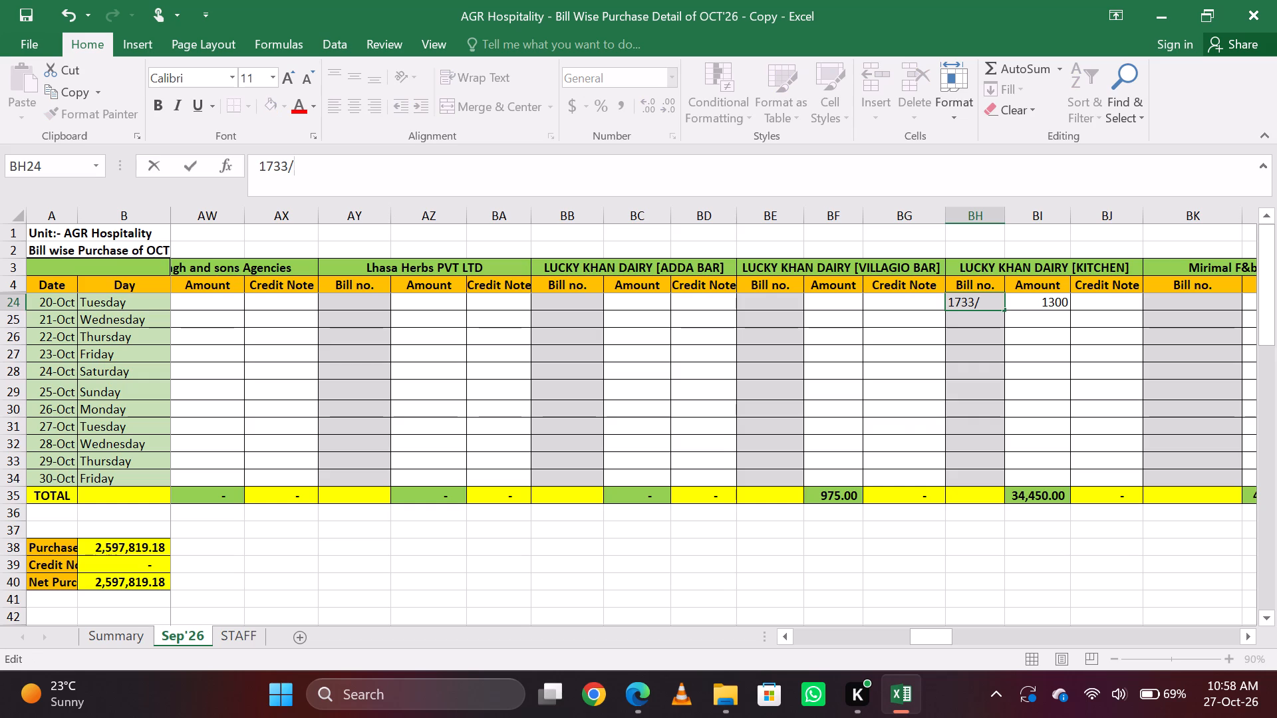
type("32")
type("15")
key("Tab")
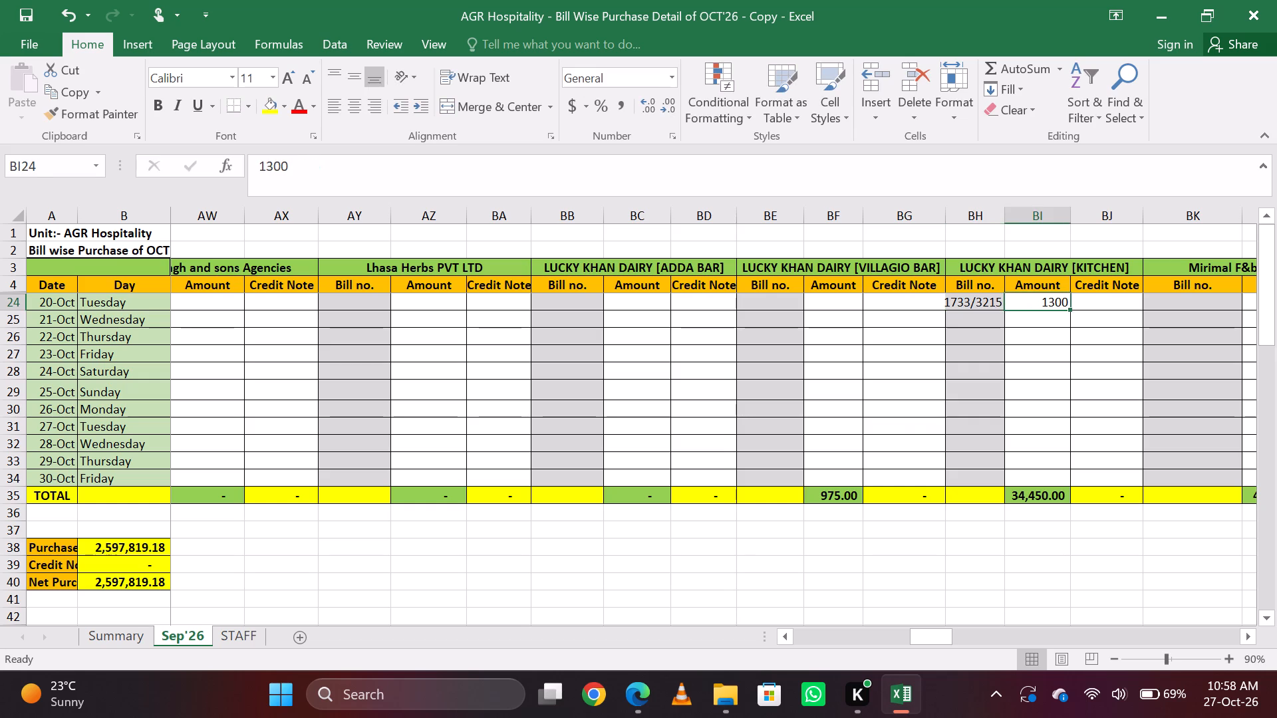
Change LUCKY KHAN DAIRY [KITCHEN]'s 20-Oct amount to the formula =1300+1950 to cover both bills.
left_click(364, 168)
key("Left")
key("Left")
key("Left")
key("Left")
key("Left")
key("Left")
key("Left")
key("Left")
key("Left")
key("Left")
key("Left")
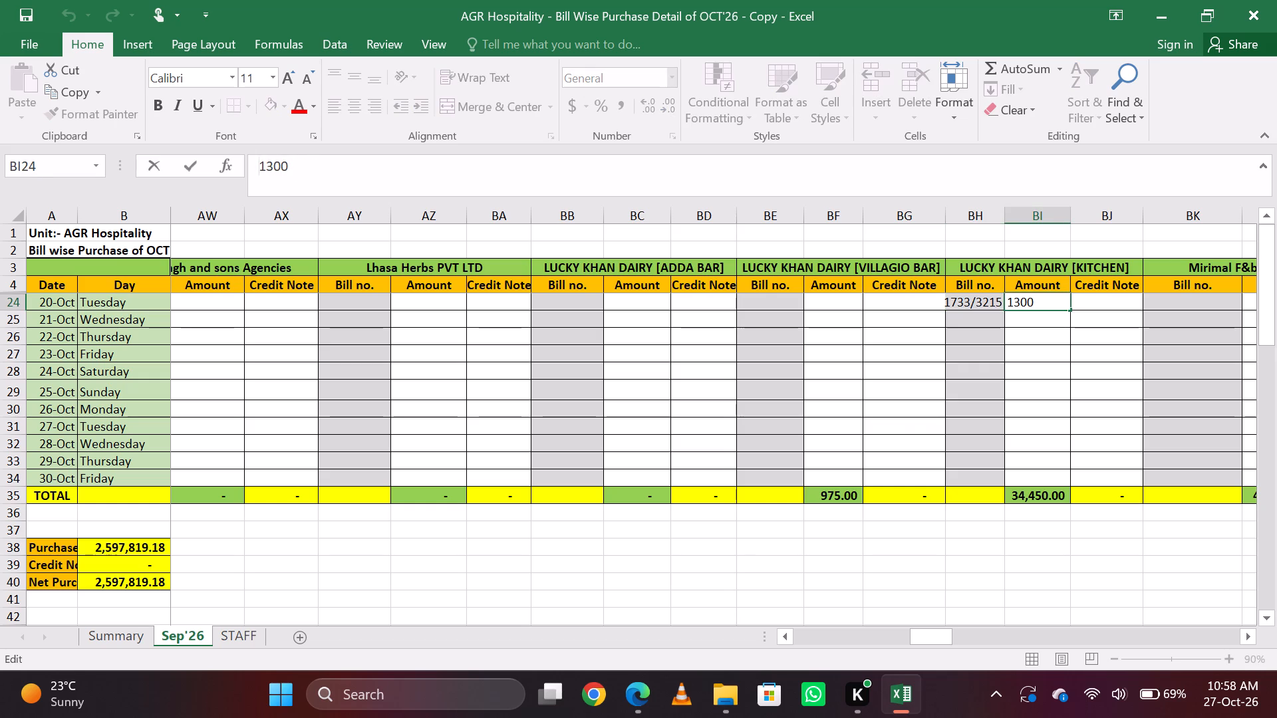
key("equal")
key("Right")
key("Right")
key("Right")
key("Right")
key("Right")
key("Right")
key("Right")
key("Right")
key("Right")
key("Right")
key("Right")
key("Right")
key("Right")
key("Right")
key("Right")
key("Right")
key("shift+plus")
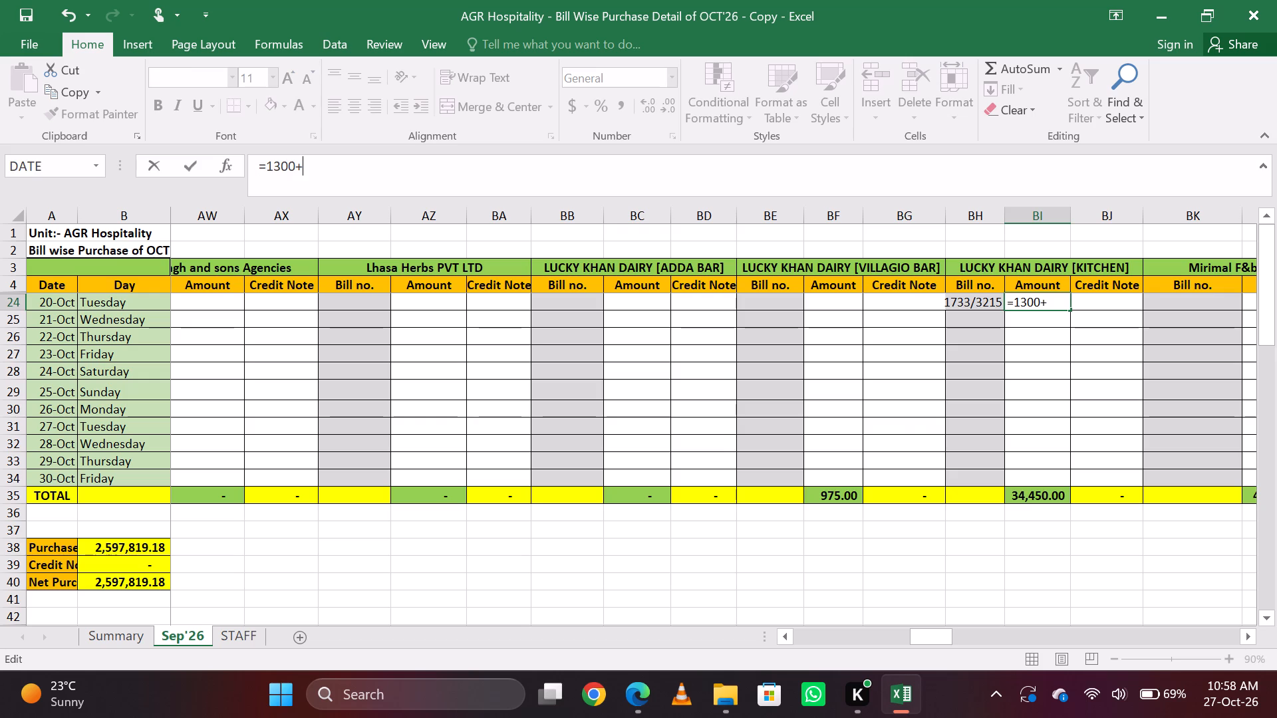
type("1950")
key("Return")
key("Up")
key("Right")
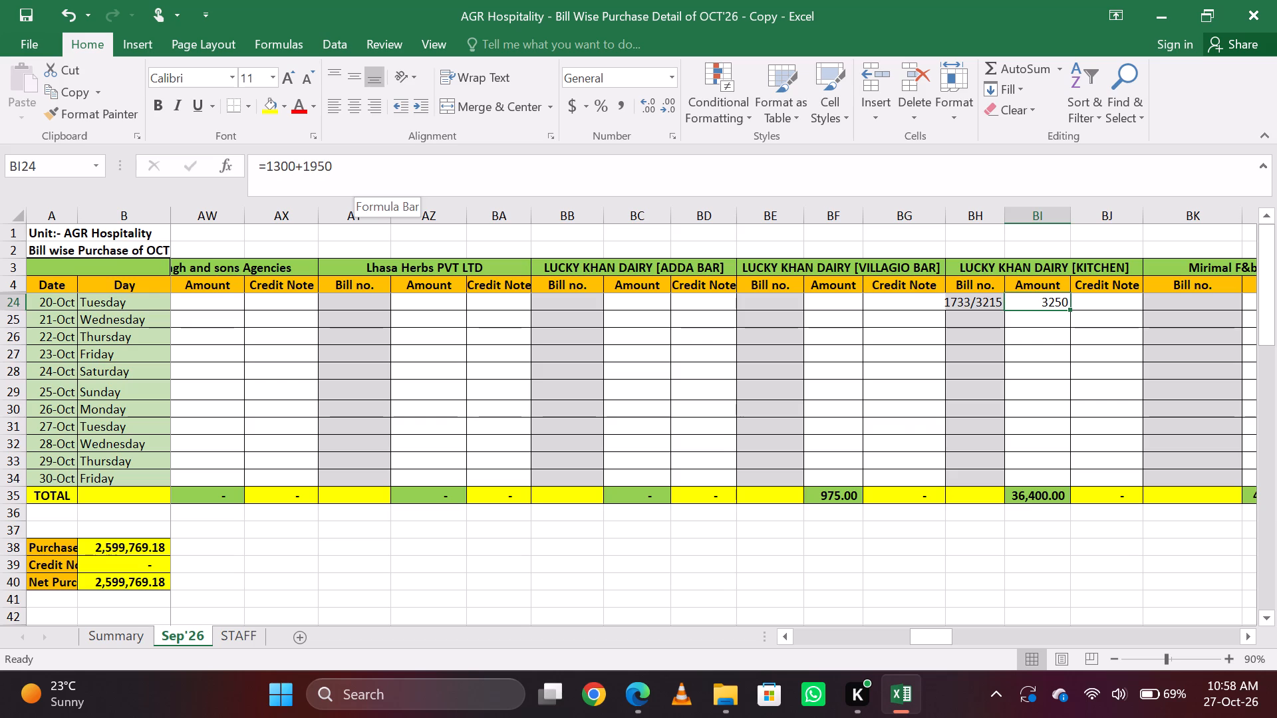
key("Up")
key("Down")
key("Up")
key("Down")
Add a second bill number to THAKUR VEGETABLES' 20-Oct entry, making it 22313/22315.
key("ctrl+f")
type("THAL")
key("BackSpace")
key("Return")
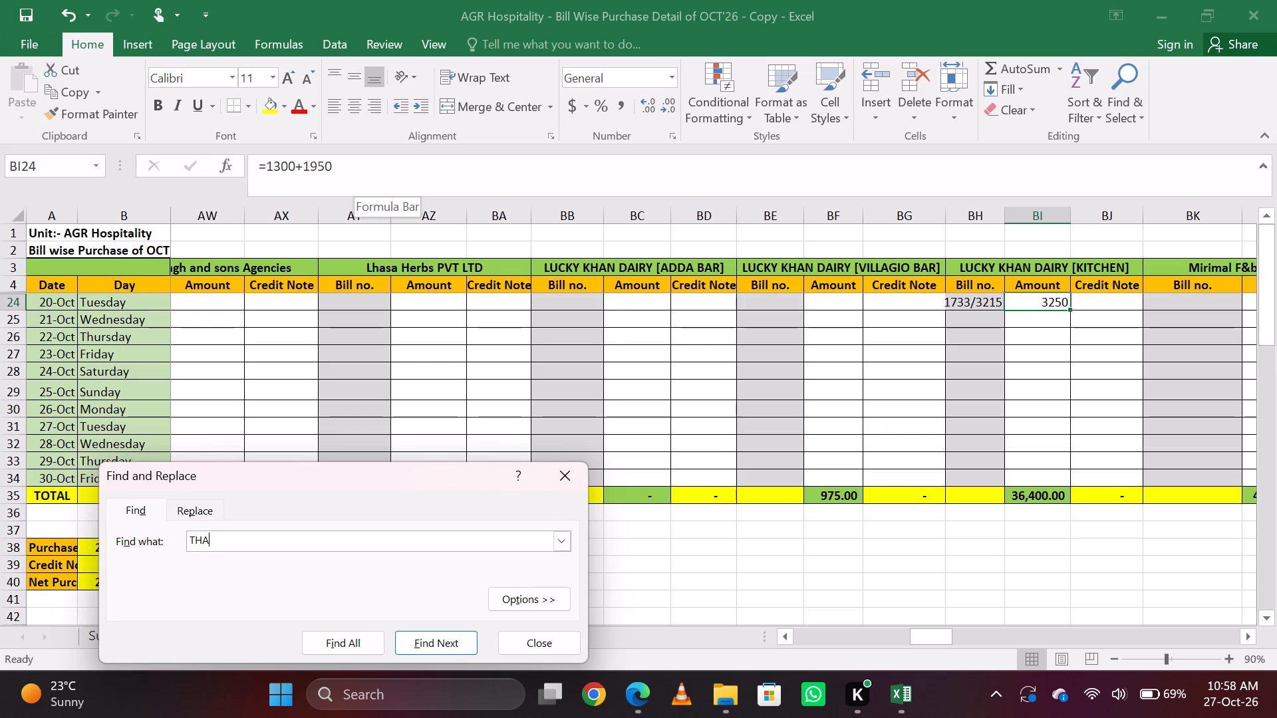
key("Escape")
key("Down")
key("Down")
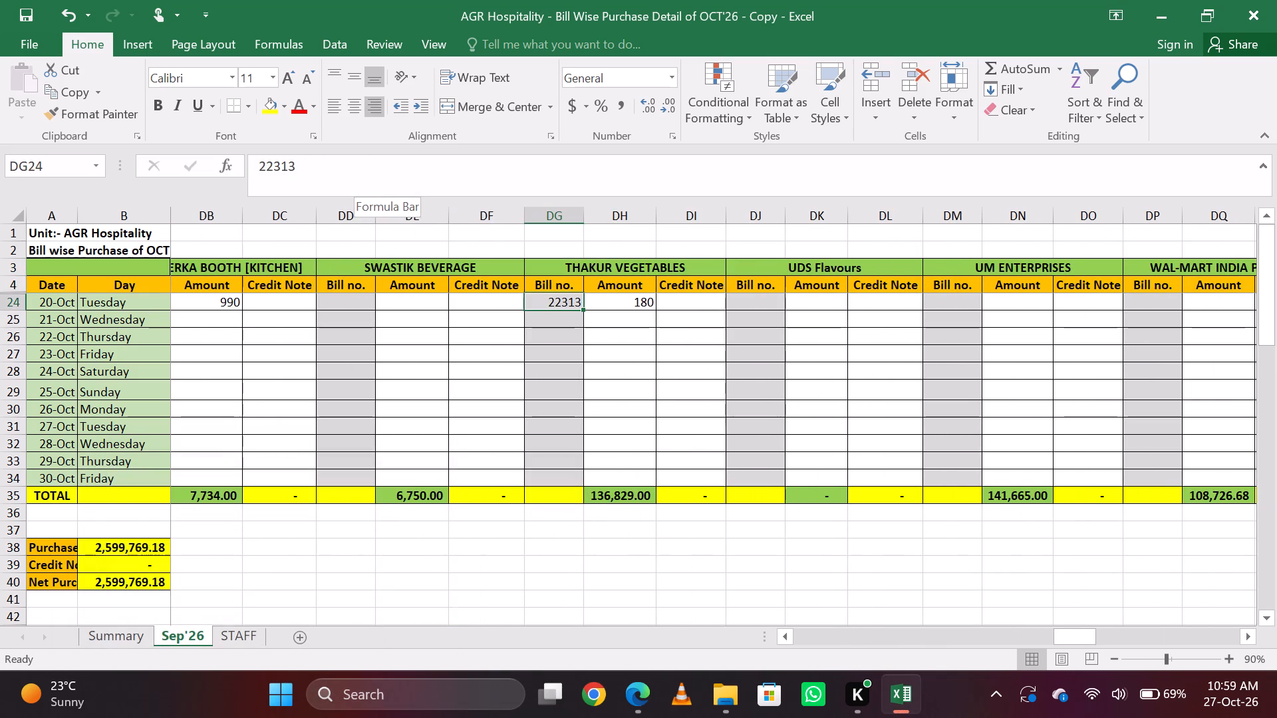
left_click(378, 166)
key("slash")
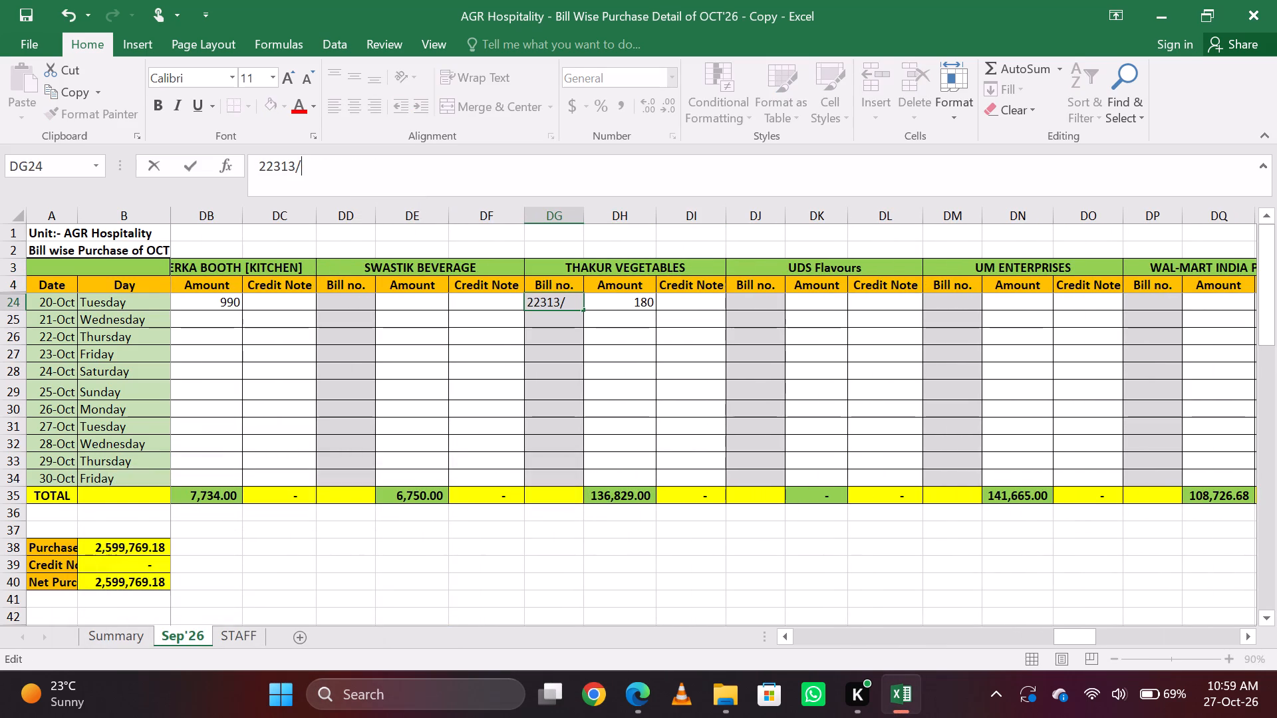
type("22315")
key("Tab")
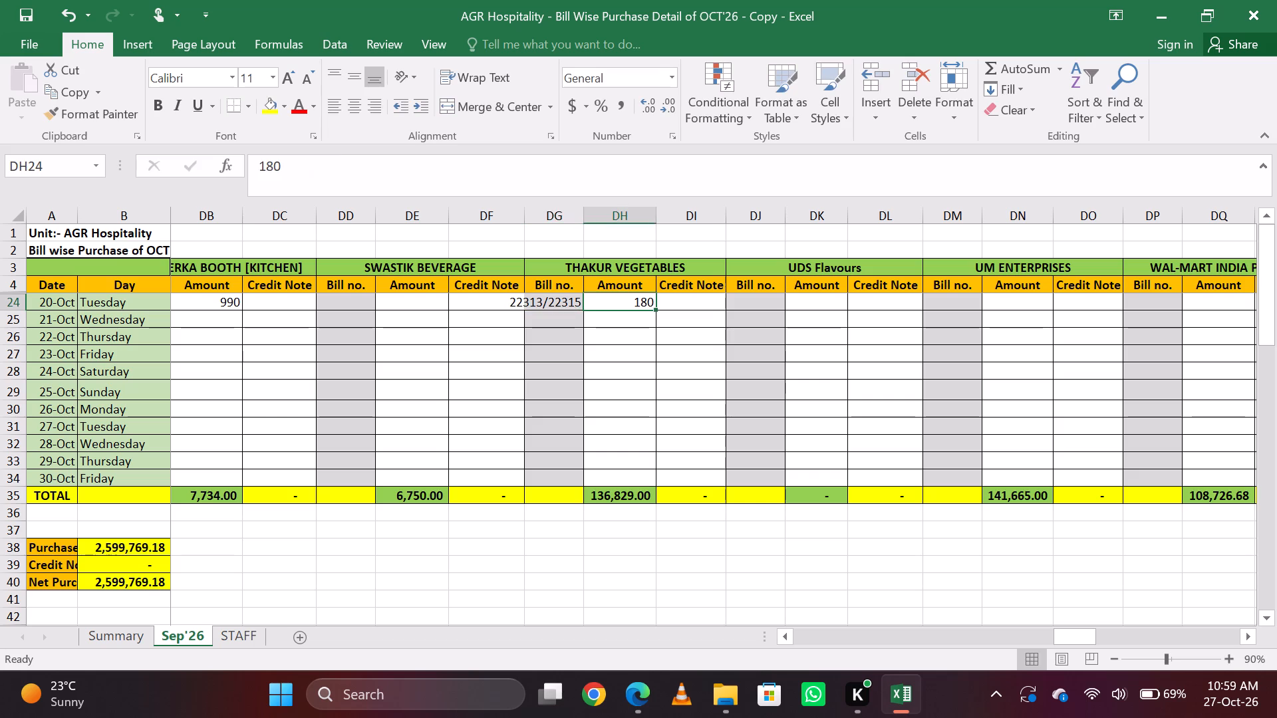
Change THAKUR VEGETABLES' 20-Oct amount to the formula =180+9805 to cover both bills.
key("Left")
key("Right")
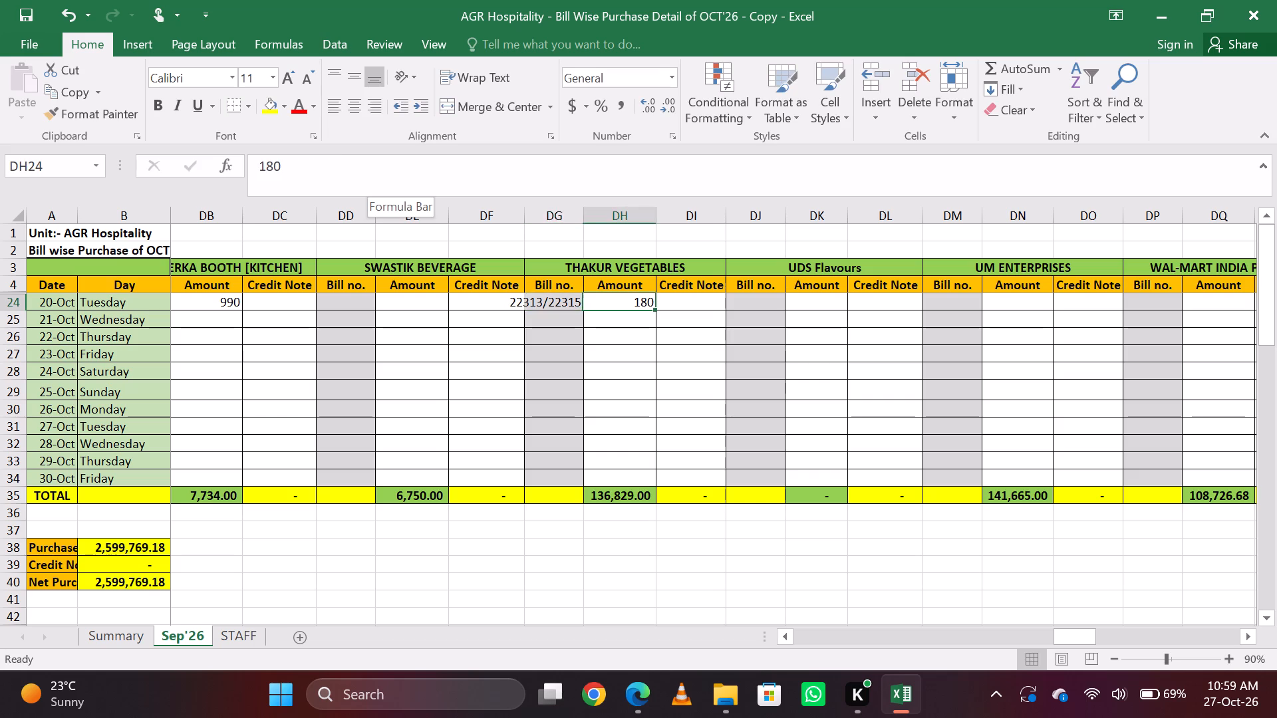
key("Left")
key("Right")
left_click(378, 166)
key("Left")
key("Left")
key("Left")
key("Left")
key("Left")
key("Left")
key("Left")
key("Left")
key("Left")
key("Left")
key("Left")
key("Left")
key("Left")
key("Left")
key("Left")
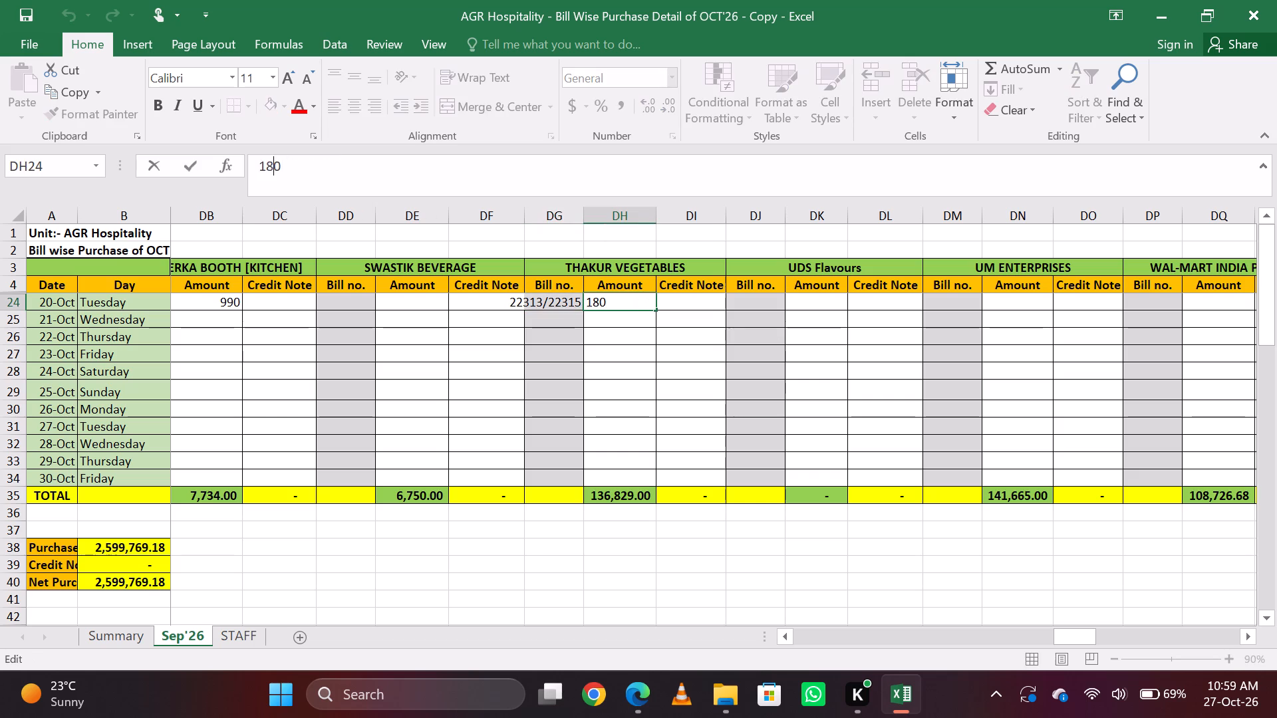
key("equal")
key("Right")
key("Right")
key("Right")
key("Right")
key("Right")
key("Right")
key("Right")
key("Right")
key("Right")
key("Right")
key("Right")
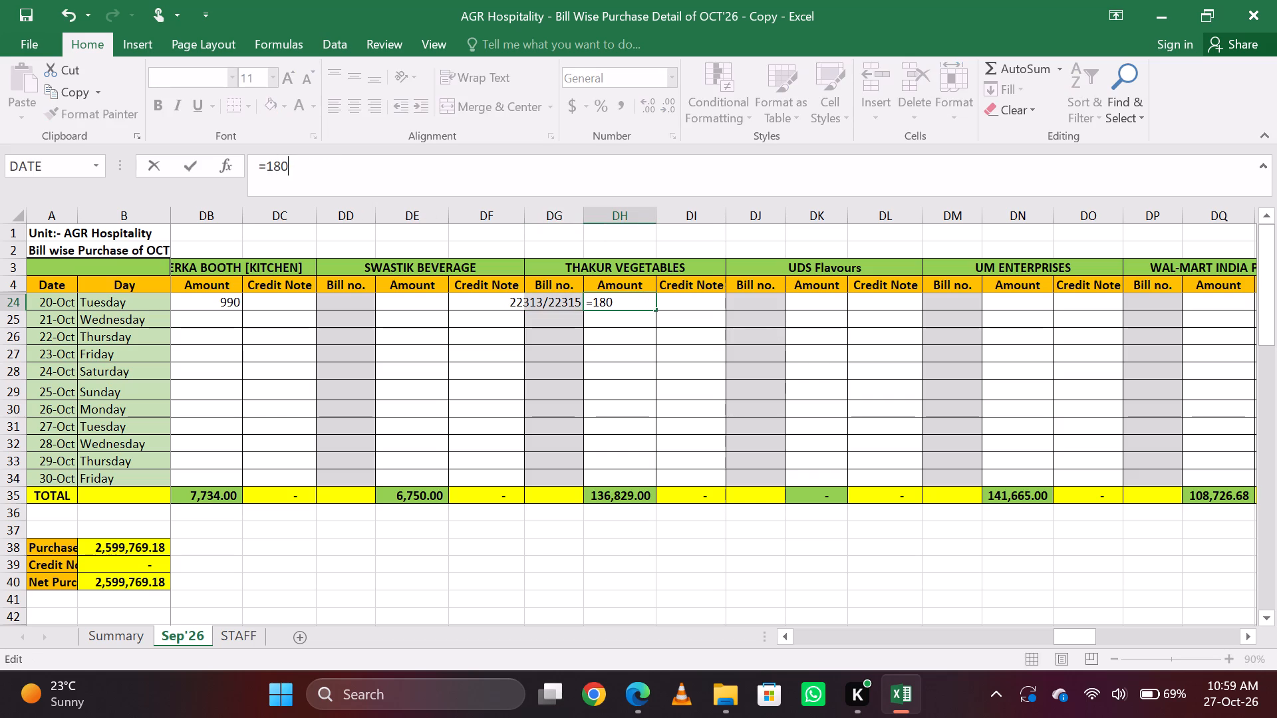
key("shift+plus")
type("9805")
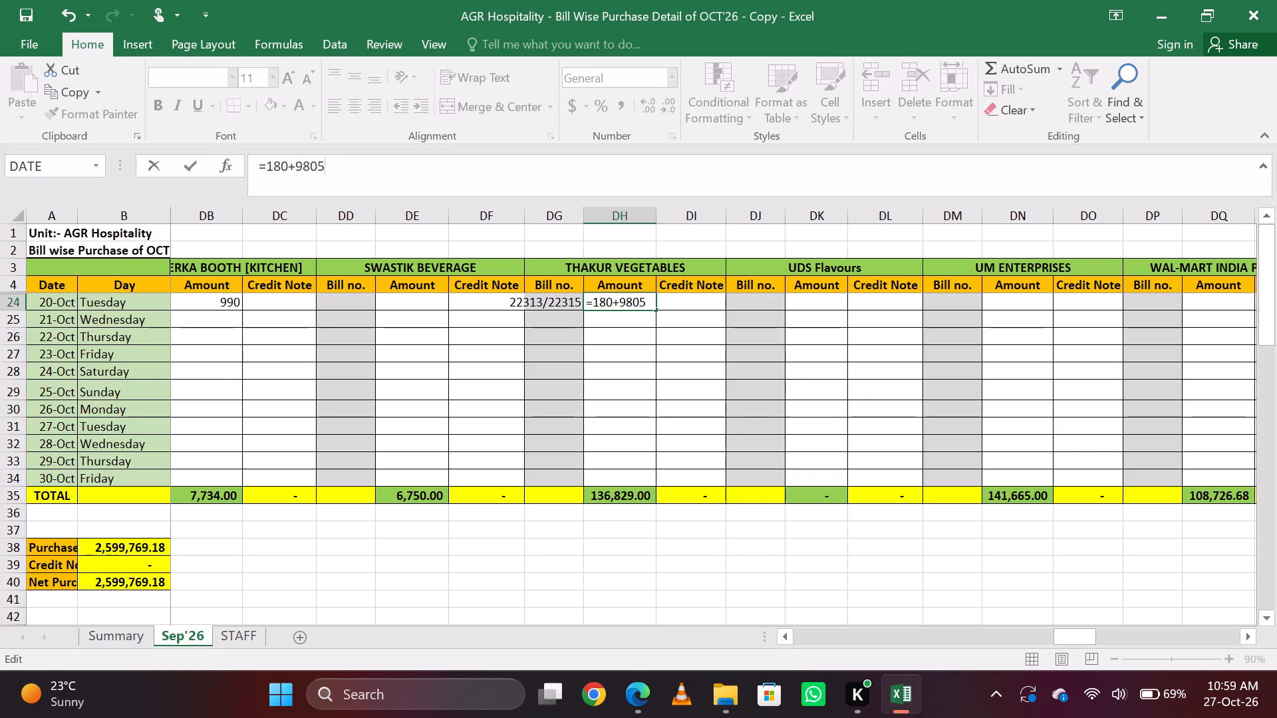
key("Return")
key("Up")
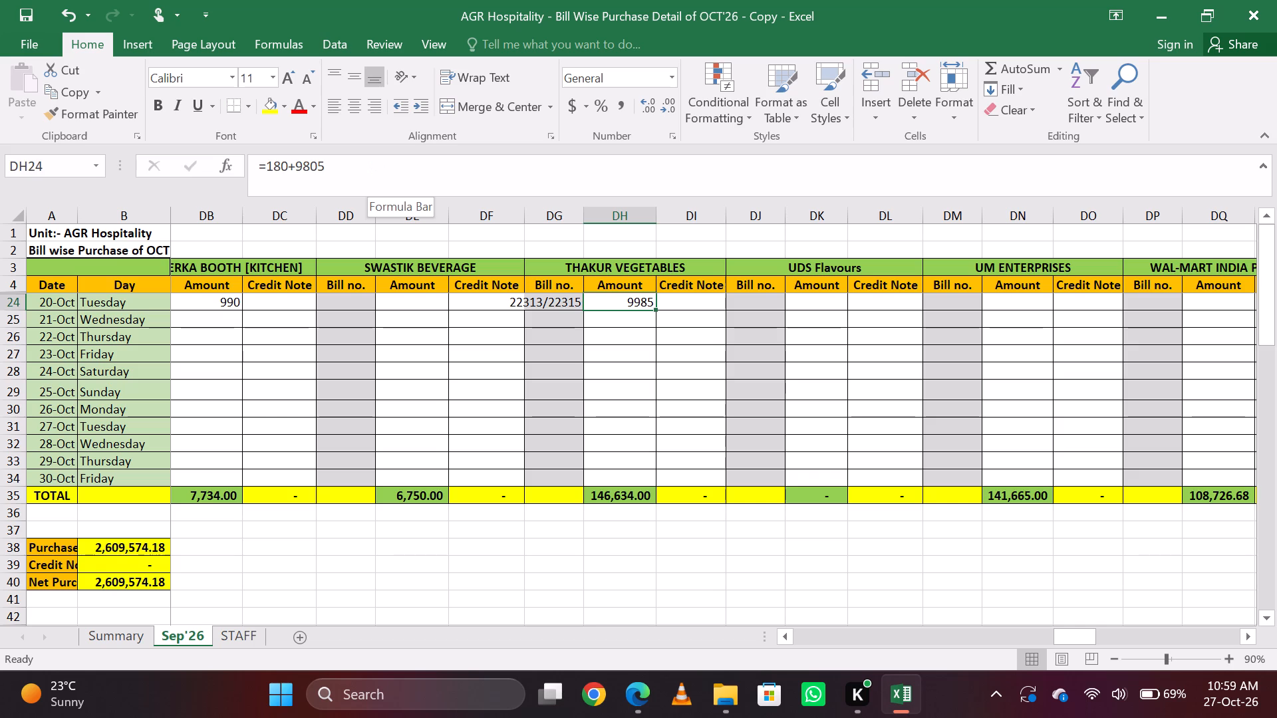
key("Left")
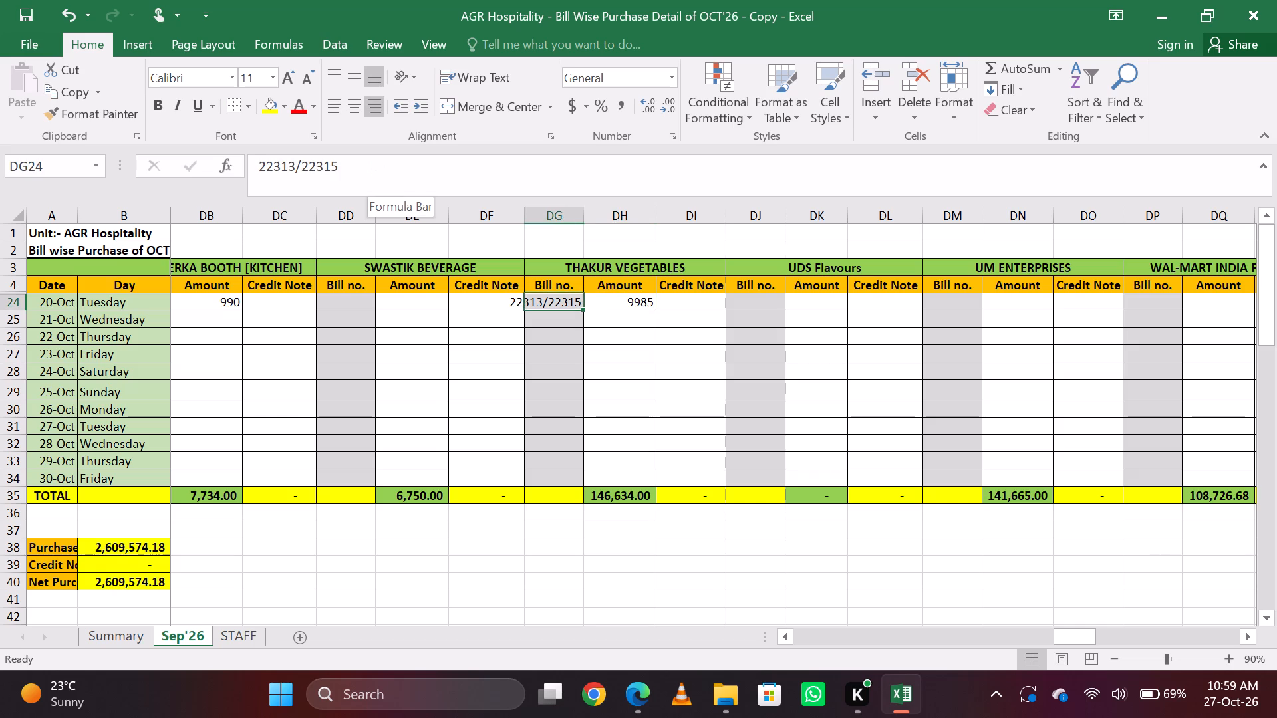
Add a third bill number to THAKUR VEGETABLES' 20-Oct entry, making it 22313/22315/22314.
left_click(378, 166)
key("slash")
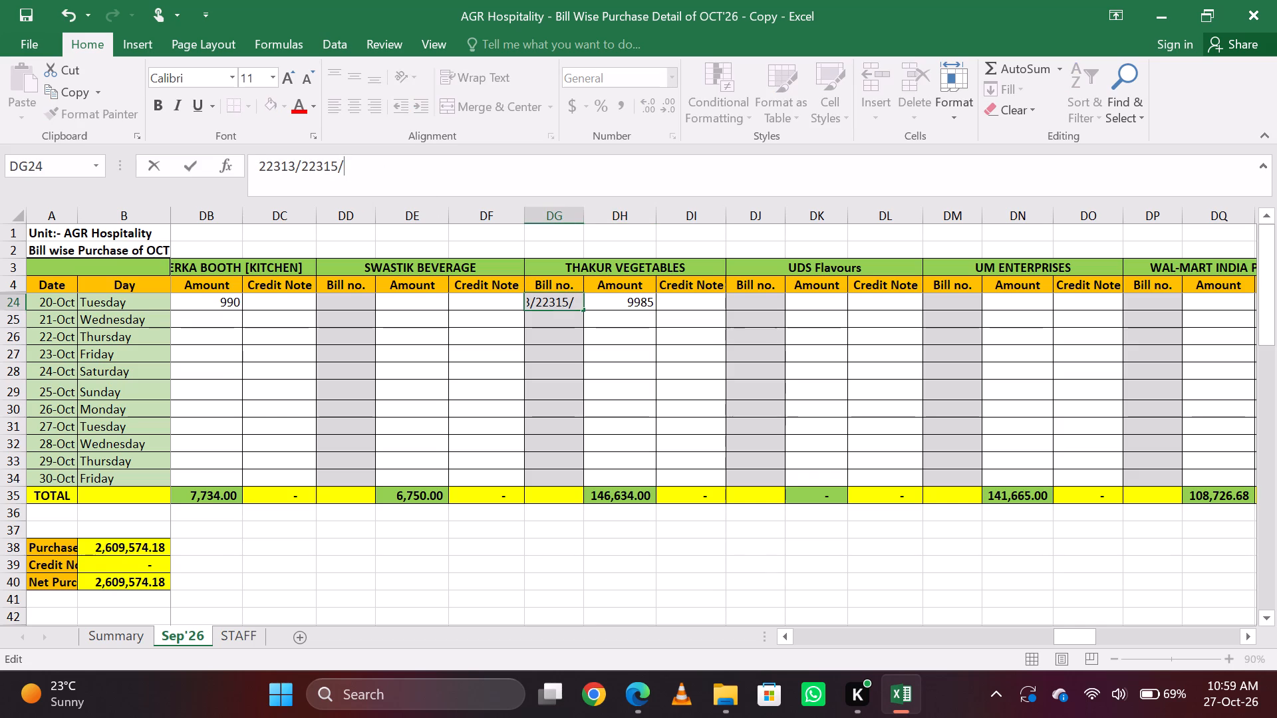
type("22")
type("314")
key("Tab")
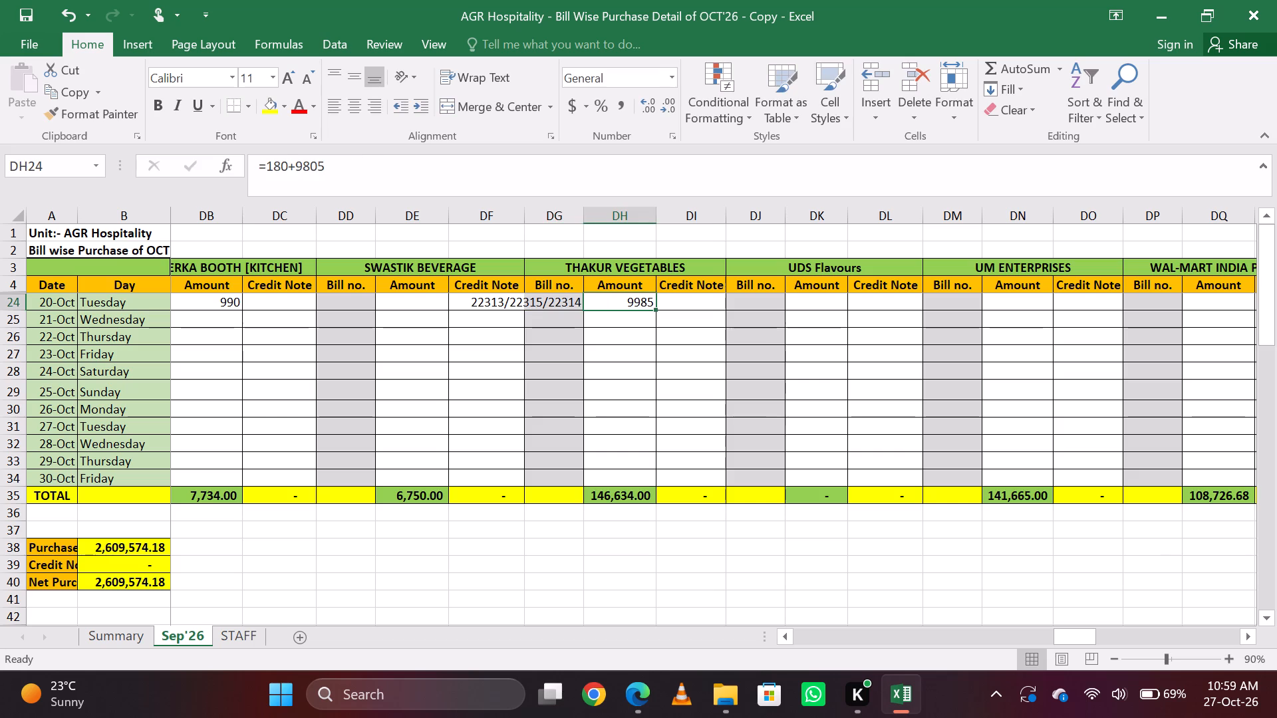
Extend THAKUR VEGETABLES' 20-Oct amount formula to =180+9805+78 to cover the third bill.
left_click(399, 167)
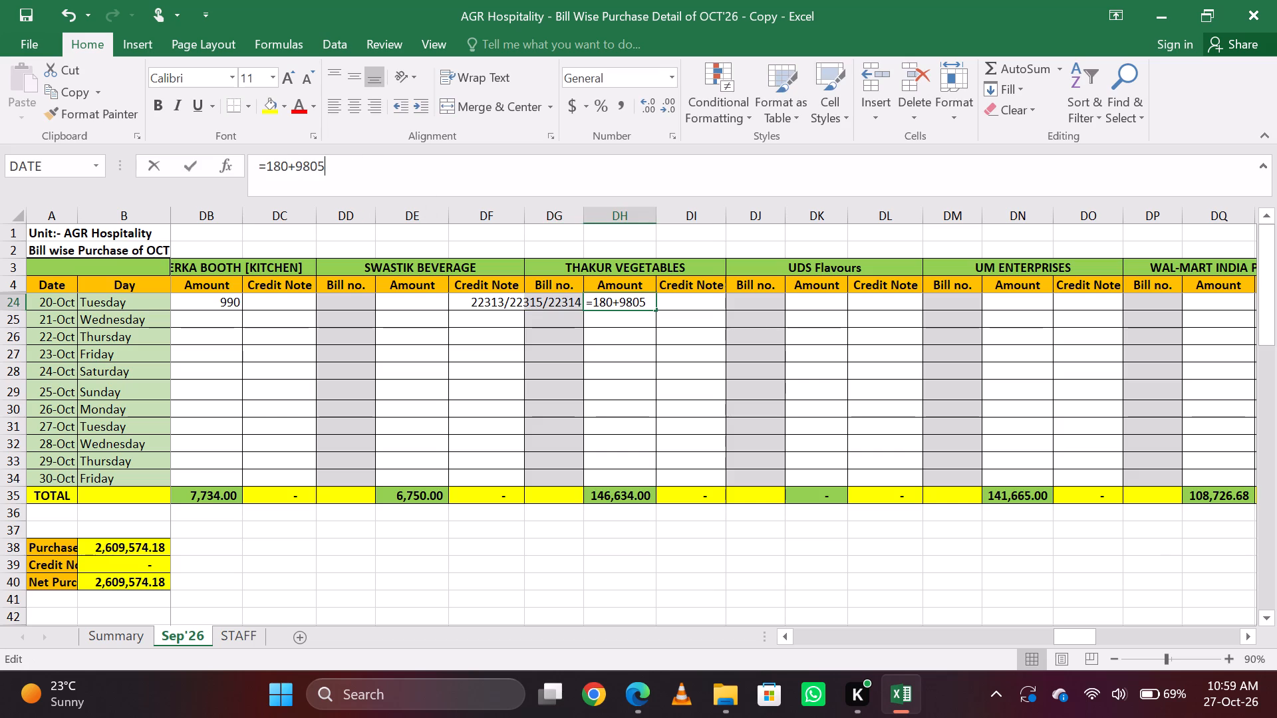
key("shift+plus")
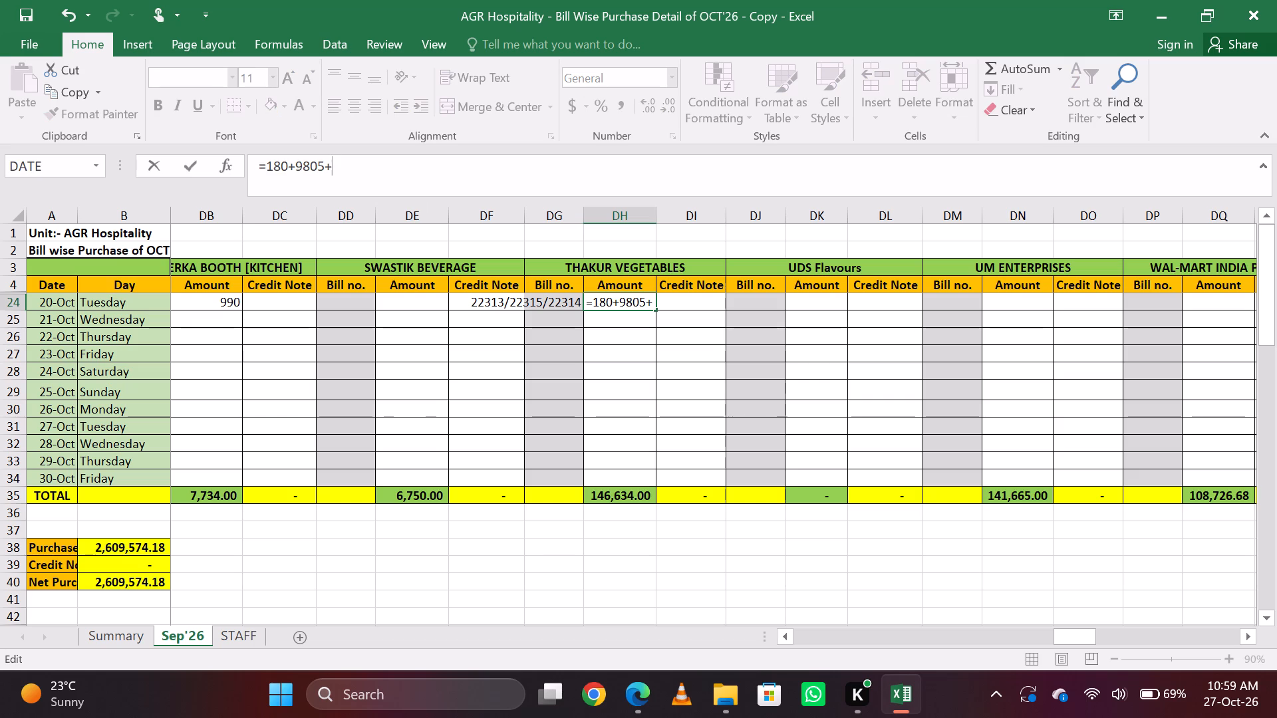
type("78")
key("Return")
key("Up")
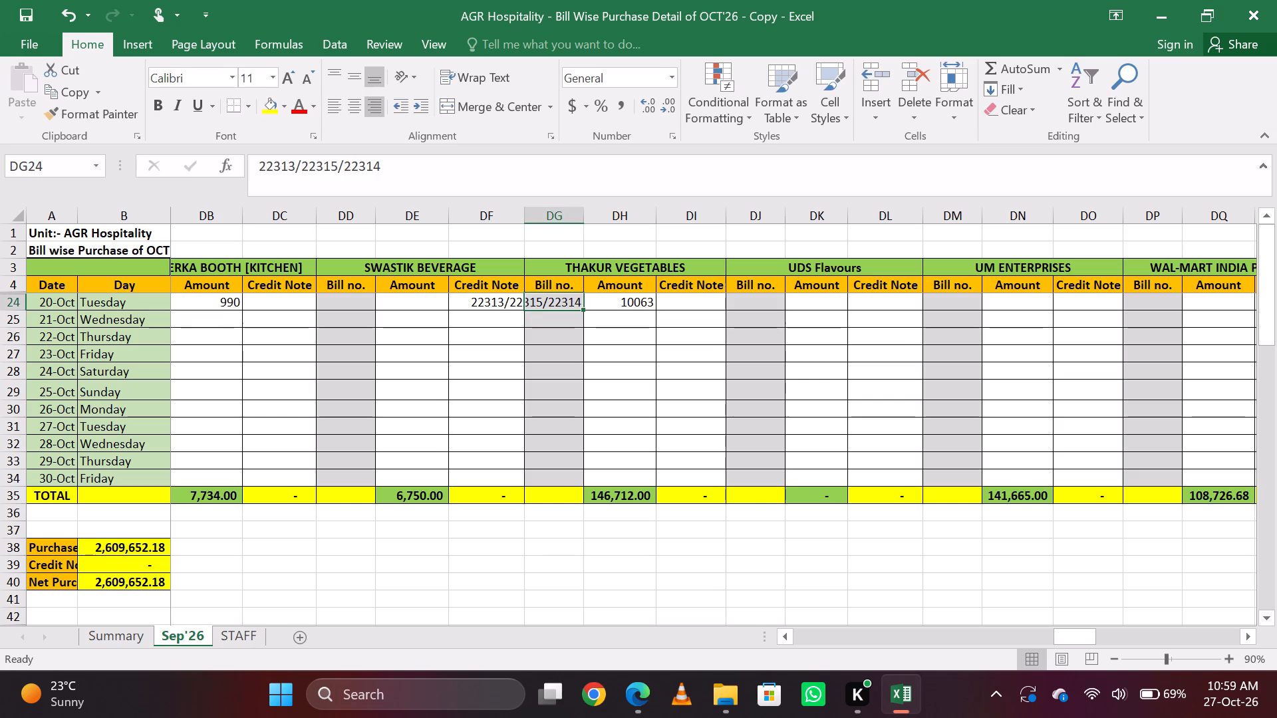
Find HONEY HEALTH FOOD and record its 20-Oct bill number 6550 with an amount of 7030.
key("ctrl+f")
type("HON")
key("Return")
key("Escape")
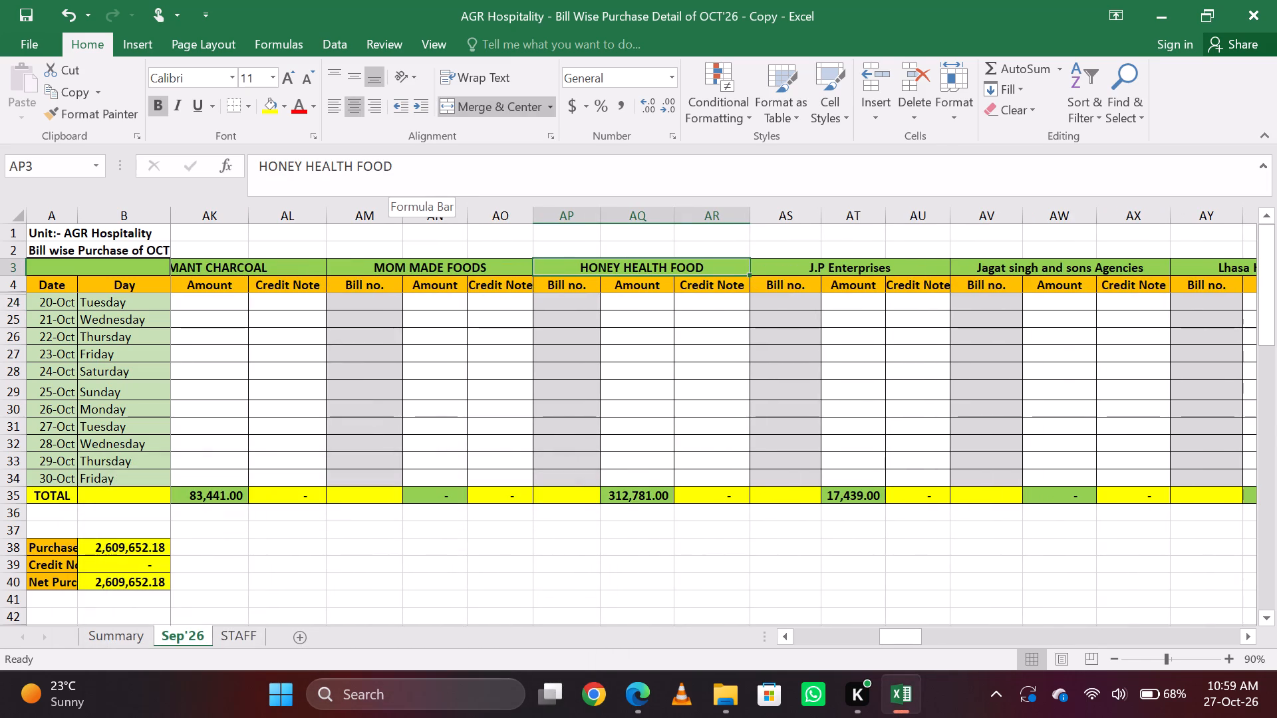
key("Down")
key("Down")
key("Down")
key("Up")
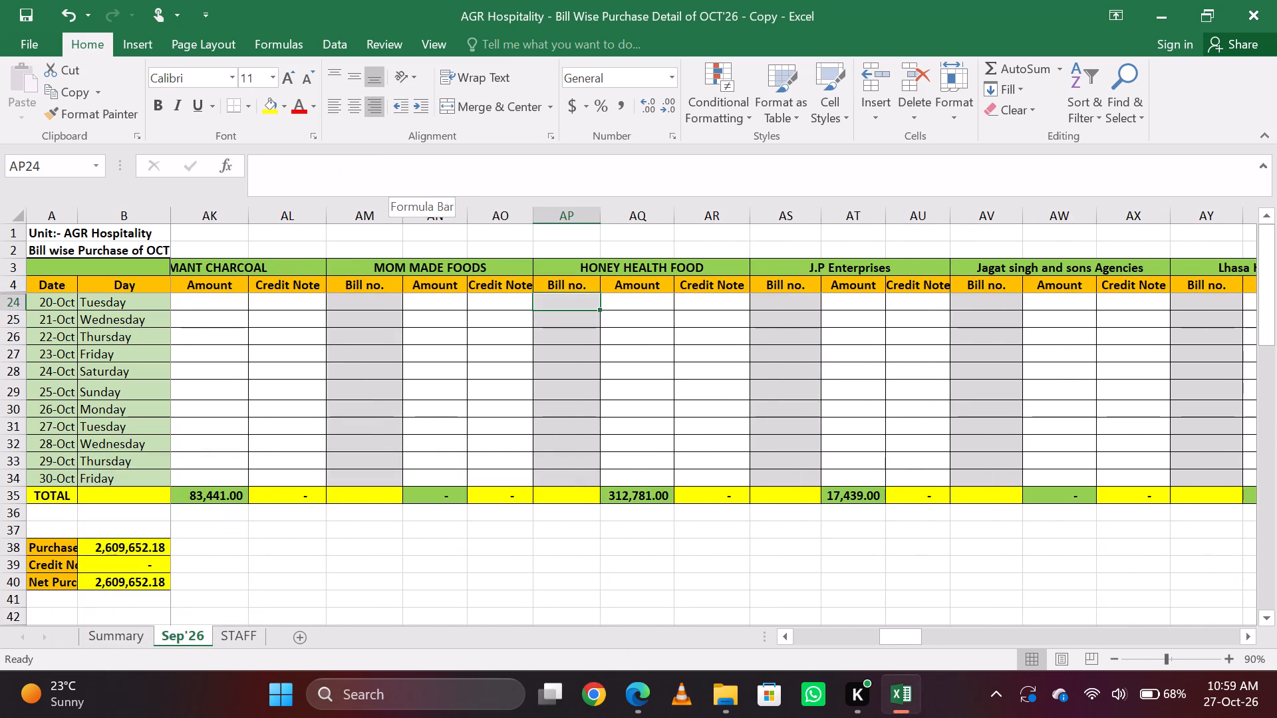
type("6550")
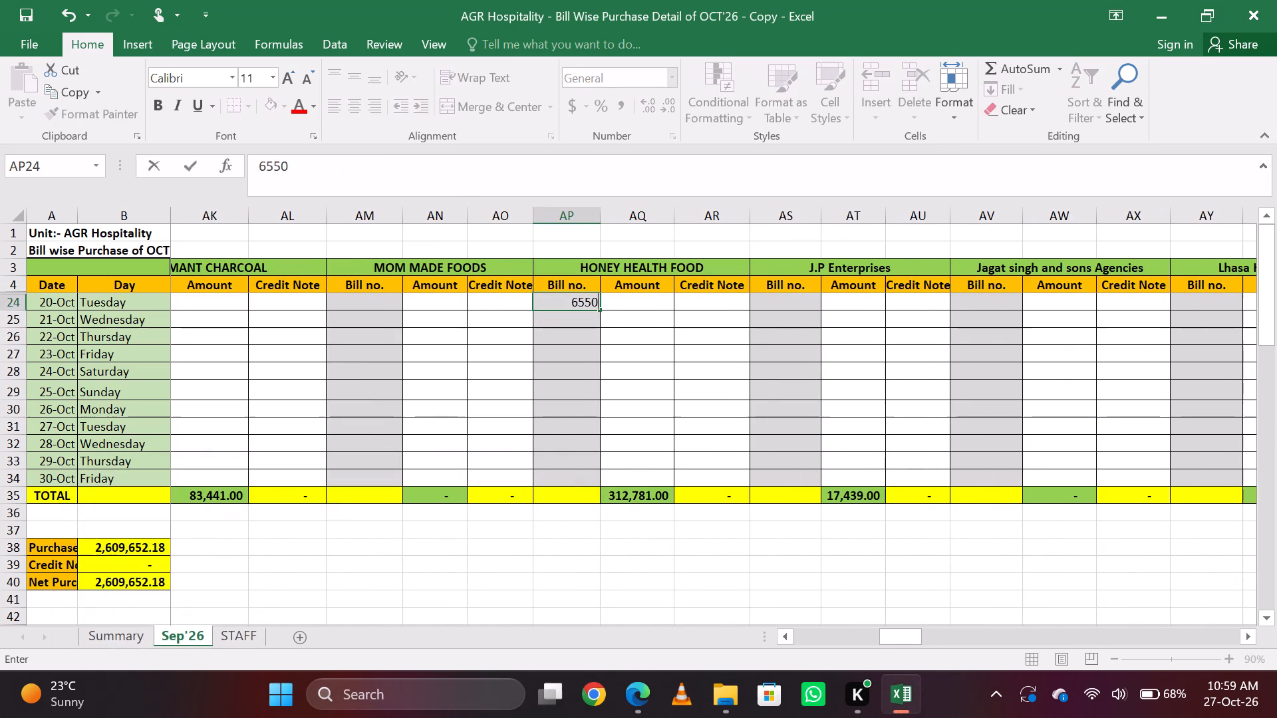
key("Tab")
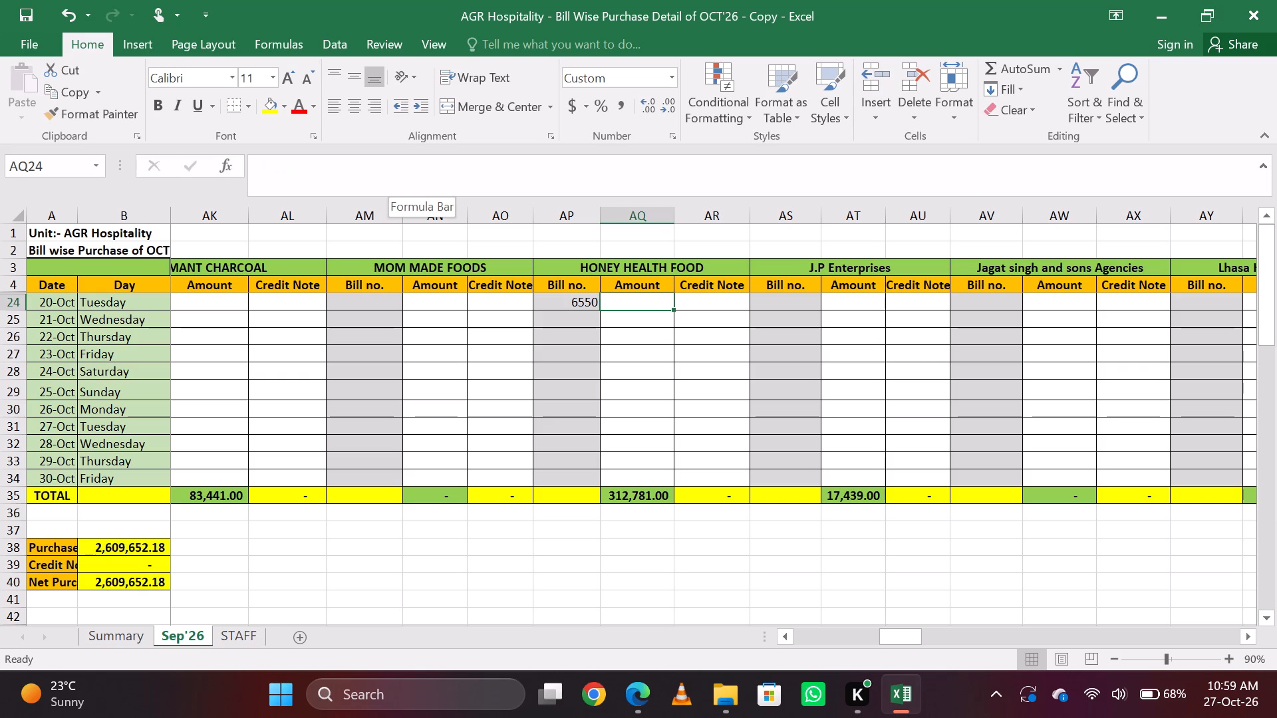
type("7030")
key("Return")
key("Up")
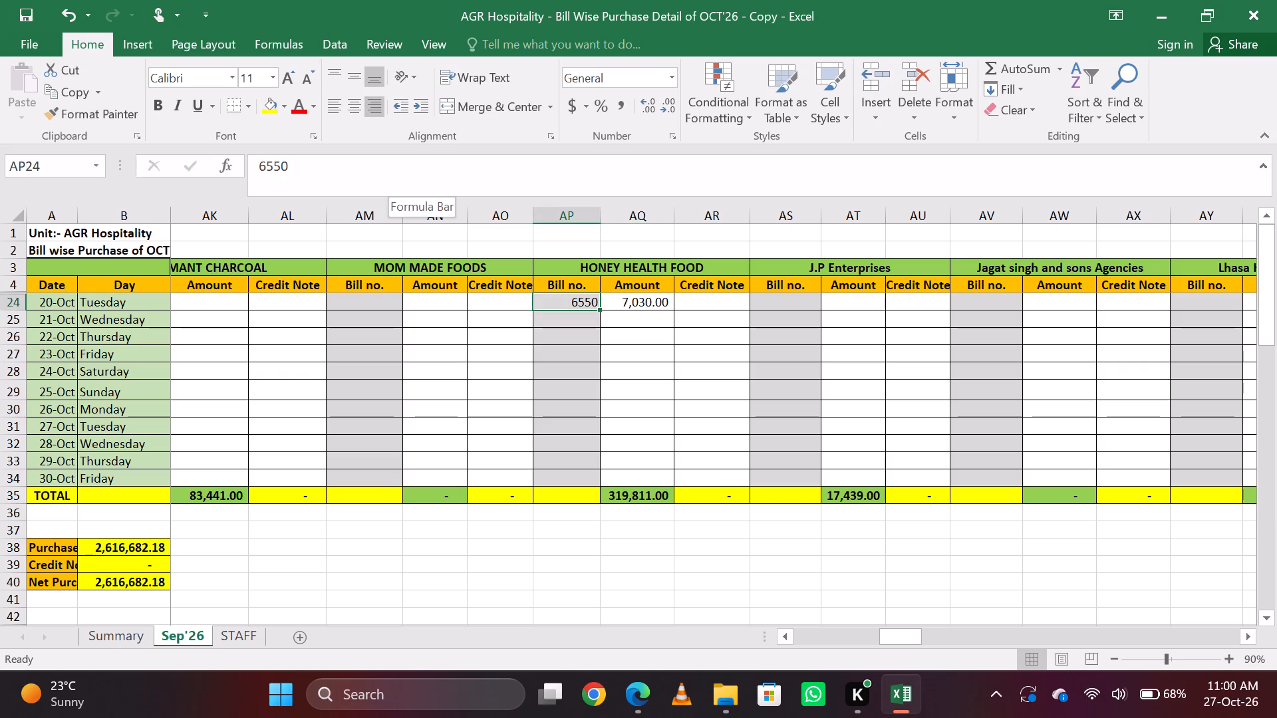
Find Gopal Sweet Pvt Ltd and add a third bill number to its 20-Oct entry, making it 13087/13018/13088.
key("ctrl+f")
type("GOP")
key("Return")
key("Escape")
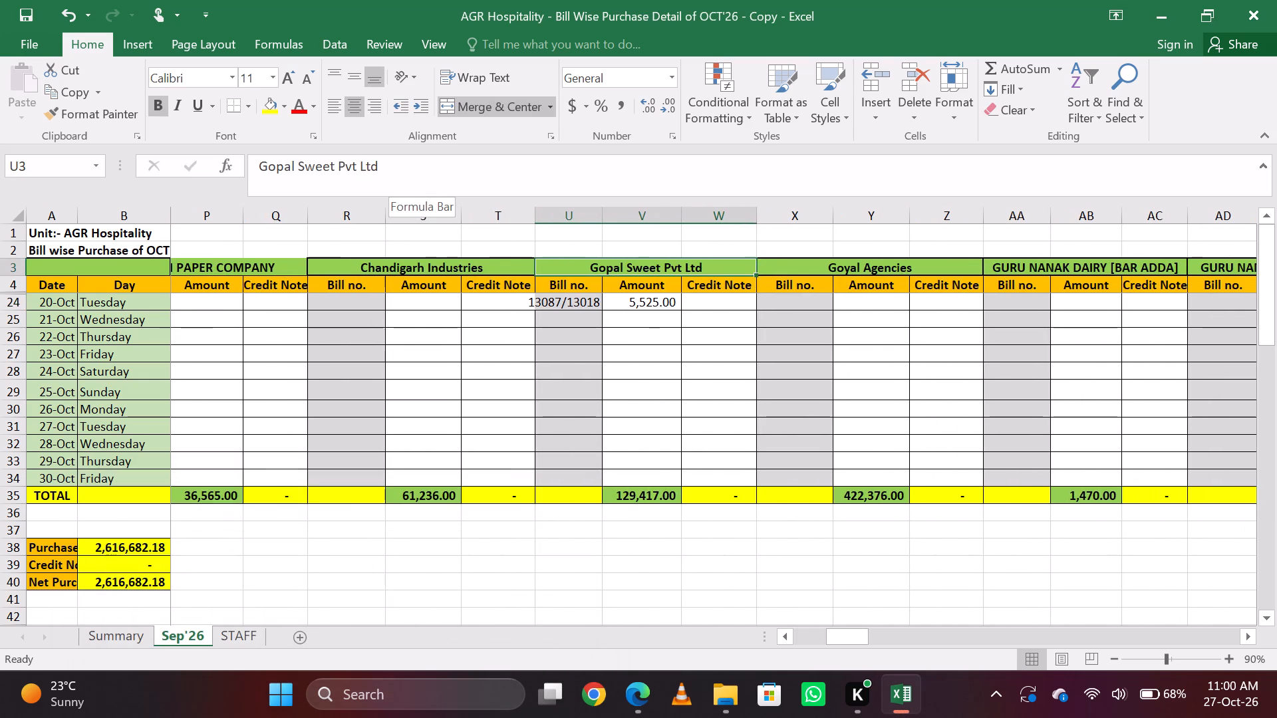
key("Down")
key("Down")
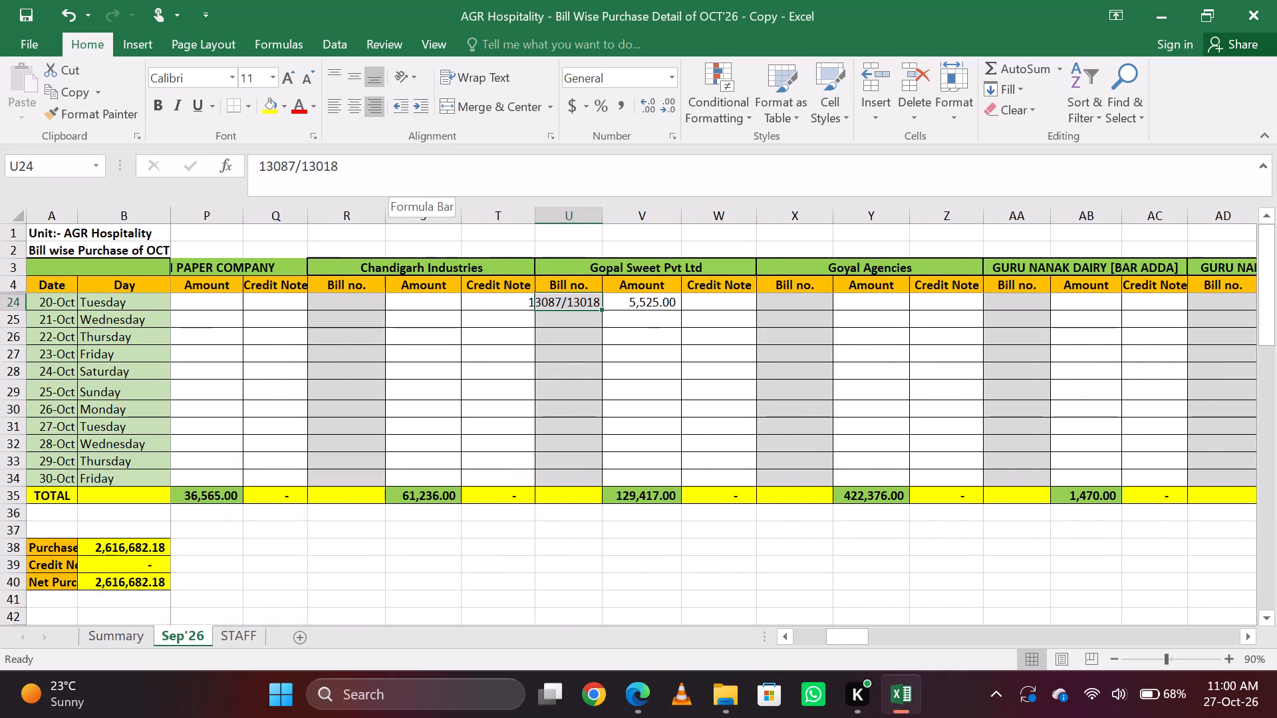
left_click(399, 167)
key("slash")
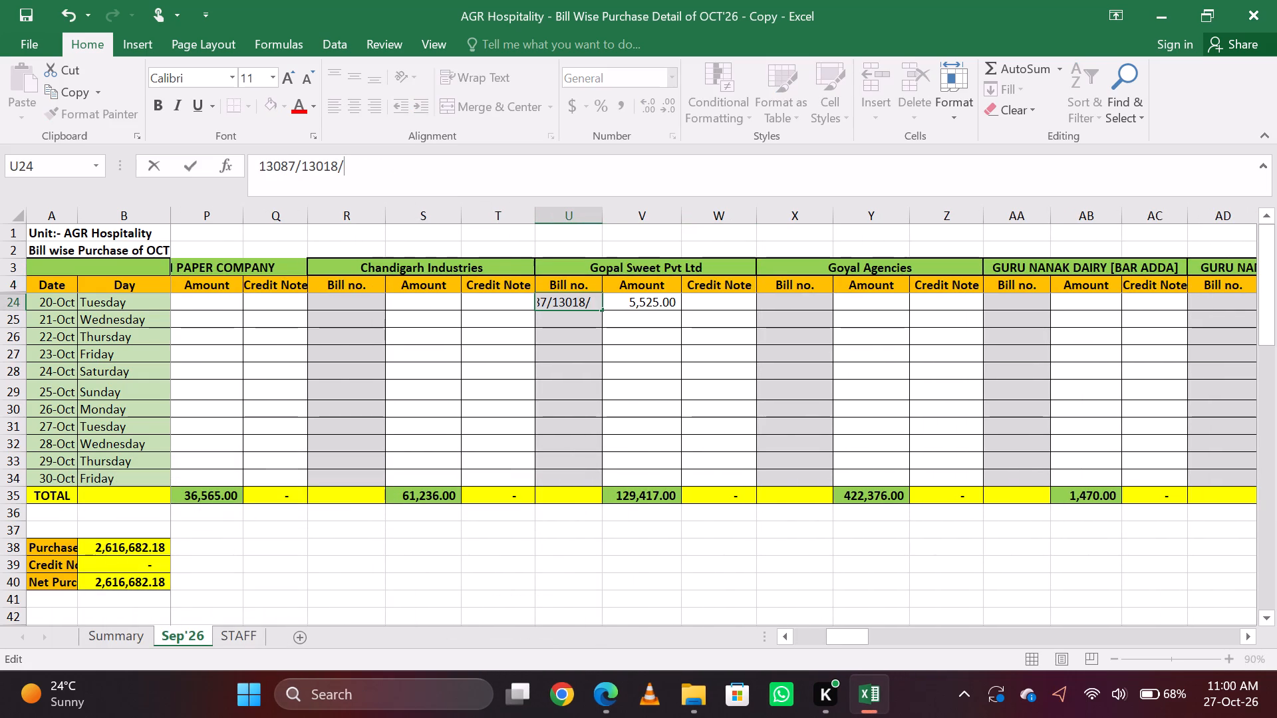
type("13")
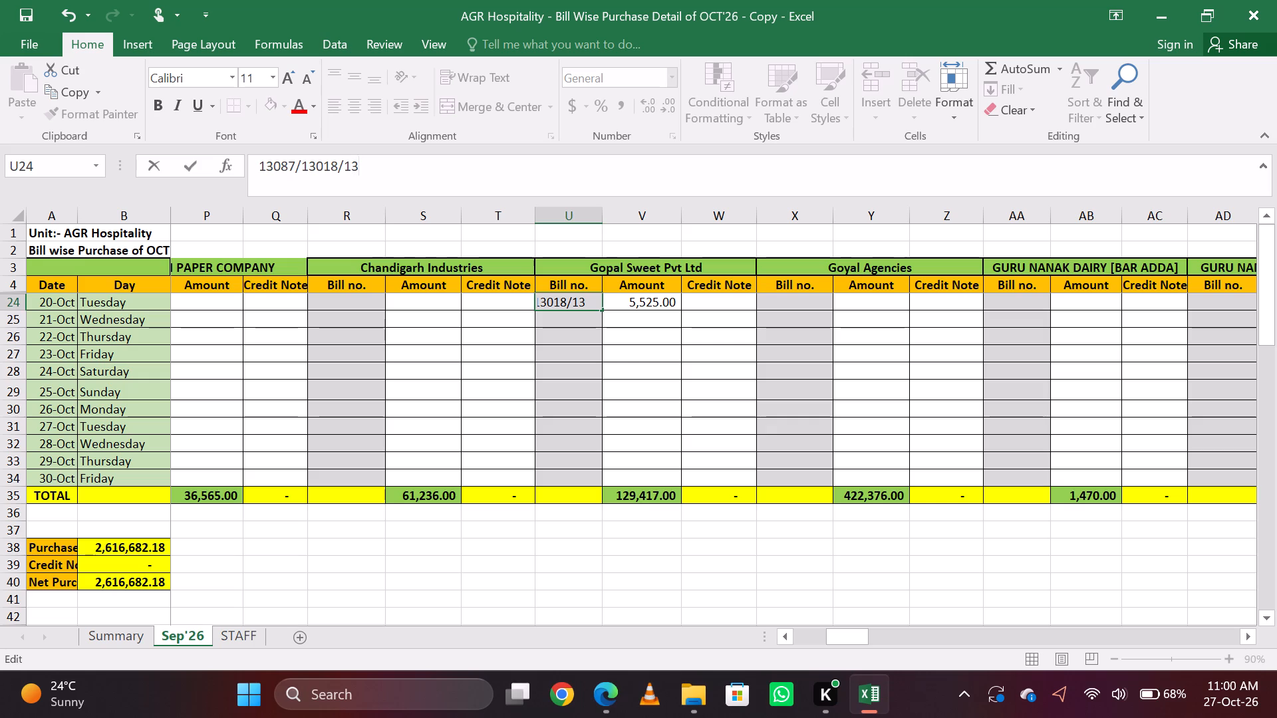
type("09")
key("BackSpace")
type("88")
key("Return")
key("Up")
Extend Gopal Sweet Pvt Ltd's 20-Oct amount formula to =315+5210+9930 to cover the third bill.
key("Right")
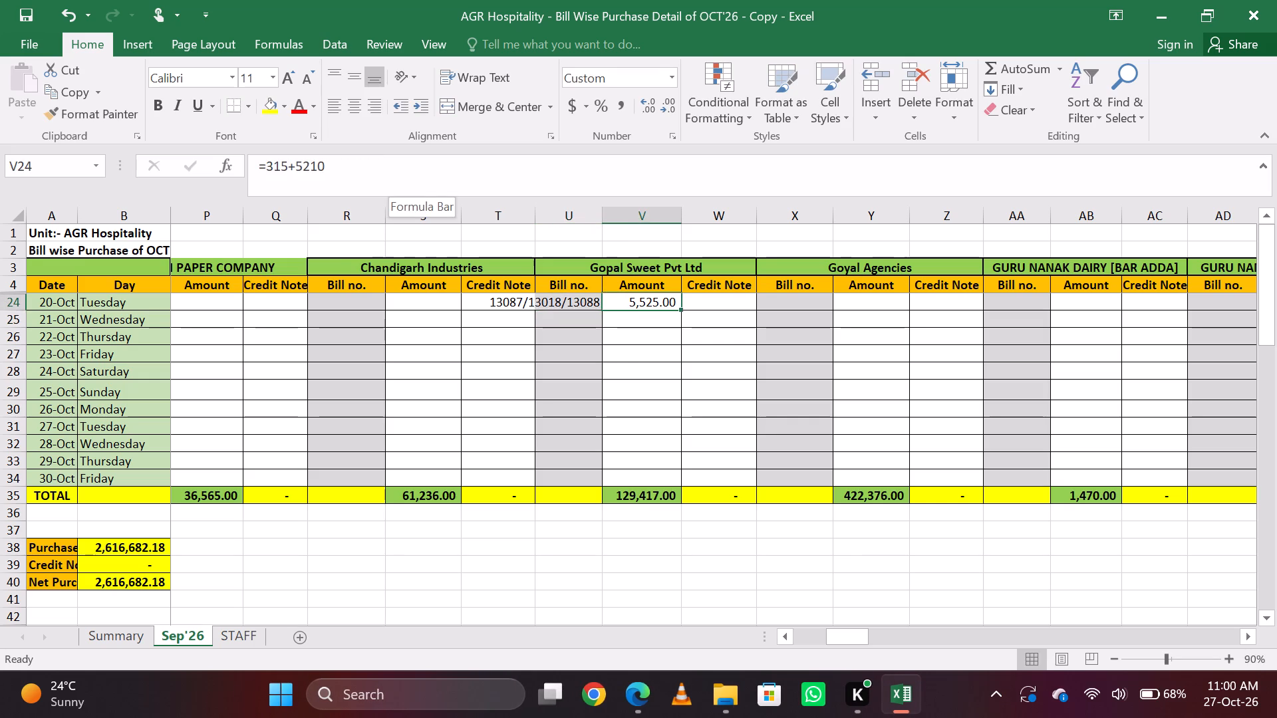
key("Left")
key("Right")
left_click(399, 167)
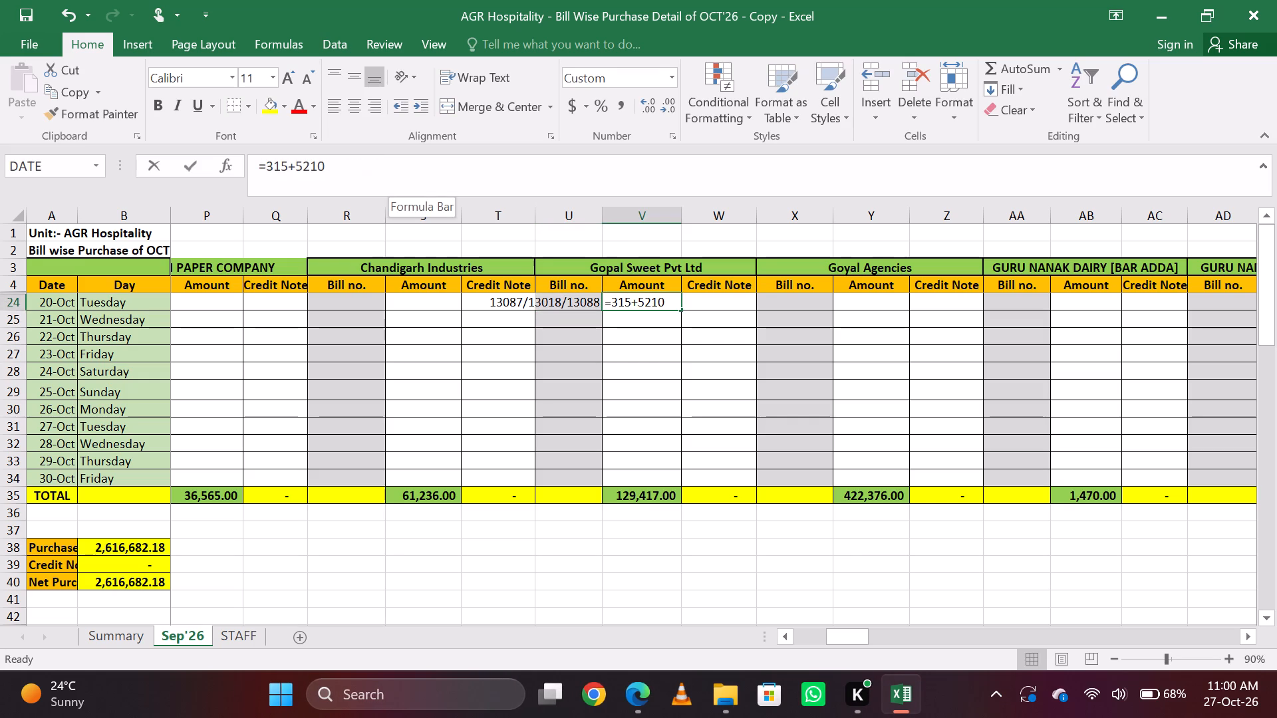
key("shift+plus")
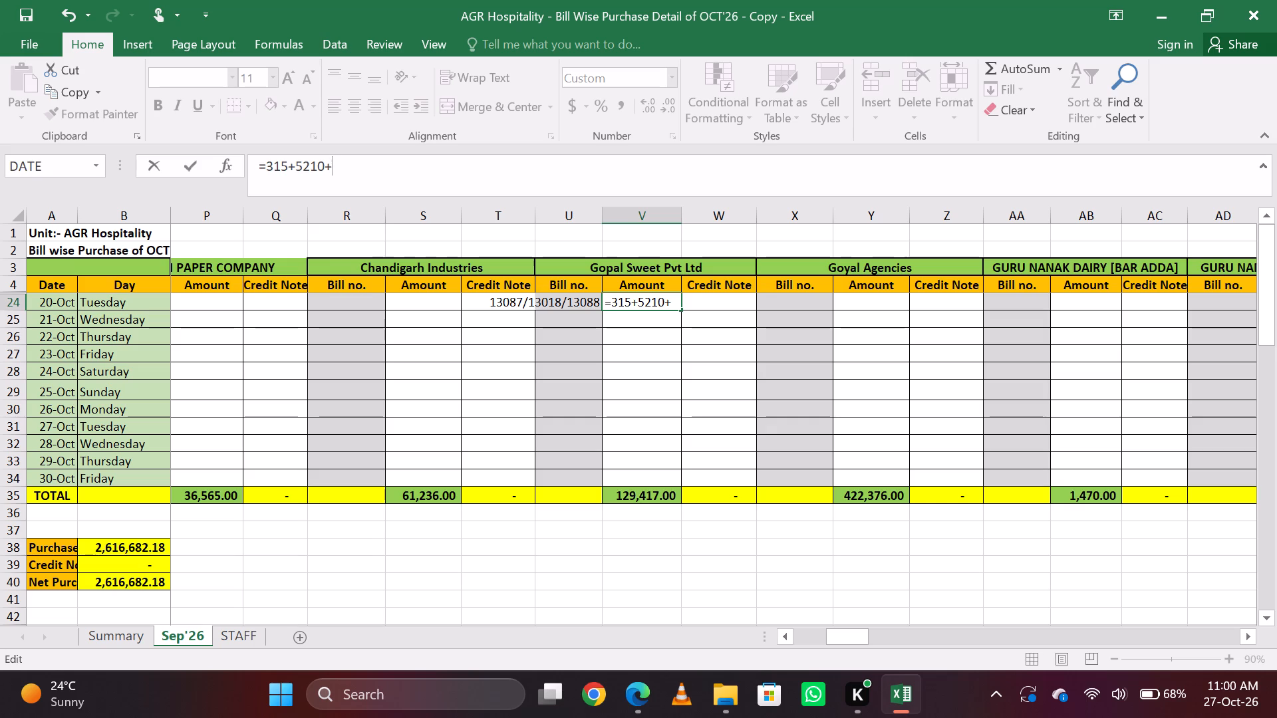
type("99")
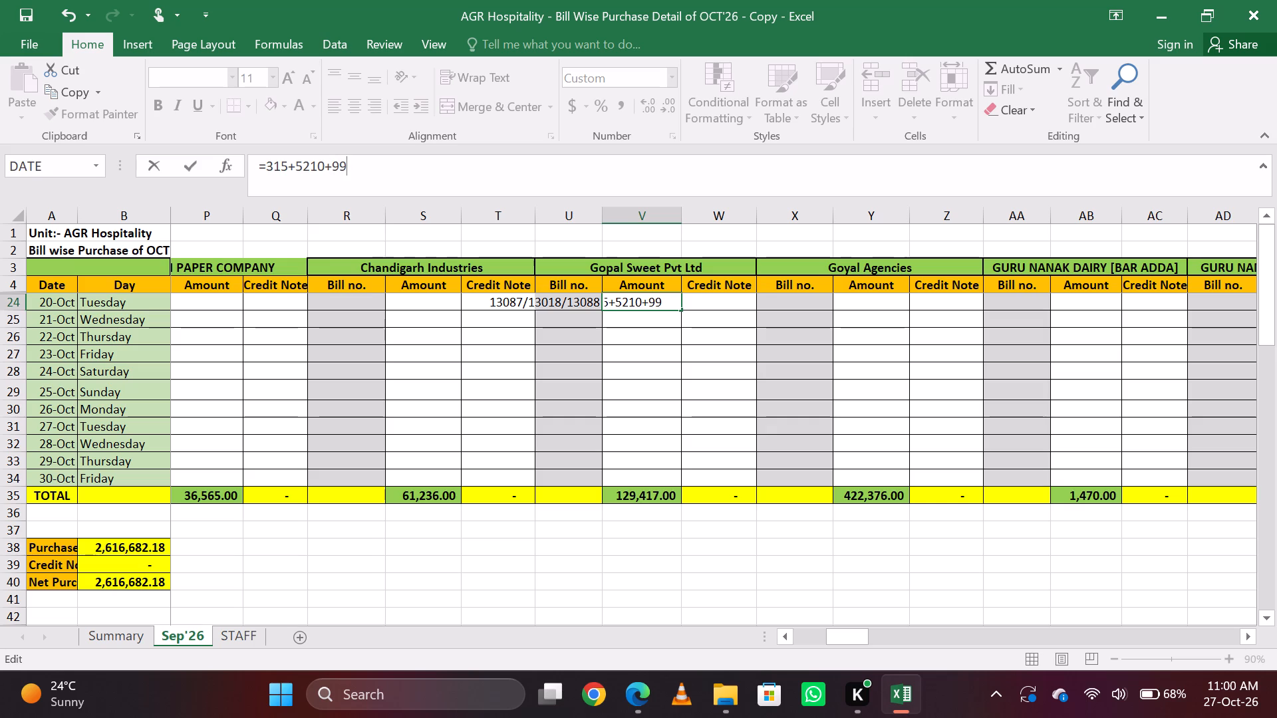
type("30")
key("Return")
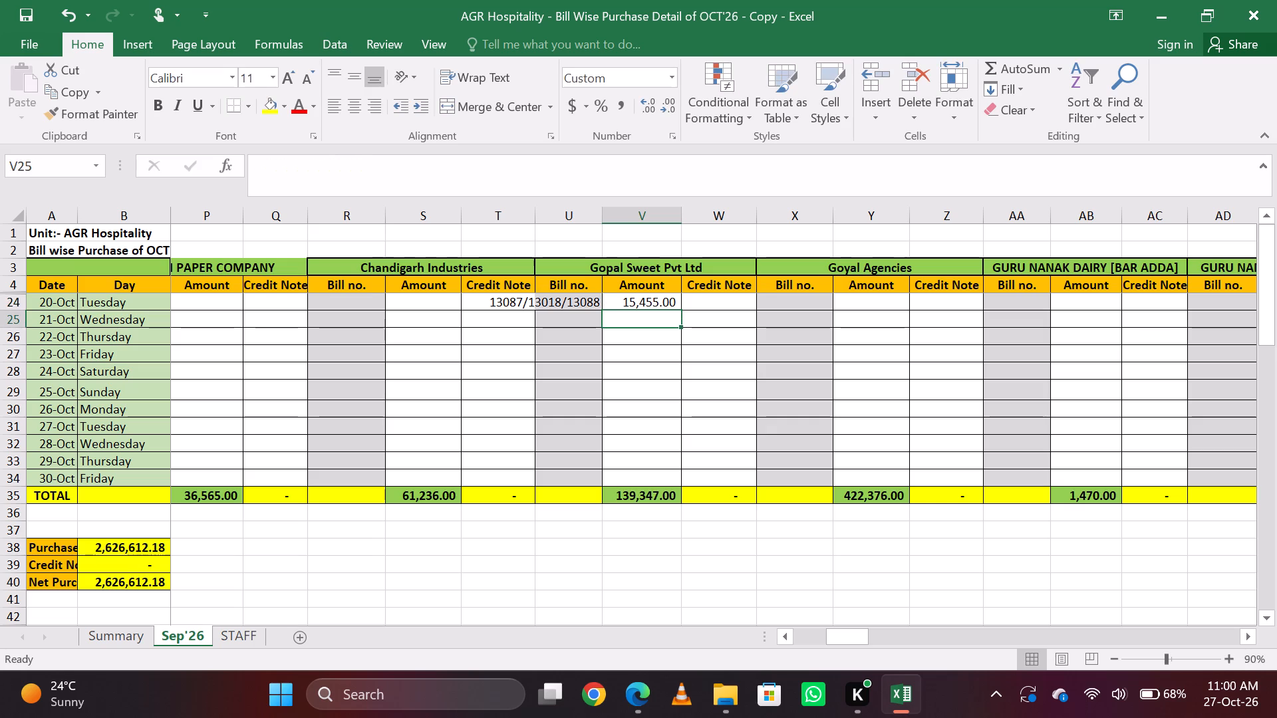
key("Up")
key("Down")
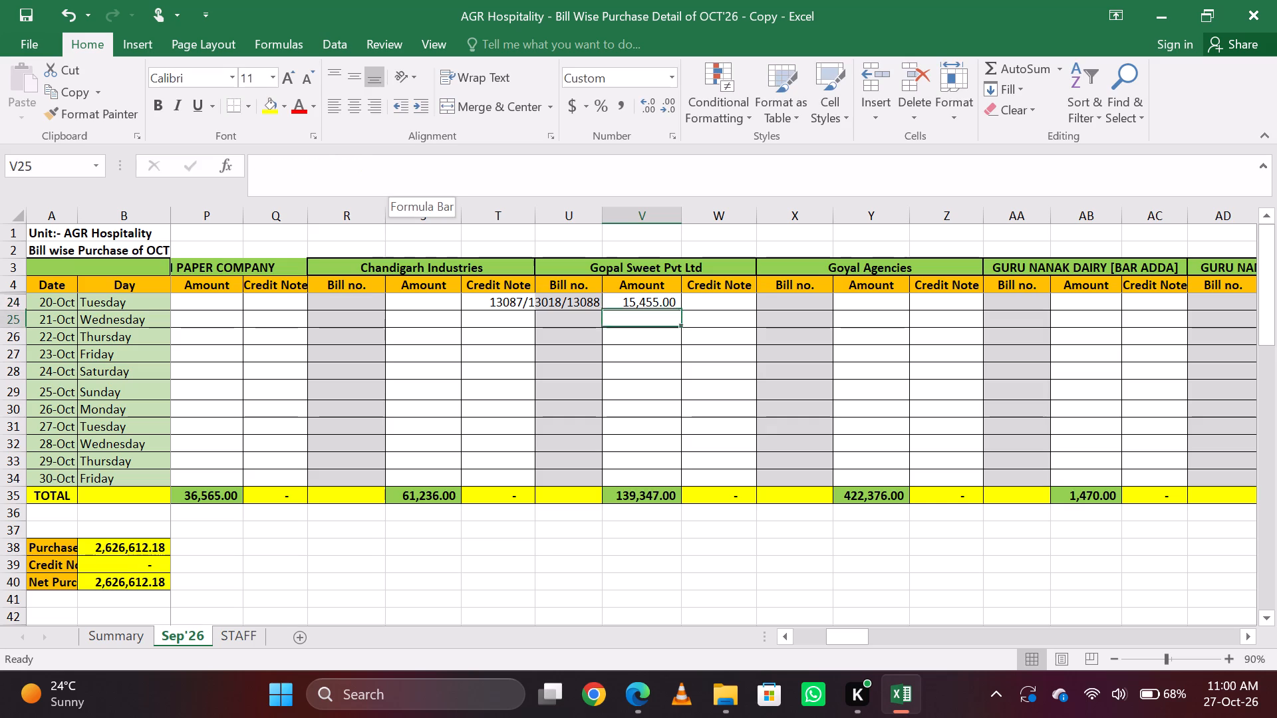
key("Up")
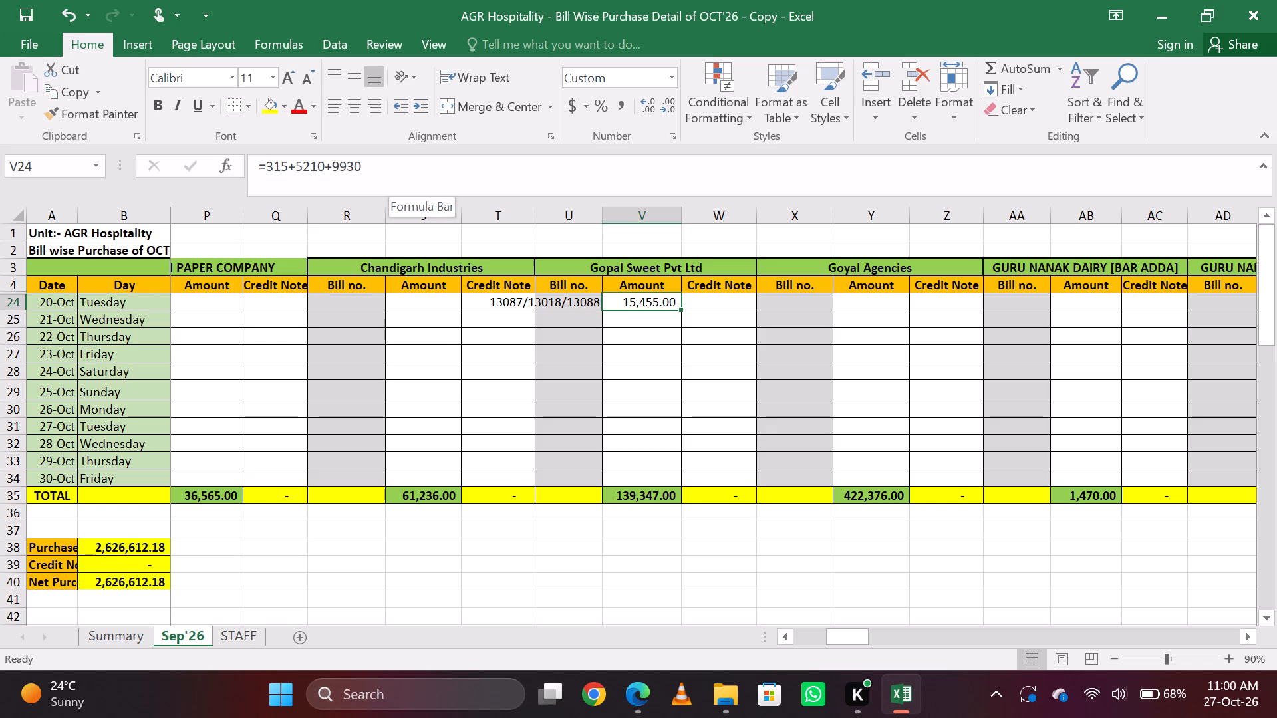
Find UM ENTERPRISES and enter 1129 as its 20-Oct bill number.
key("ctrl+f")
type("UM")
key("space")
key("Return")
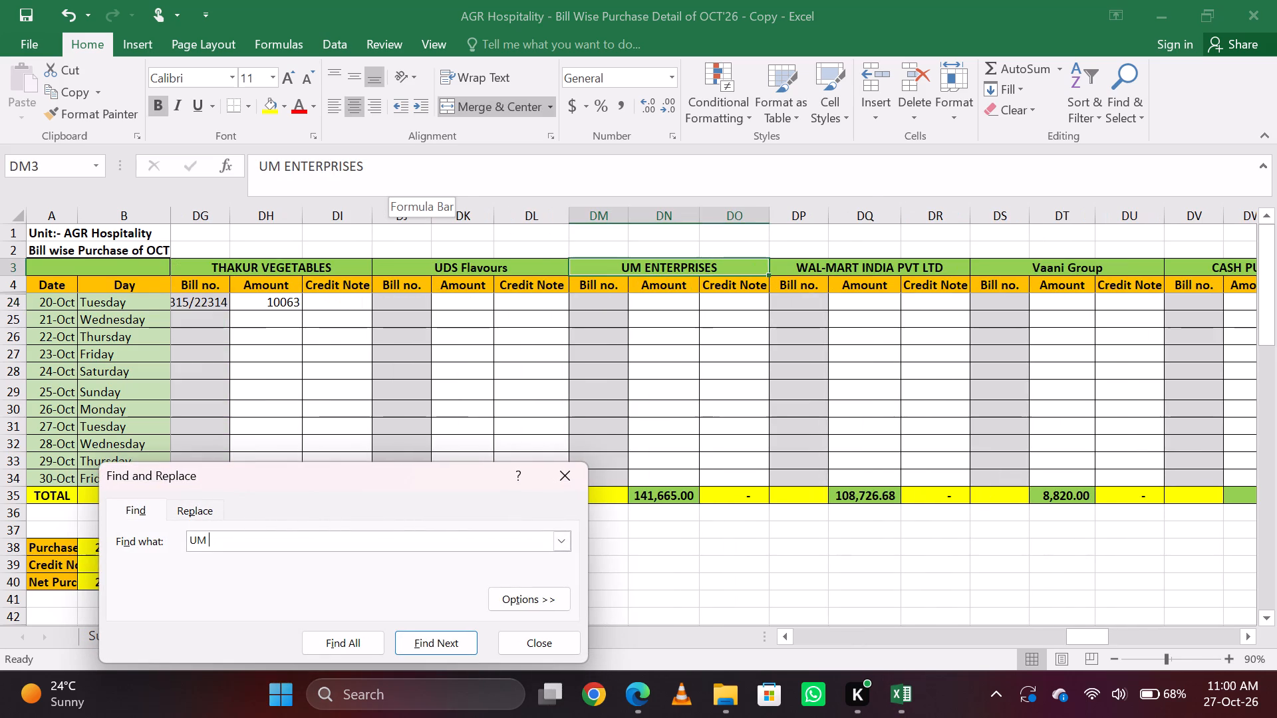
key("Escape")
key("Down")
key("Down")
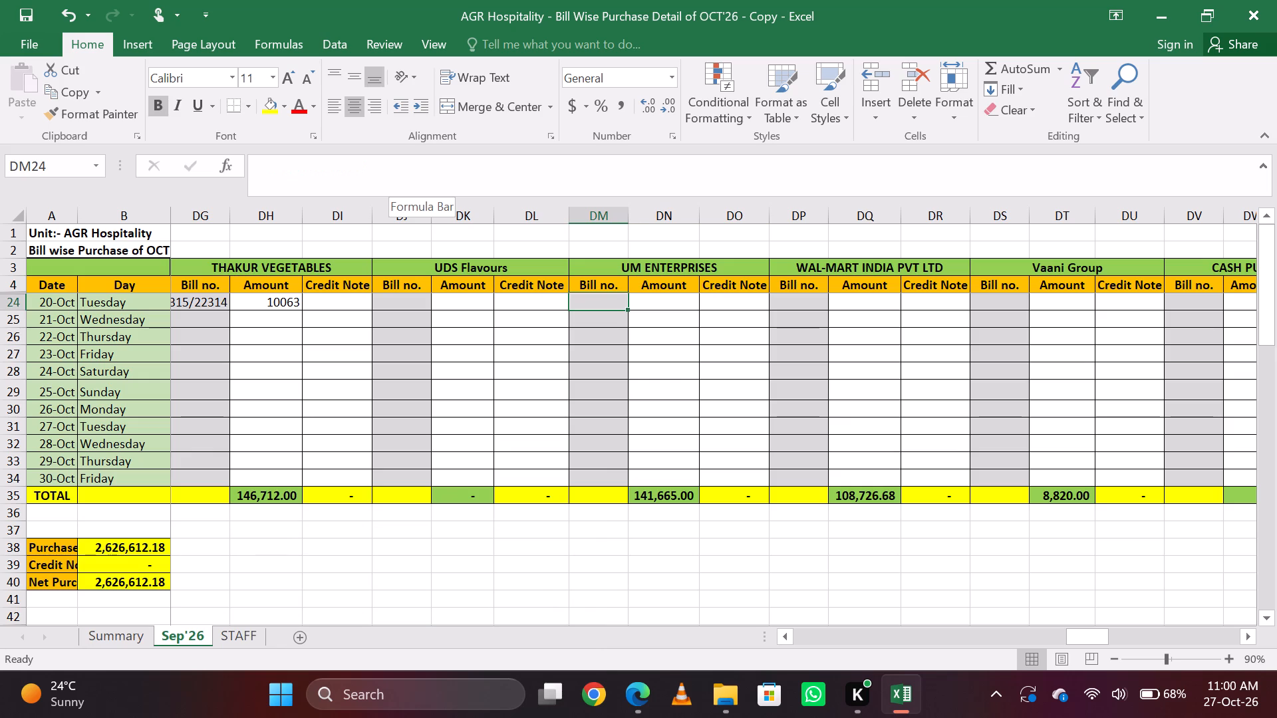
type("1129")
key("Return")
key("Up")
key("Right")
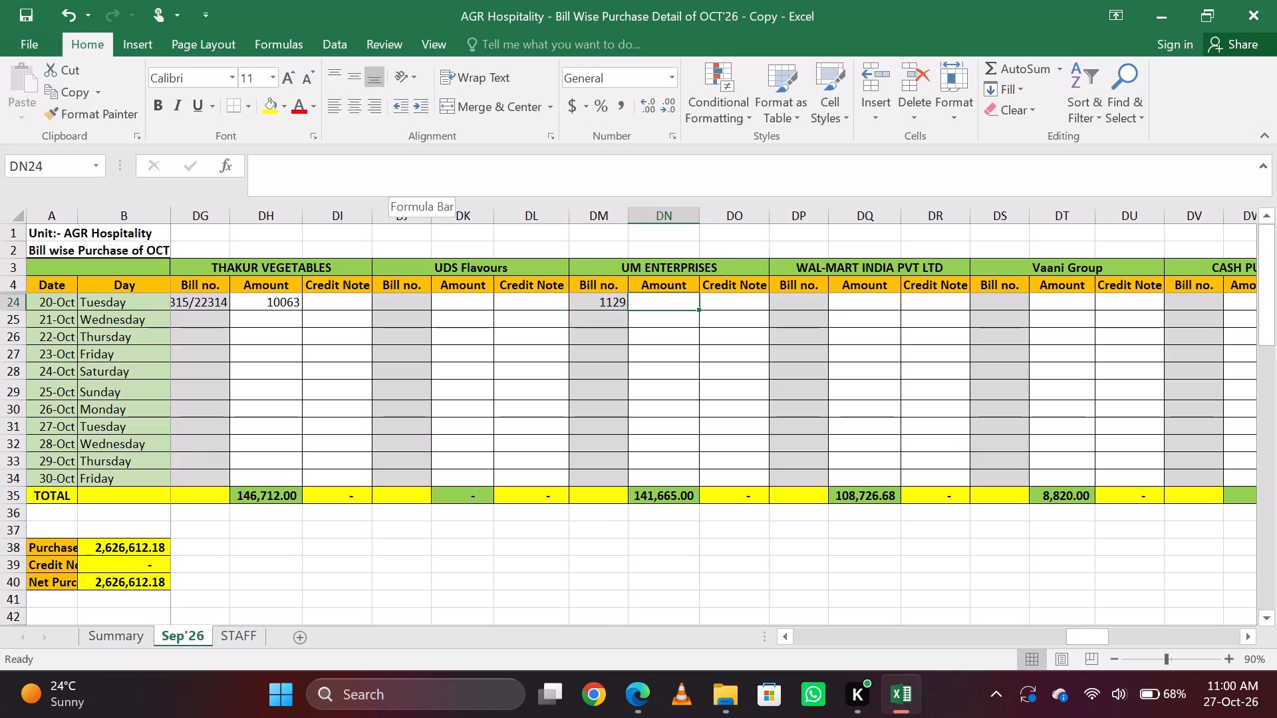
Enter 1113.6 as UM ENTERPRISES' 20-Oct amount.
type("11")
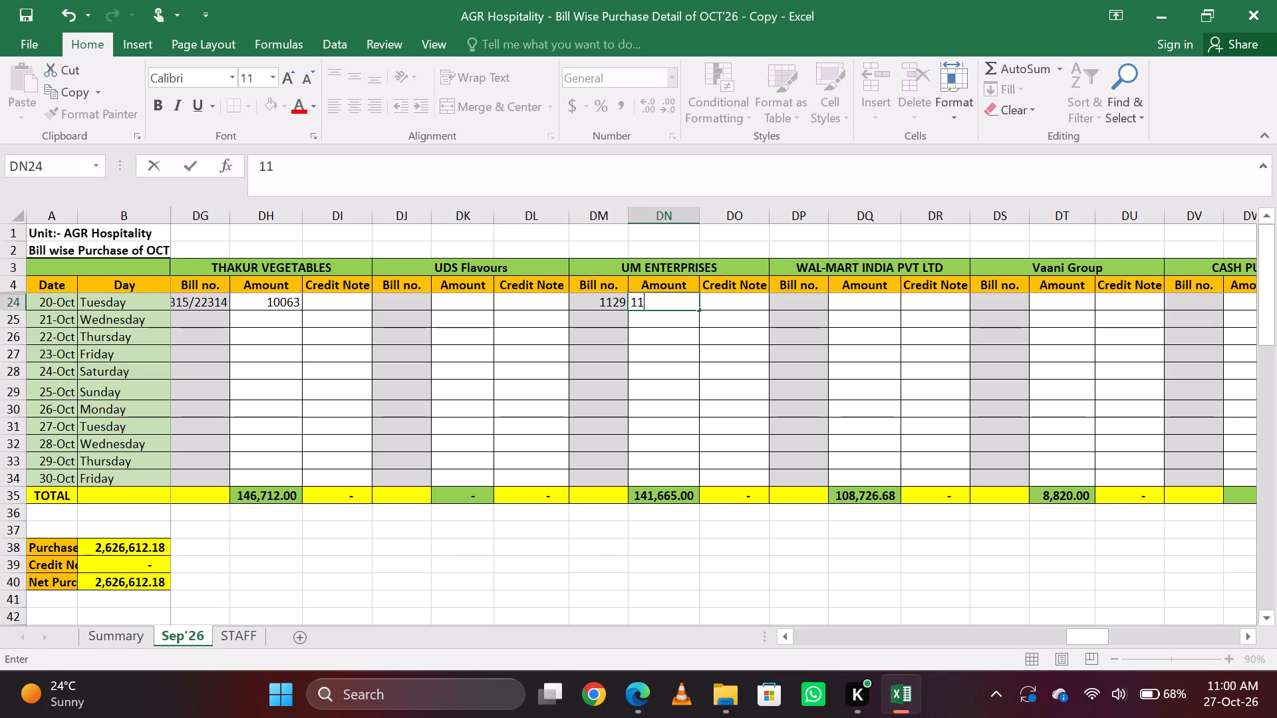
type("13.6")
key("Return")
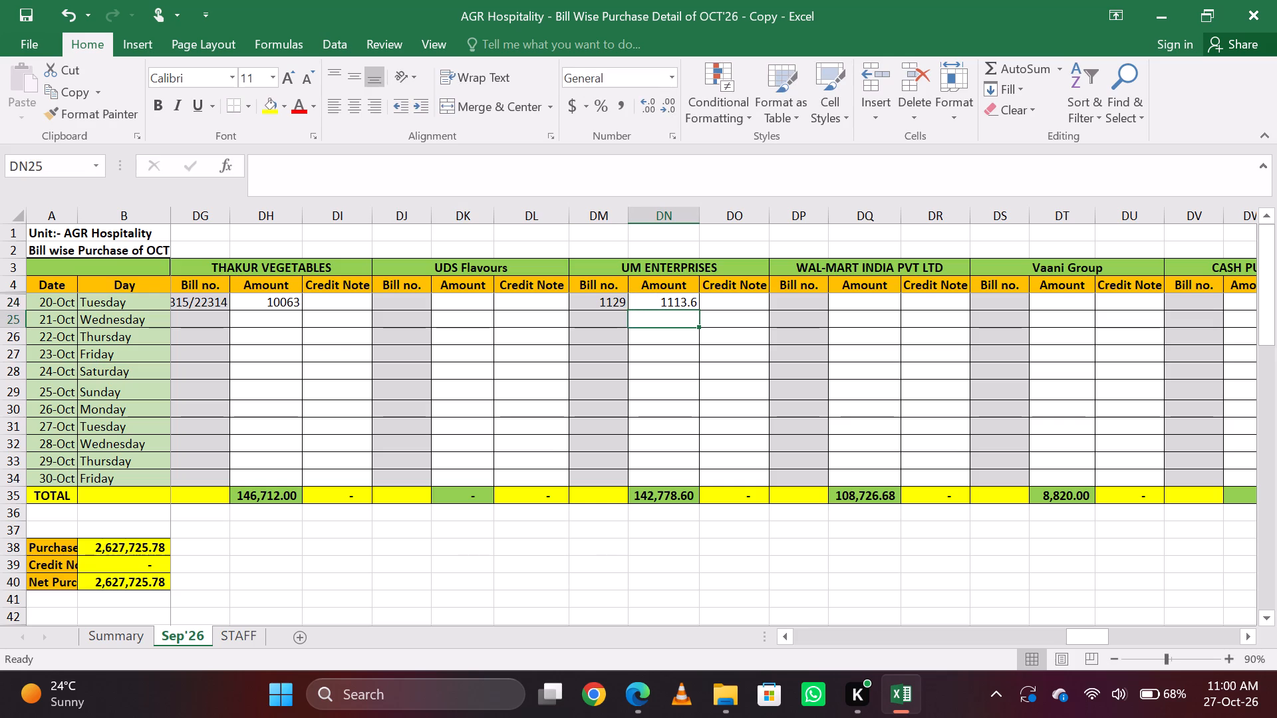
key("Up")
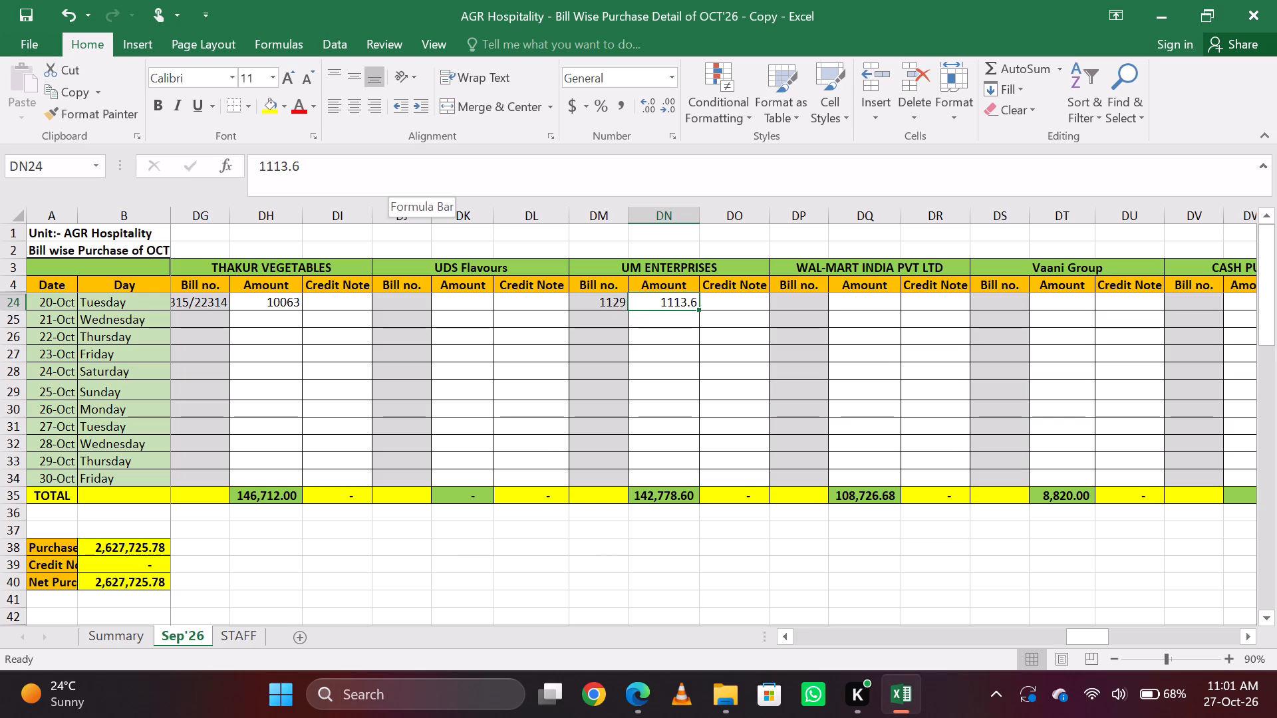
Set UM ENTERPRISES' 20-Oct amount to 7734.
key("BackSpace")
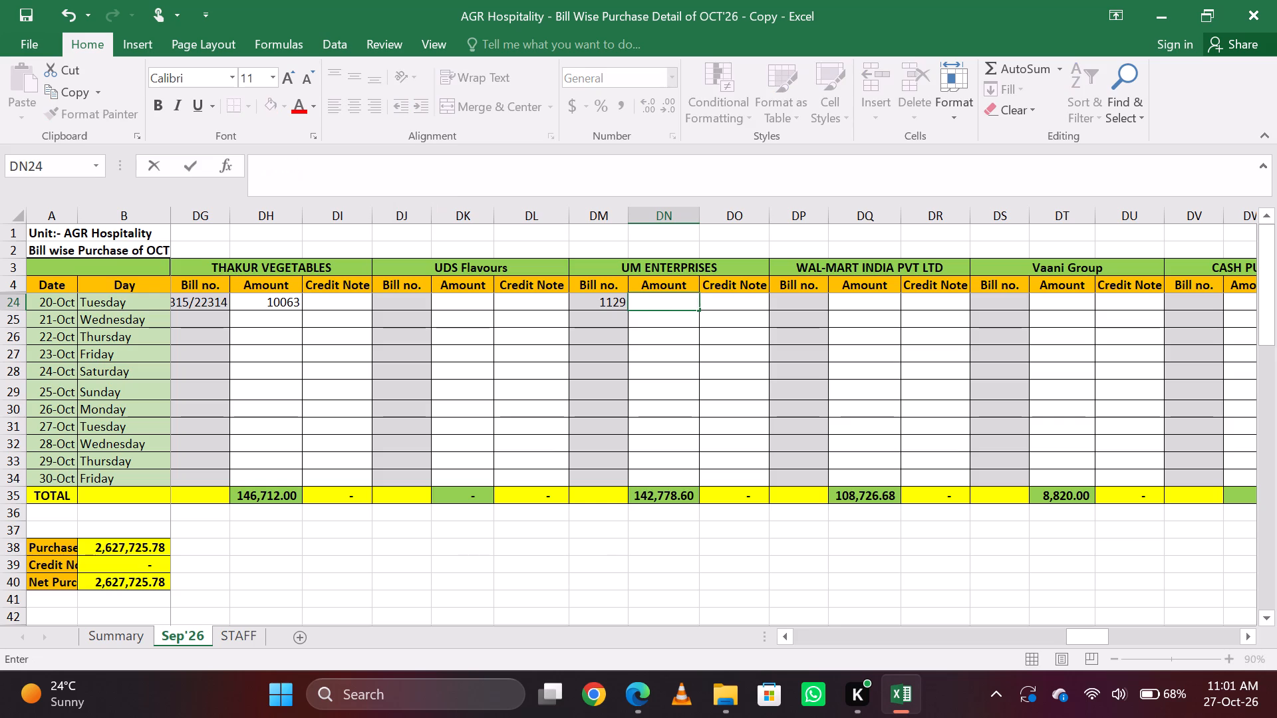
type("77")
type("34")
key("Tab")
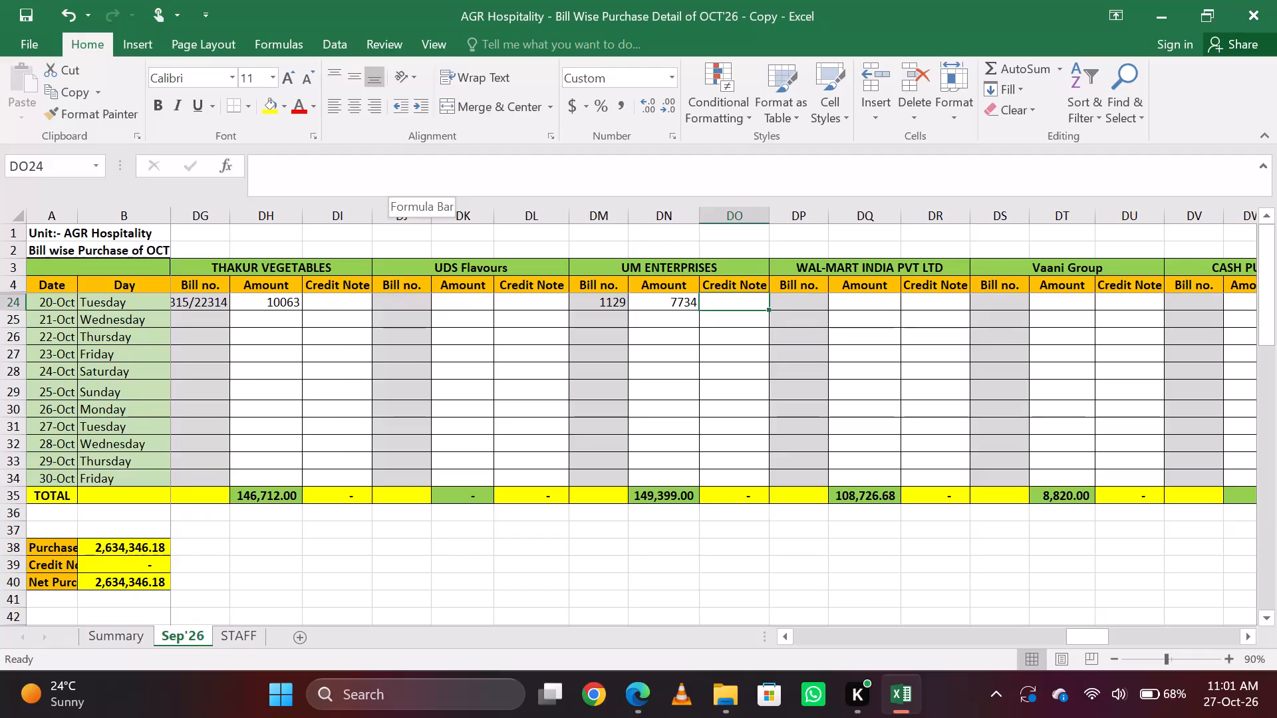
Save the purchase workbook.
key("ctrl+s")
Look back along the 20-Oct row from UM ENTERPRISES to J.P Enterprises to review the suppliers' entries.
key("Down")
key("Up")
key("Left")
key("Left")
key("Left")
key("Left")
key("Left")
key("Left")
key("Left")
key("Left")
key("Left")
key("Left")
key("Left")
key("Left")
key("Left")
key("Left")
key("Left")
key("Left")
key("Left")
key("Left")
key("Left")
key("Left")
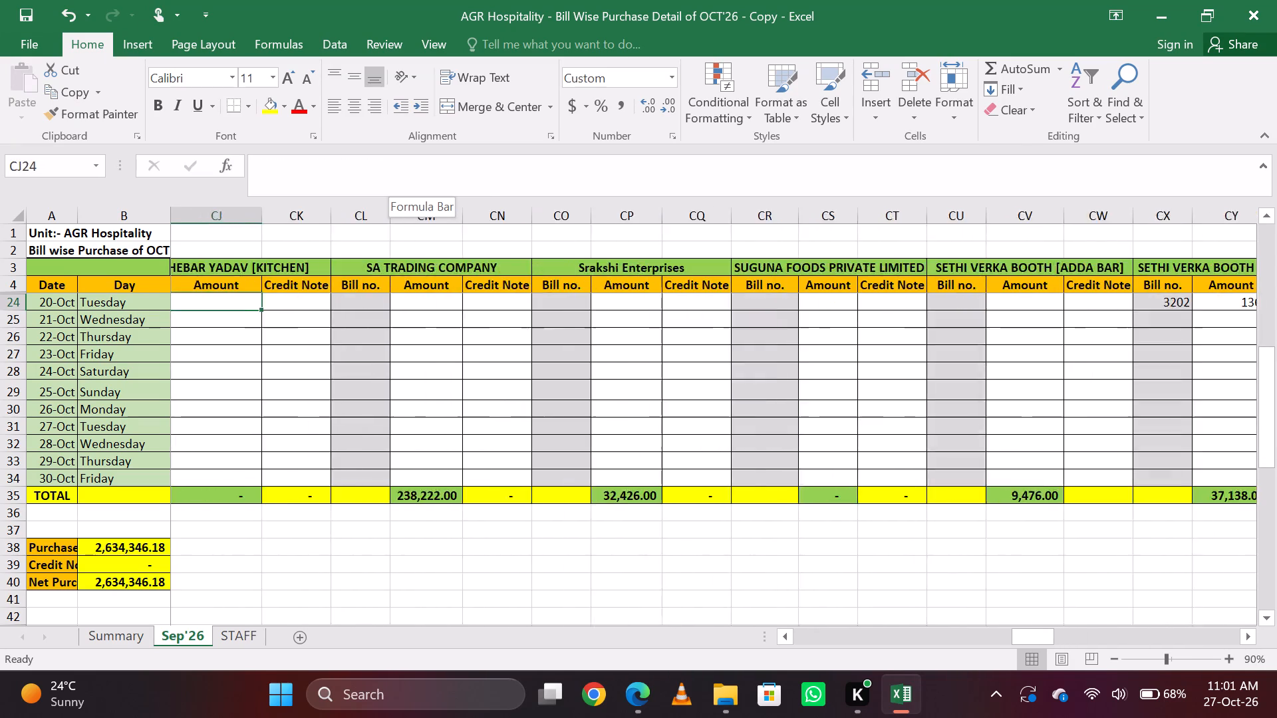
key("Right")
key("Right")
key("Down")
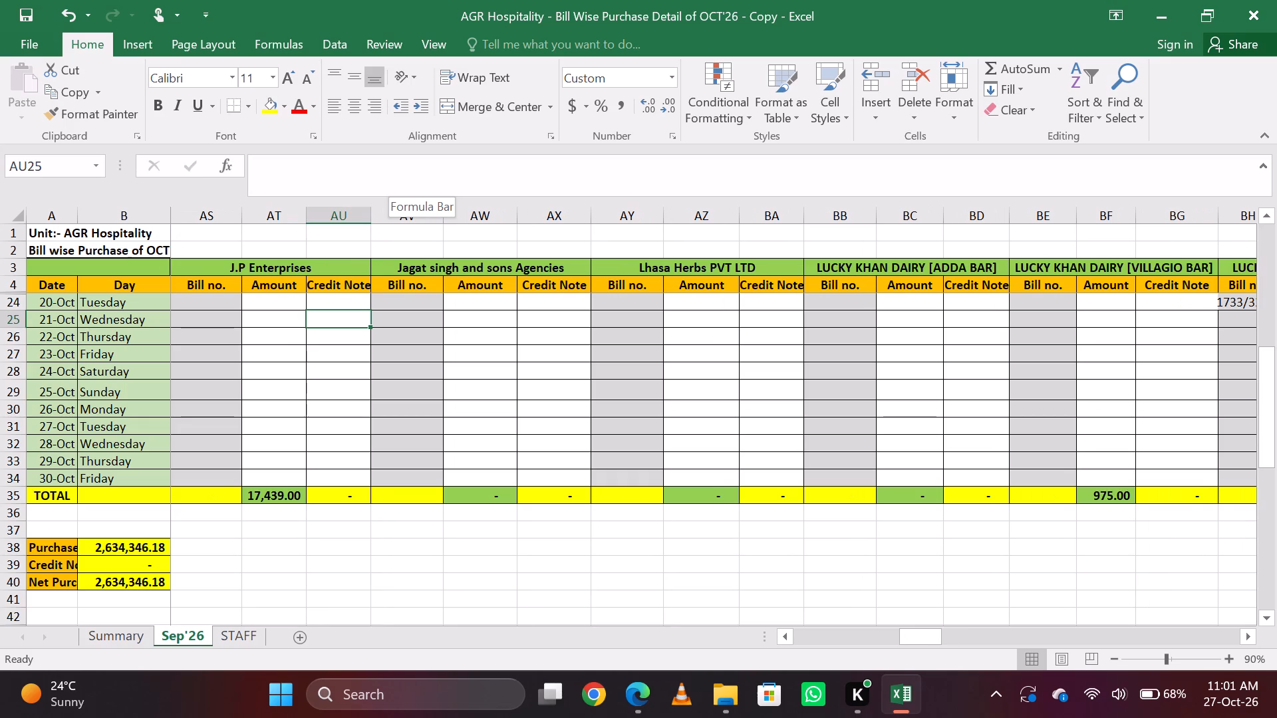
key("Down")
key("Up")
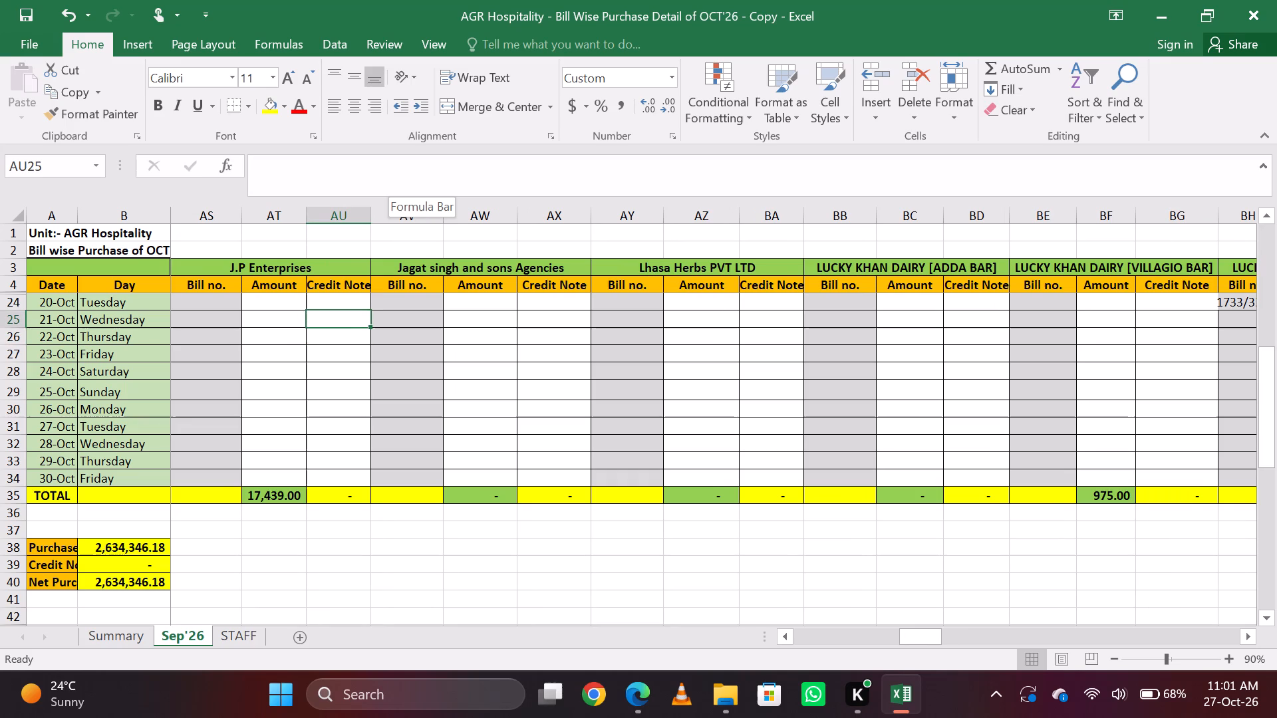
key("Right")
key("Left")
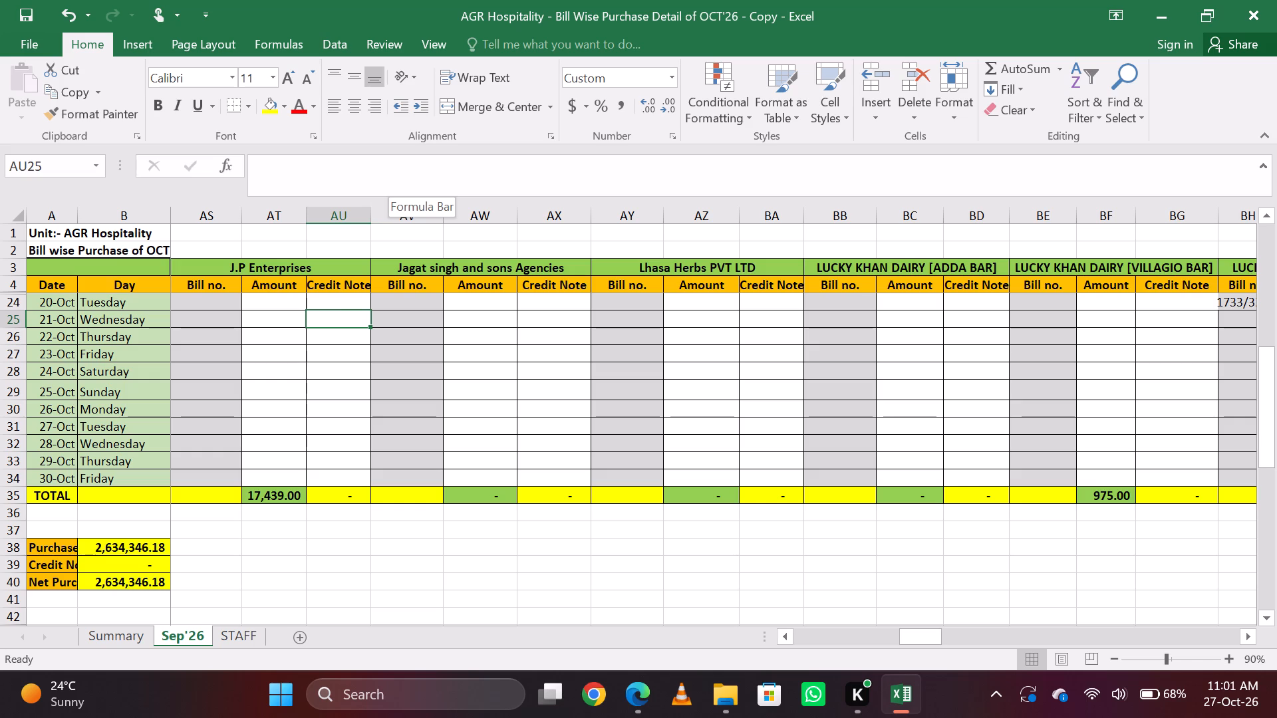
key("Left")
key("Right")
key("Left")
Hide the 20-Oct row on the Sep'26 sheet.
key("Right")
key("Right")
key("Right")
key("Right")
key("Right")
key("Right")
key("Right")
key("Right")
key("Right")
key("Right")
key("Right")
key("Right")
key("Right")
key("Right")
key("Right")
key("Right")
key("Right")
key("Right")
key("Right")
key("Right")
key("Up")
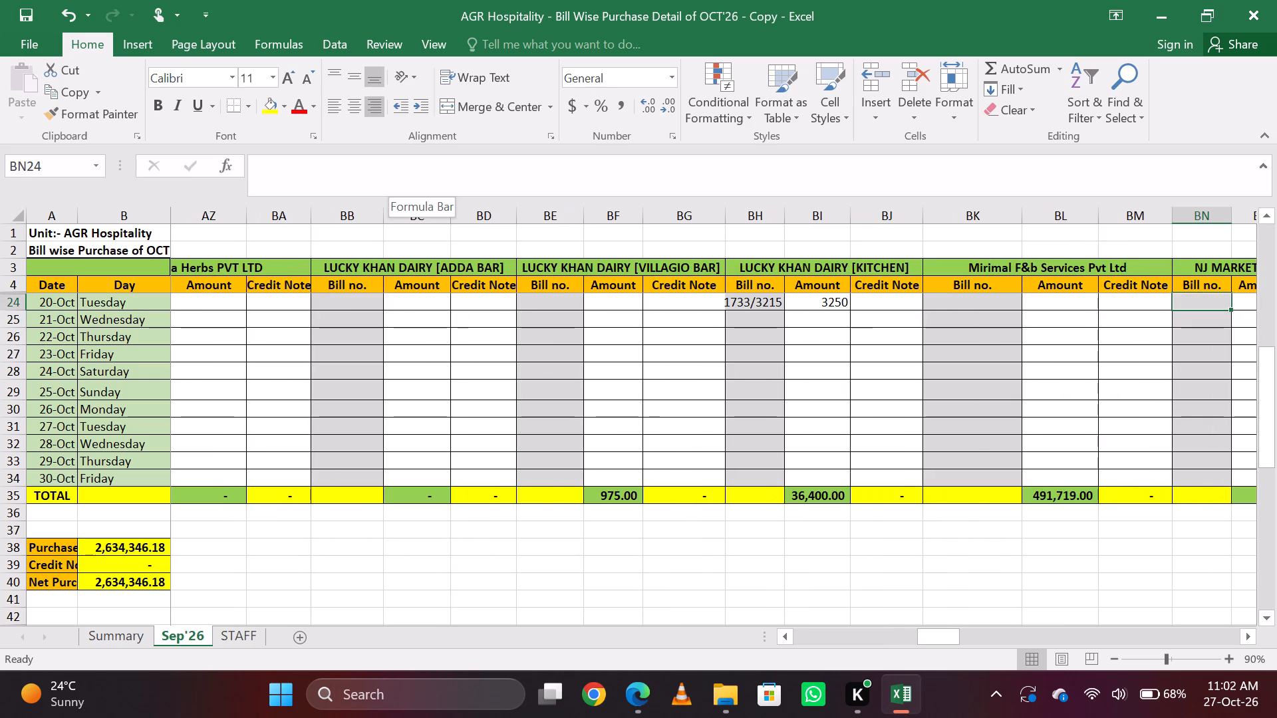
key("shift+space")
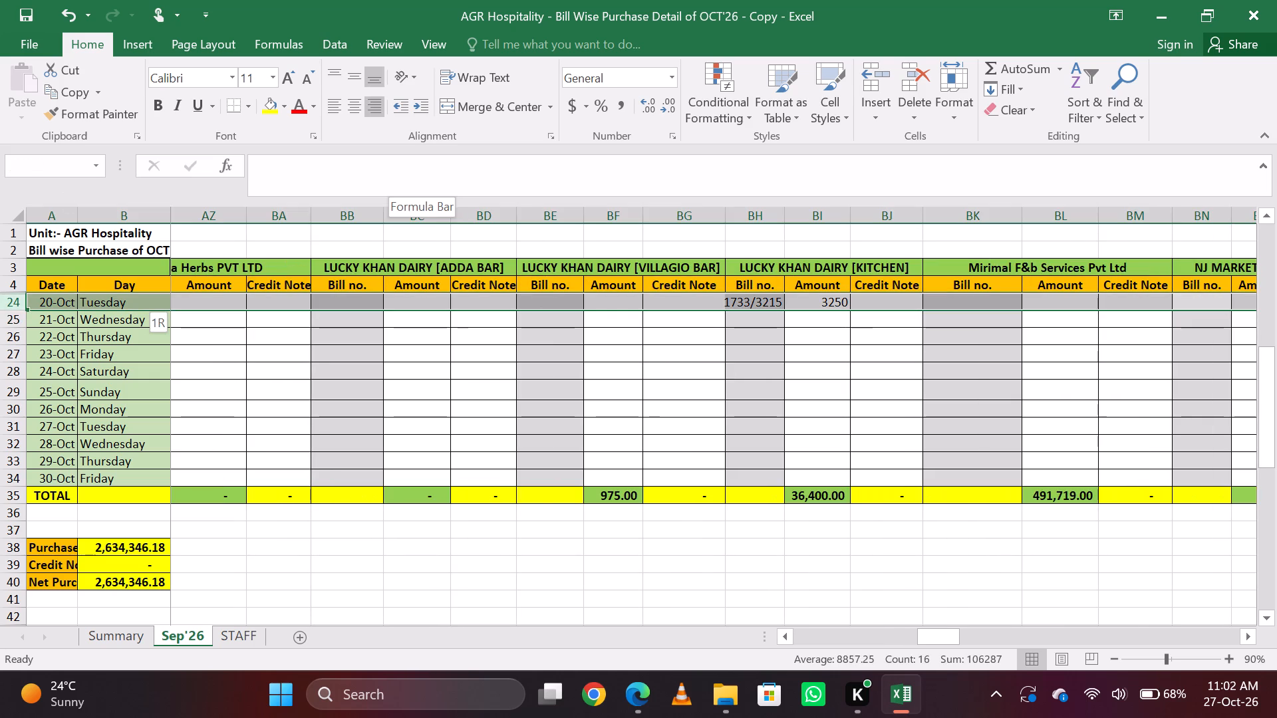
right_click(16, 308)
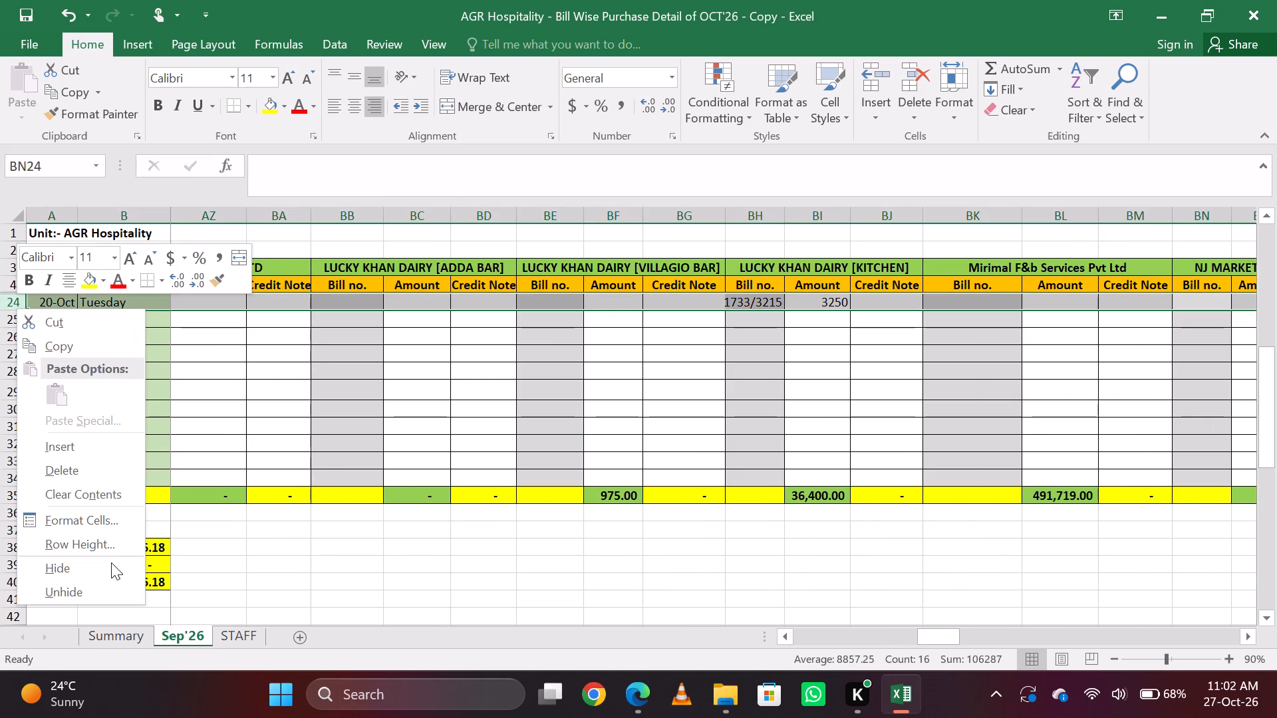
left_click(111, 562)
left_click(418, 296)
key("Left")
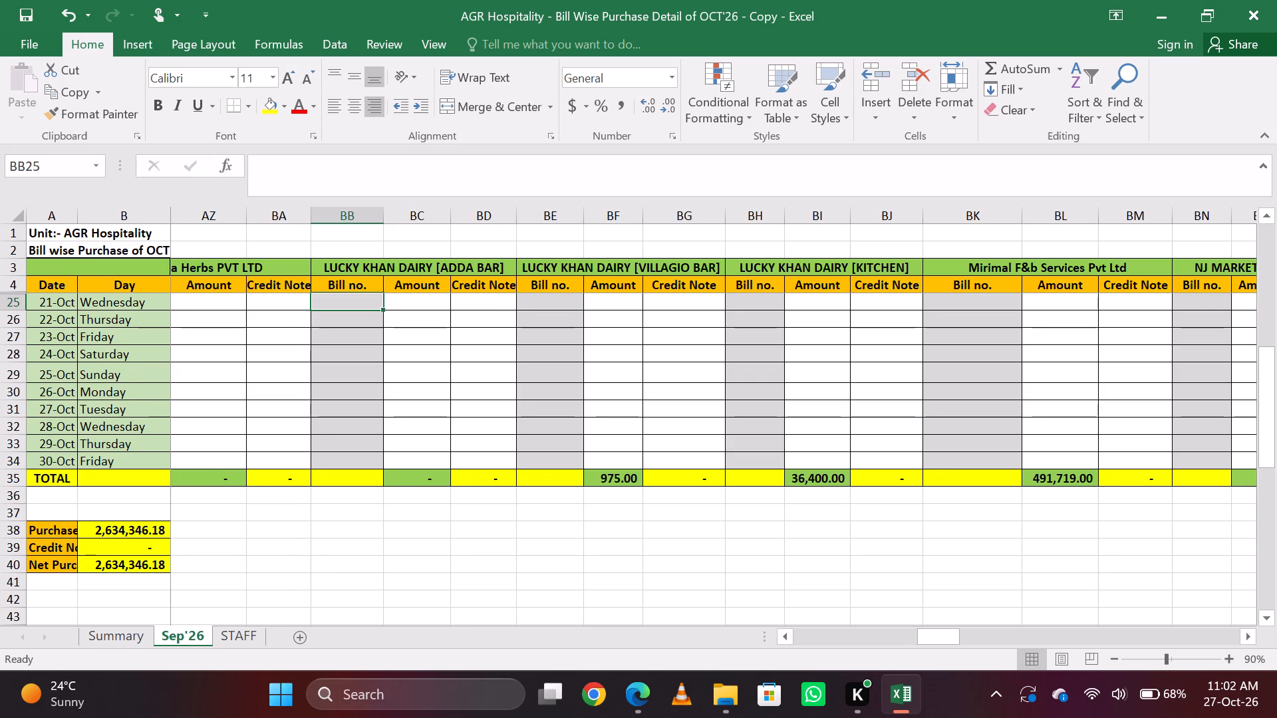
On the STAFF sheet, enter 21-Oct bill number 1735 for the first supplier and fill down the 660 amount from 20-Oct.
key("ctrl+Page_Down")
key("Down")
key("Down")
key("Down")
key("Down")
key("Down")
key("Down")
key("Down")
key("Down")
key("Down")
key("Down")
key("Down")
key("Down")
key("Down")
key("Down")
key("Down")
key("Down")
key("Down")
key("Down")
key("Down")
key("Down")
key("Left")
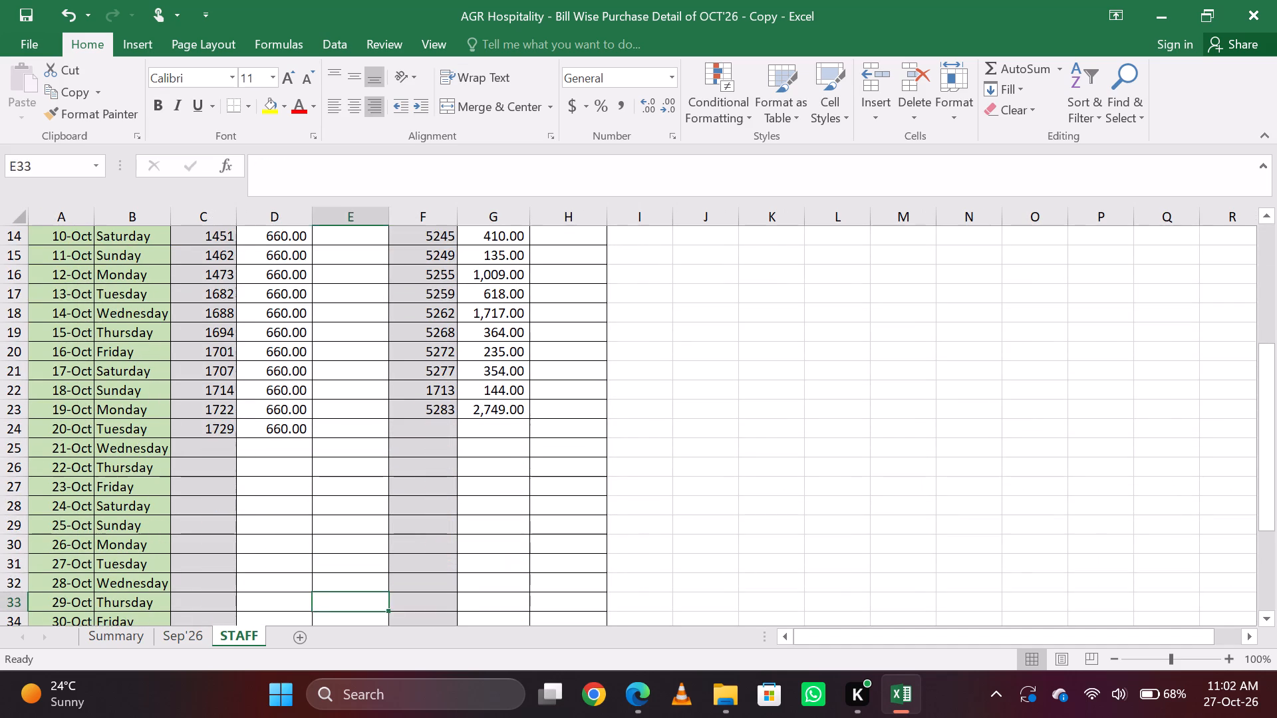
key("Left")
key("Up")
key("Left")
key("Up")
key("Up")
key("Up")
key("Up")
key("Up")
key("Up")
key("Up")
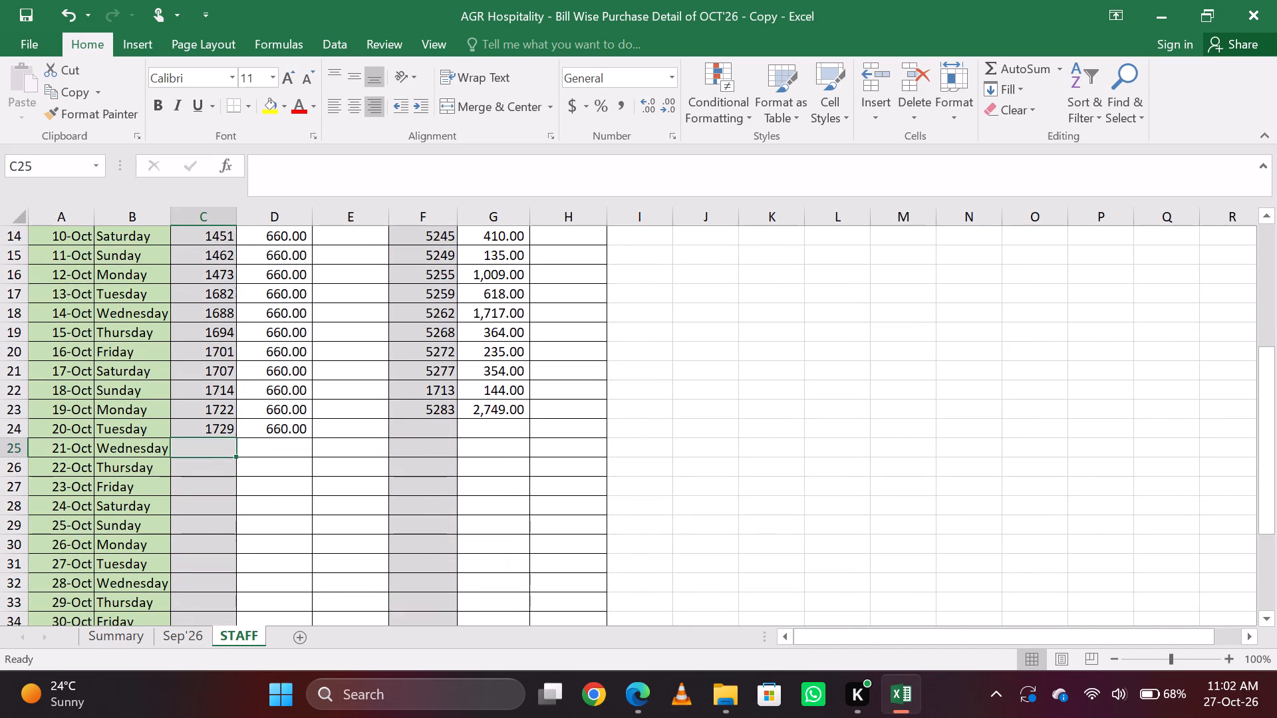
key("Right")
key("Left")
key("1")
type("735")
key("Tab")
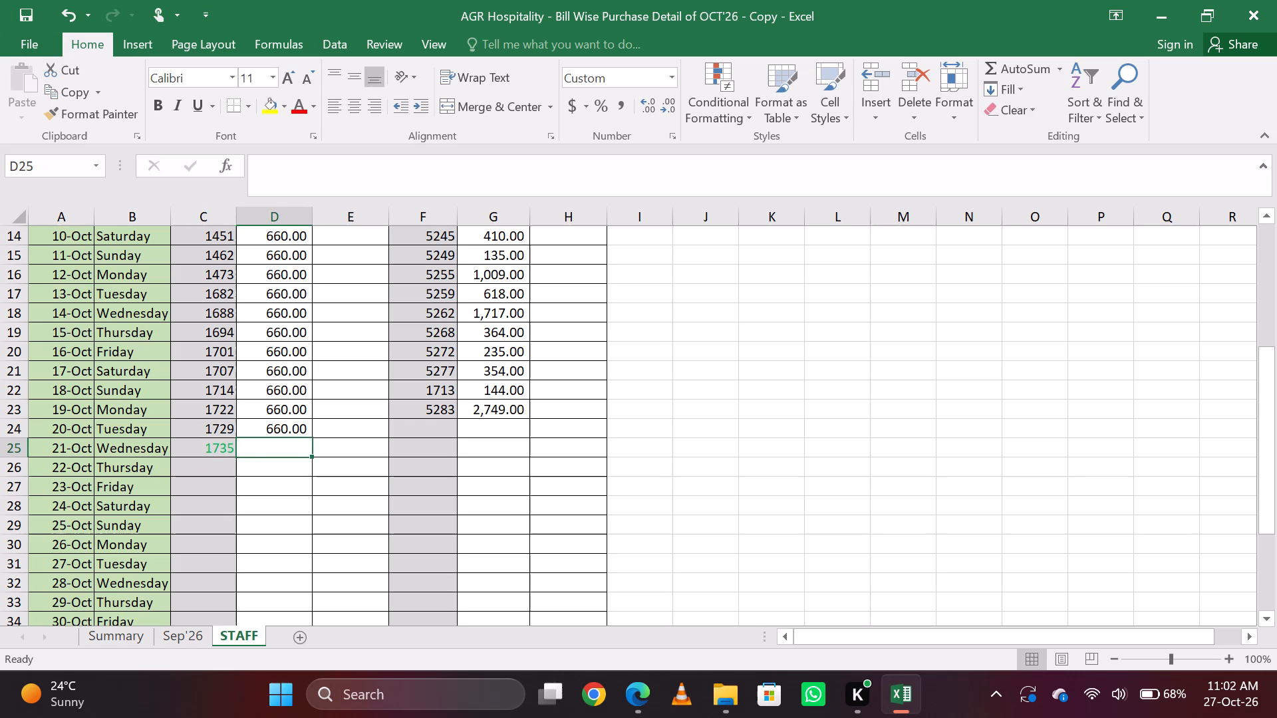
key("ctrl+d")
Enter the second STAFF supplier's 21-Oct bill number 5295 with an amount of 620.
key("Tab")
key("Tab")
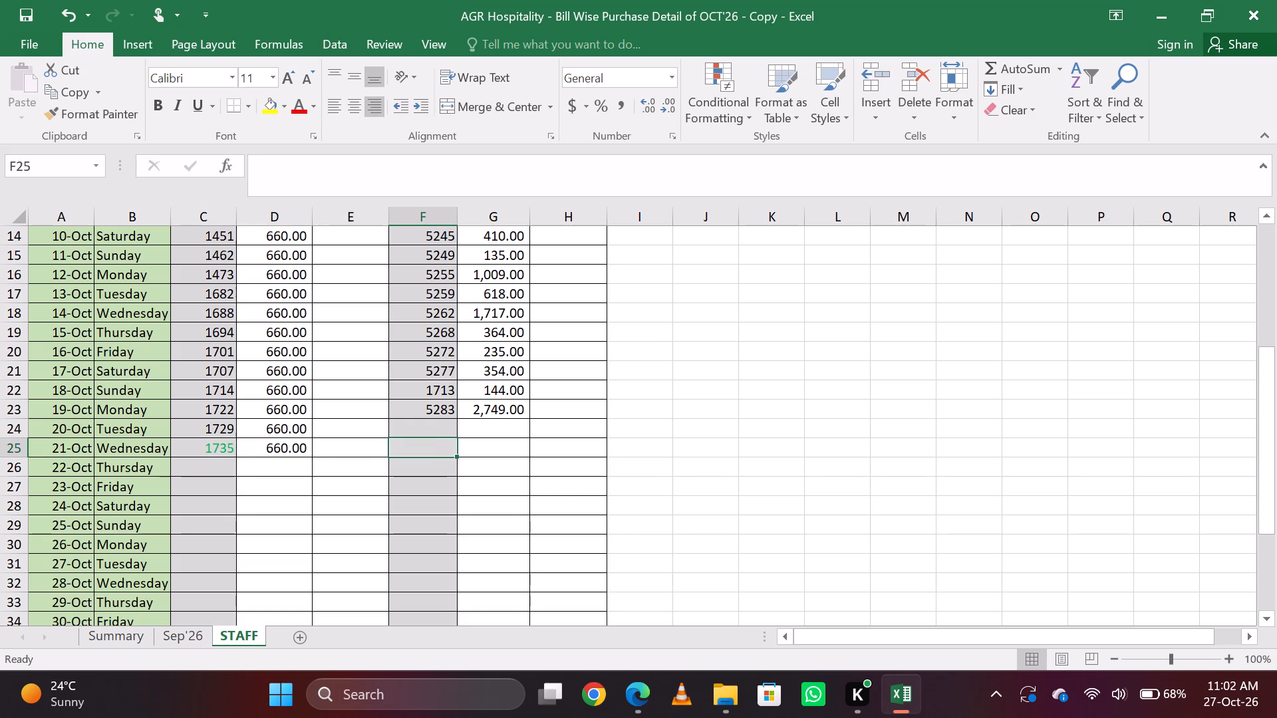
type("5295")
key("Tab")
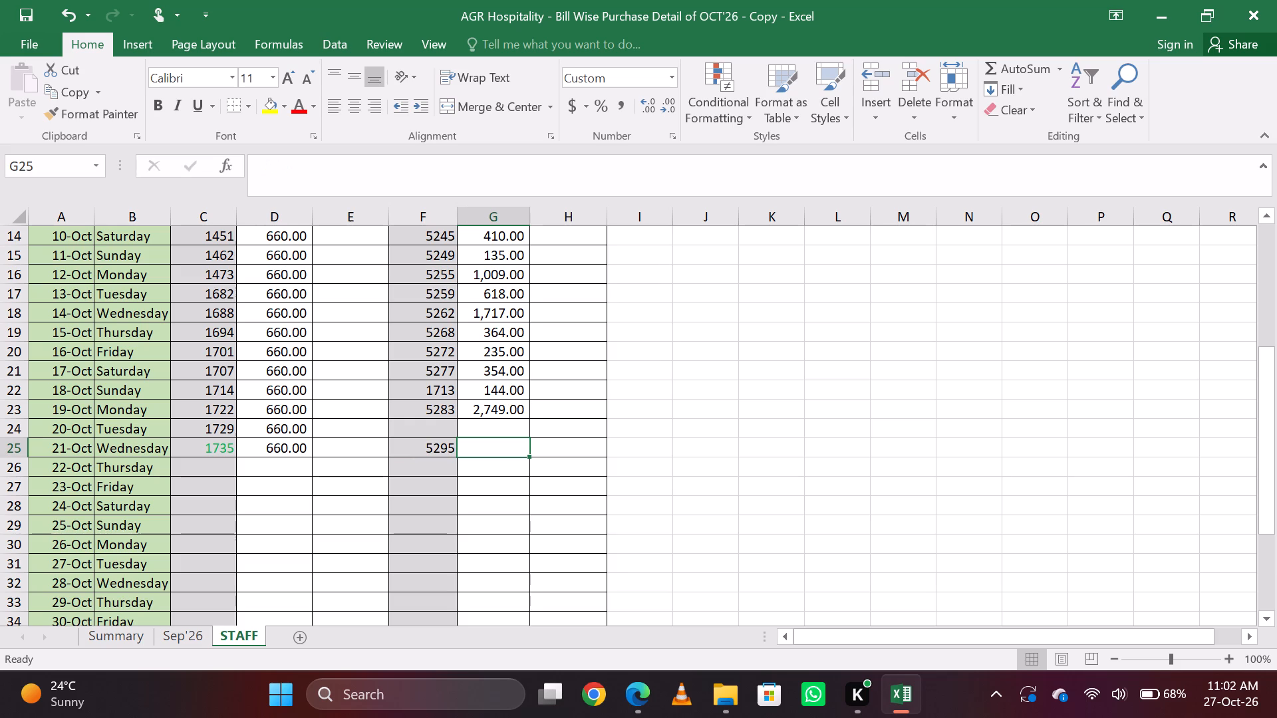
type("620")
key("Return")
key("Up")
key("Right")
key("Right")
key("Right")
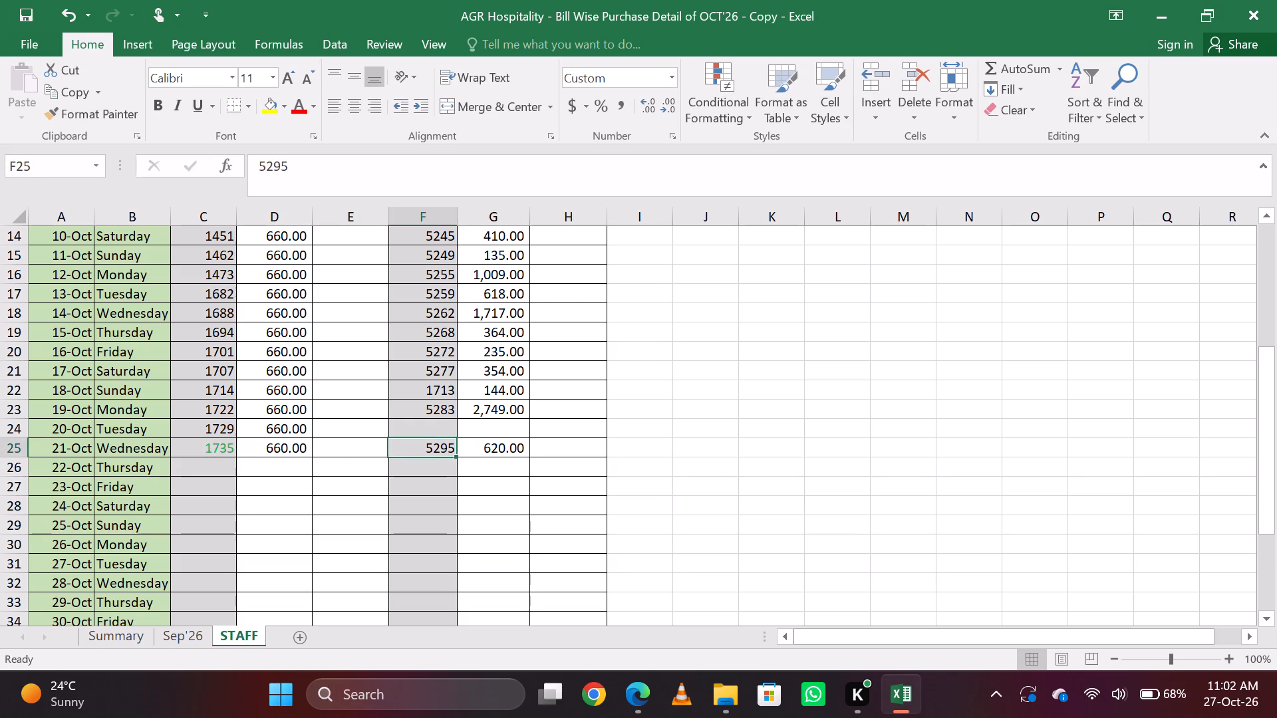
key("Right")
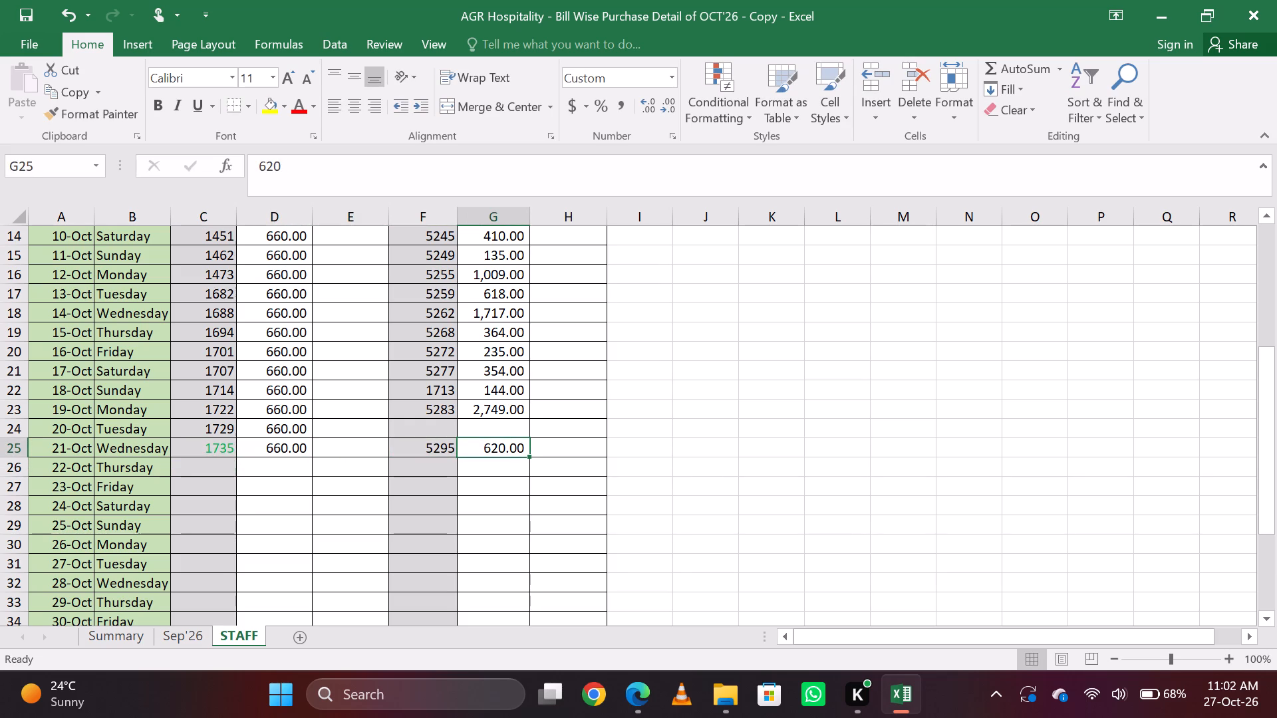
On the Sep'26 sheet, find the SETHI VERKA BOOTH suppliers and enter the KITCHEN account's 21-Oct bill number 3220 and amount 1320.
key("ctrl+Page_Up")
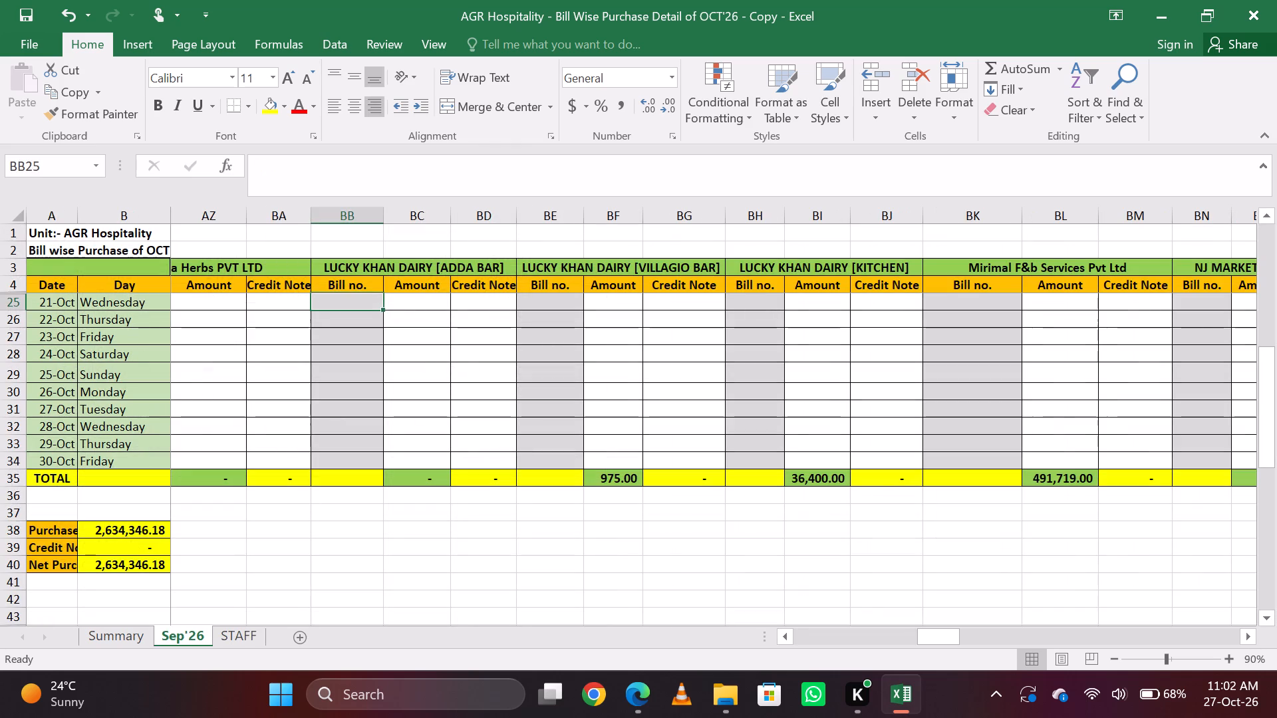
key("Down")
key("Up")
key("Down")
key("Right")
key("Up")
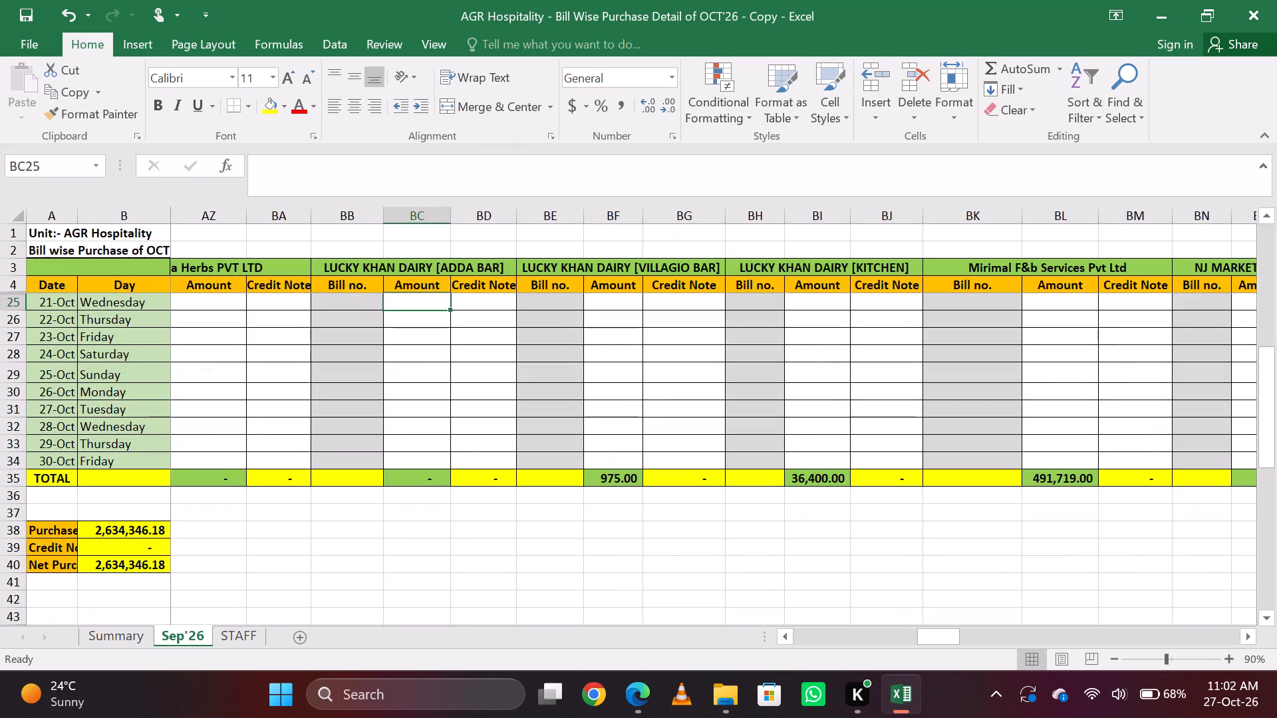
key("ctrl+f")
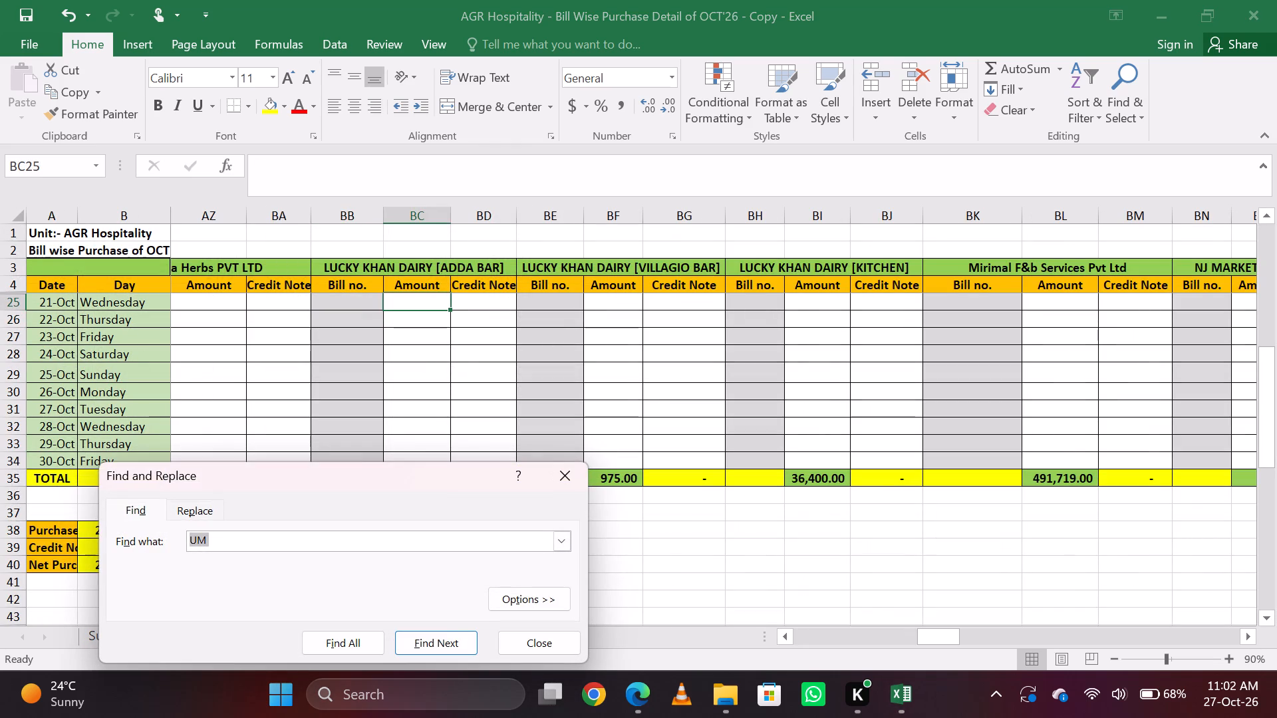
type("SETH")
key("Return")
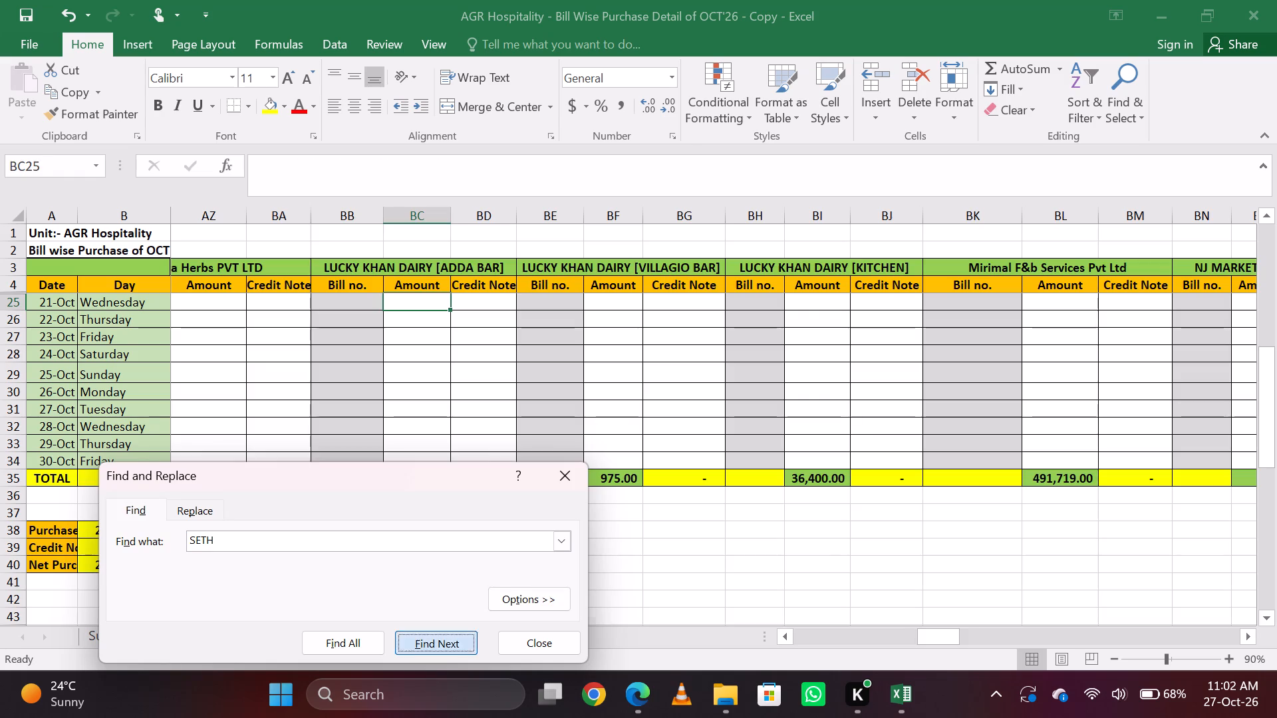
key("Escape")
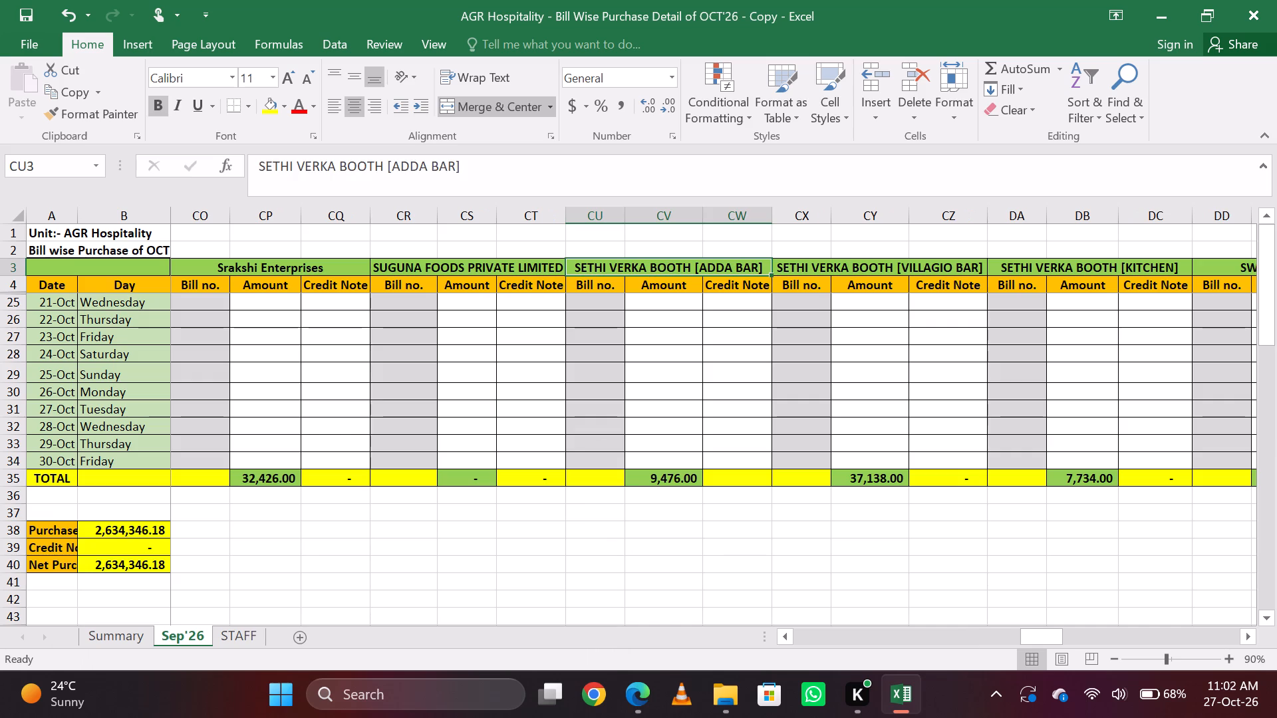
key("Down")
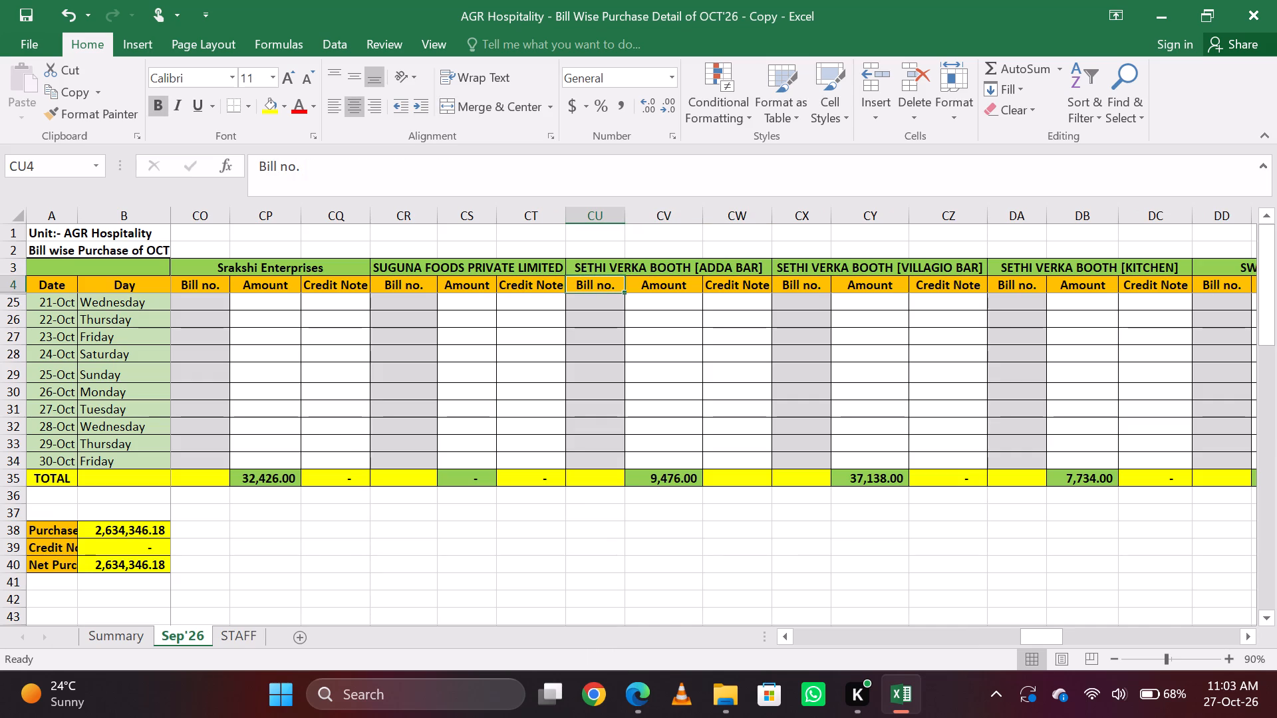
key("Down")
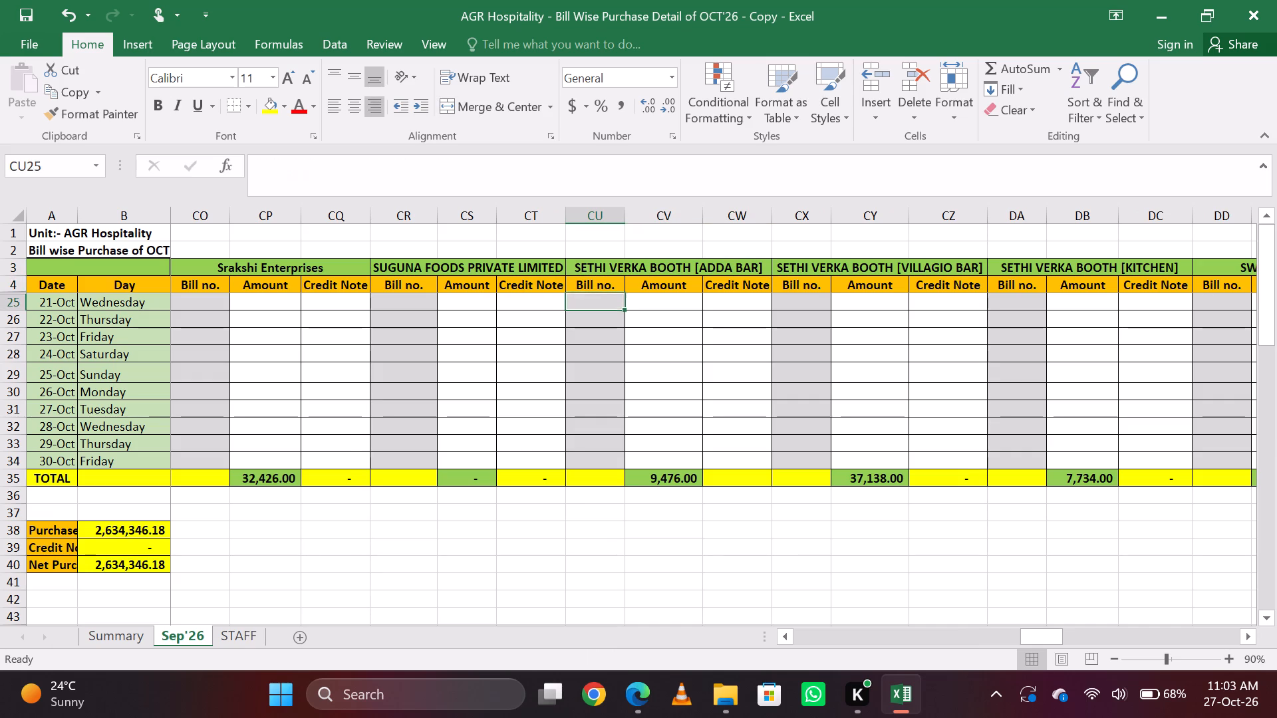
key("Up")
key("Down")
key("Right")
key("Right")
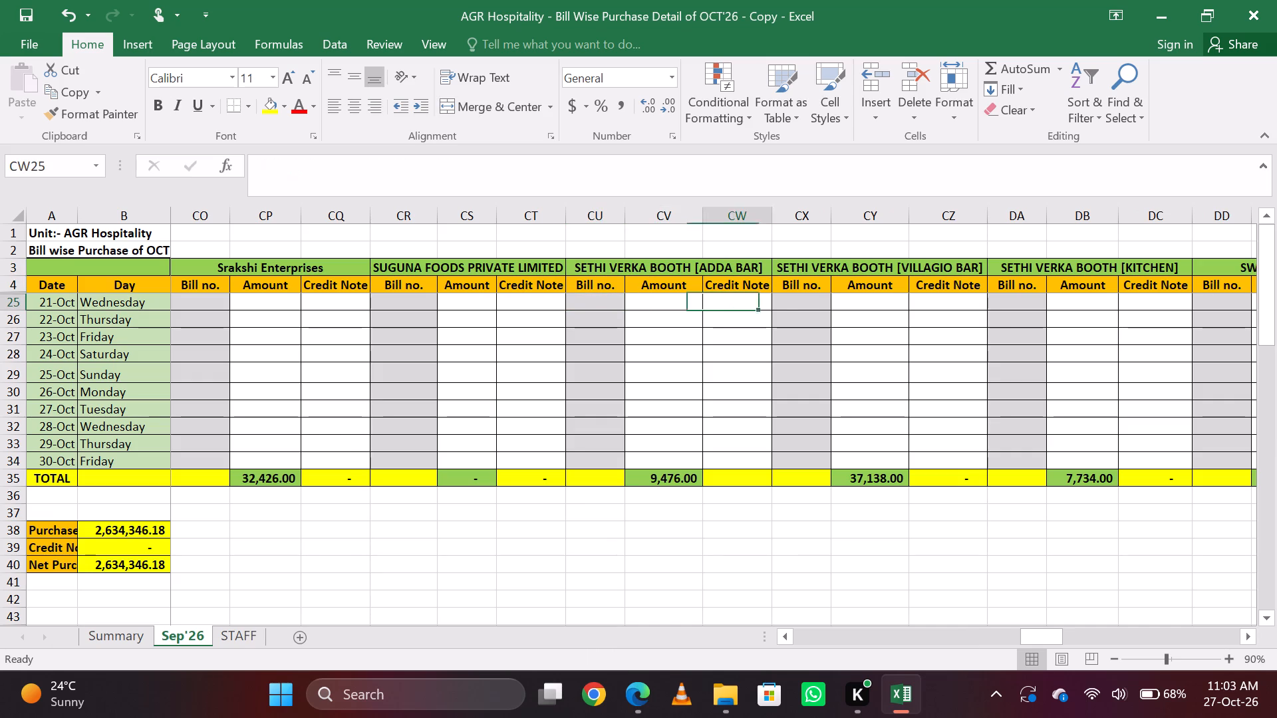
key("Right")
key("Right")
key("Right")
key("Right")
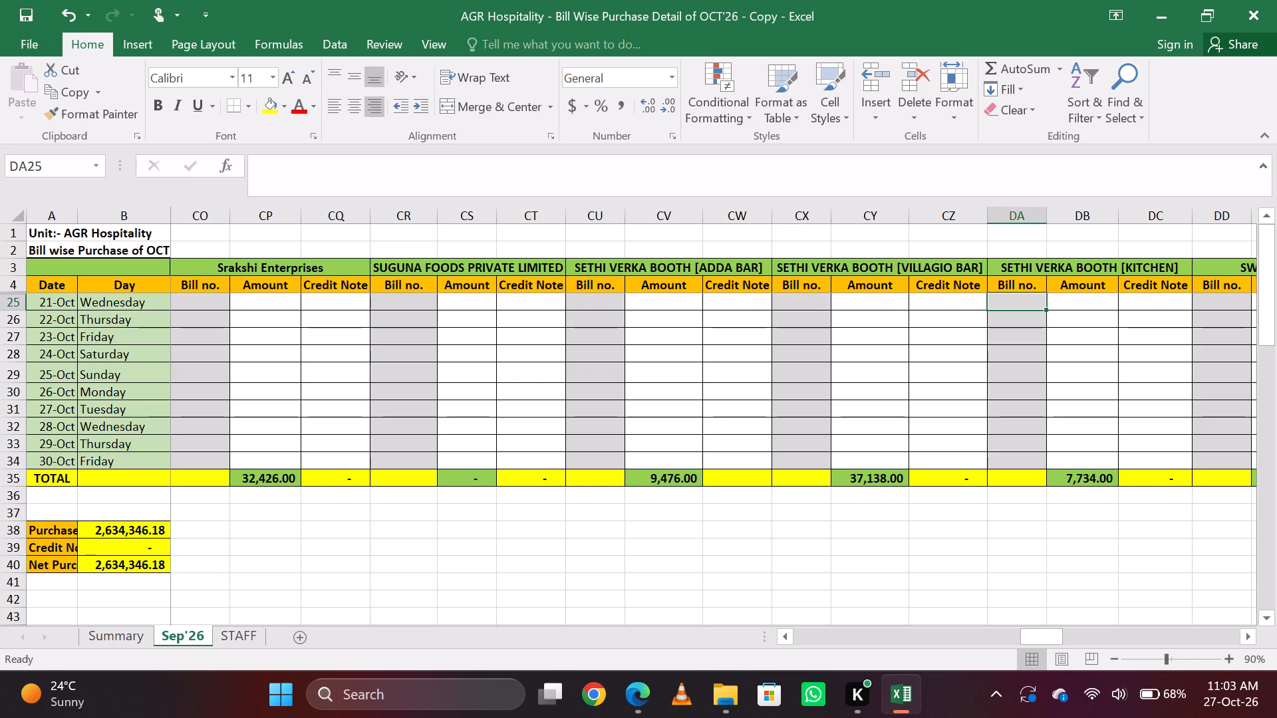
type("3222")
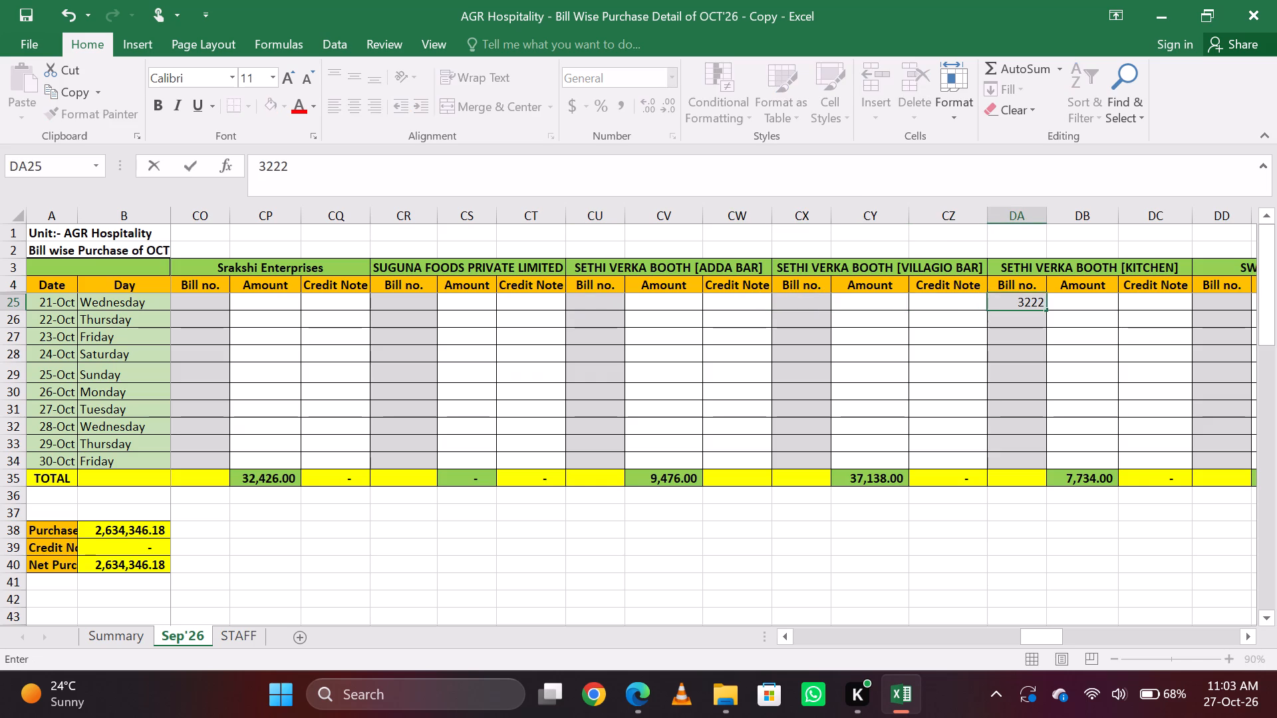
key("BackSpace")
key("0")
key("Return")
key("Up")
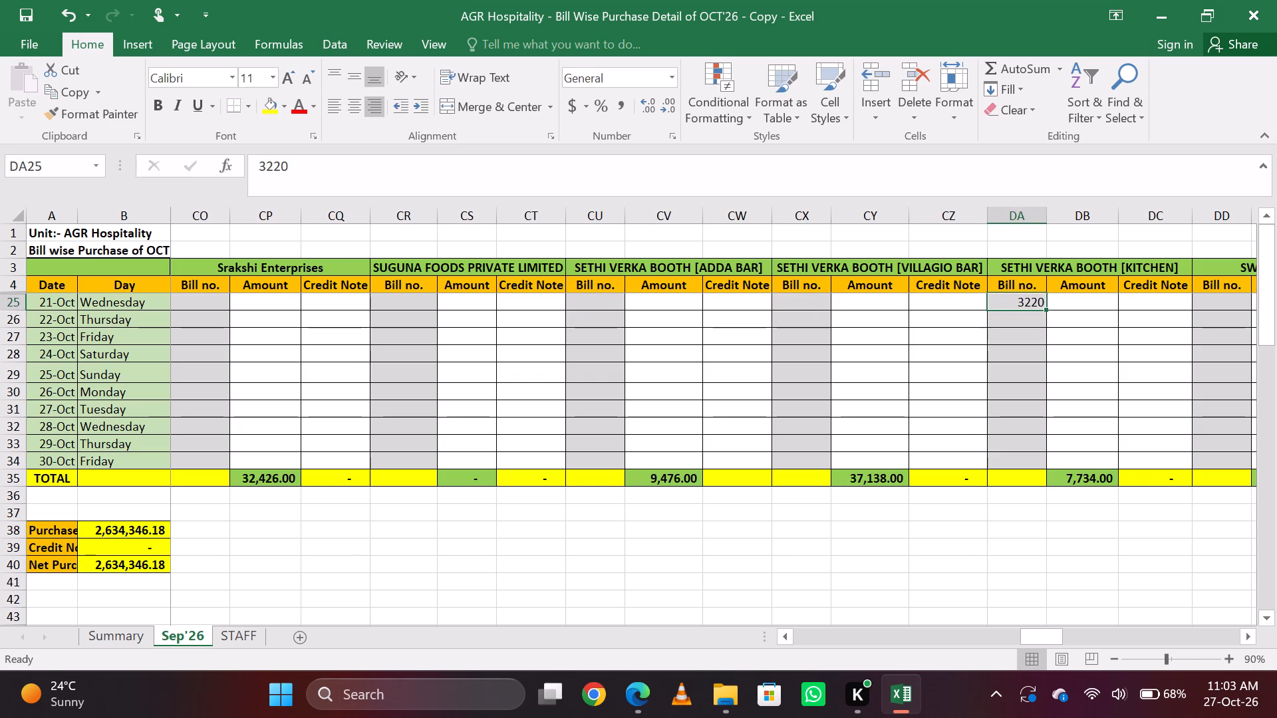
key("Right")
type("1320")
key("Return")
key("Up")
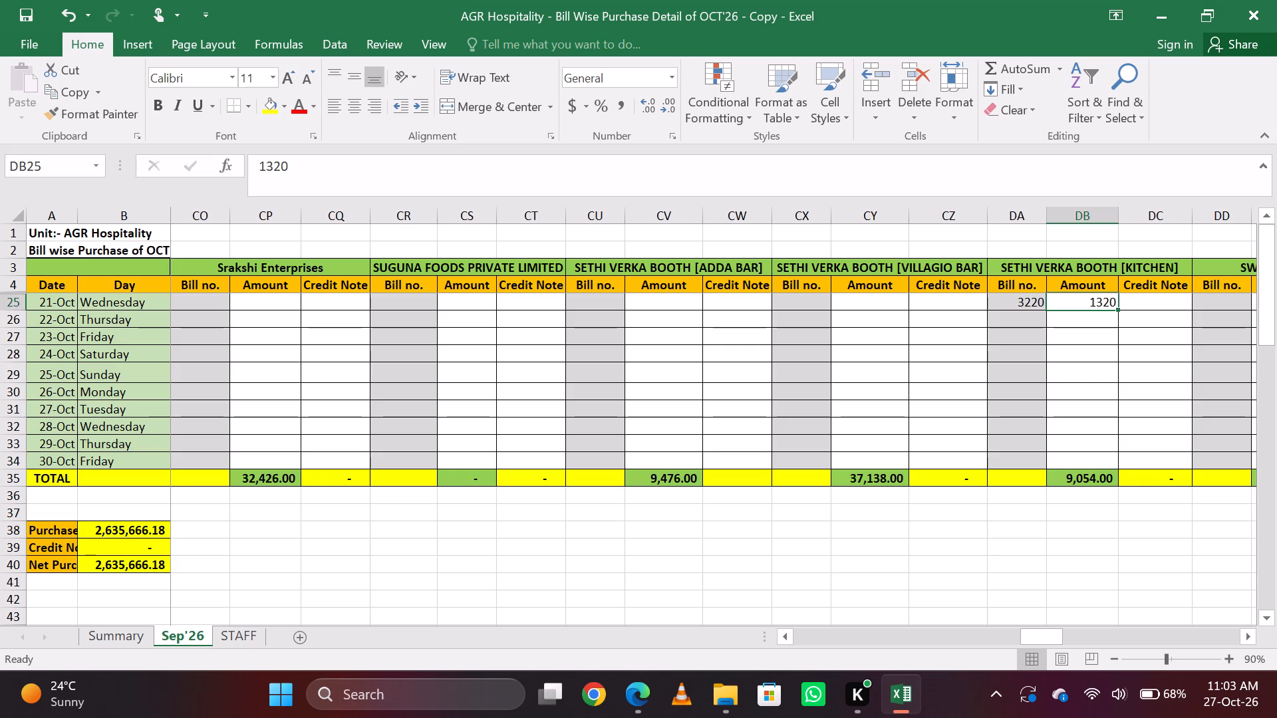
Search the Sep'26 sheet for SHI and go to SHIVAM VEGETAVBLE & FRUITS [VILLAGIO BAR]'s 21-Oct bill number cell.
key("ctrl+f")
type("SHI")
key("Return")
key("Return")
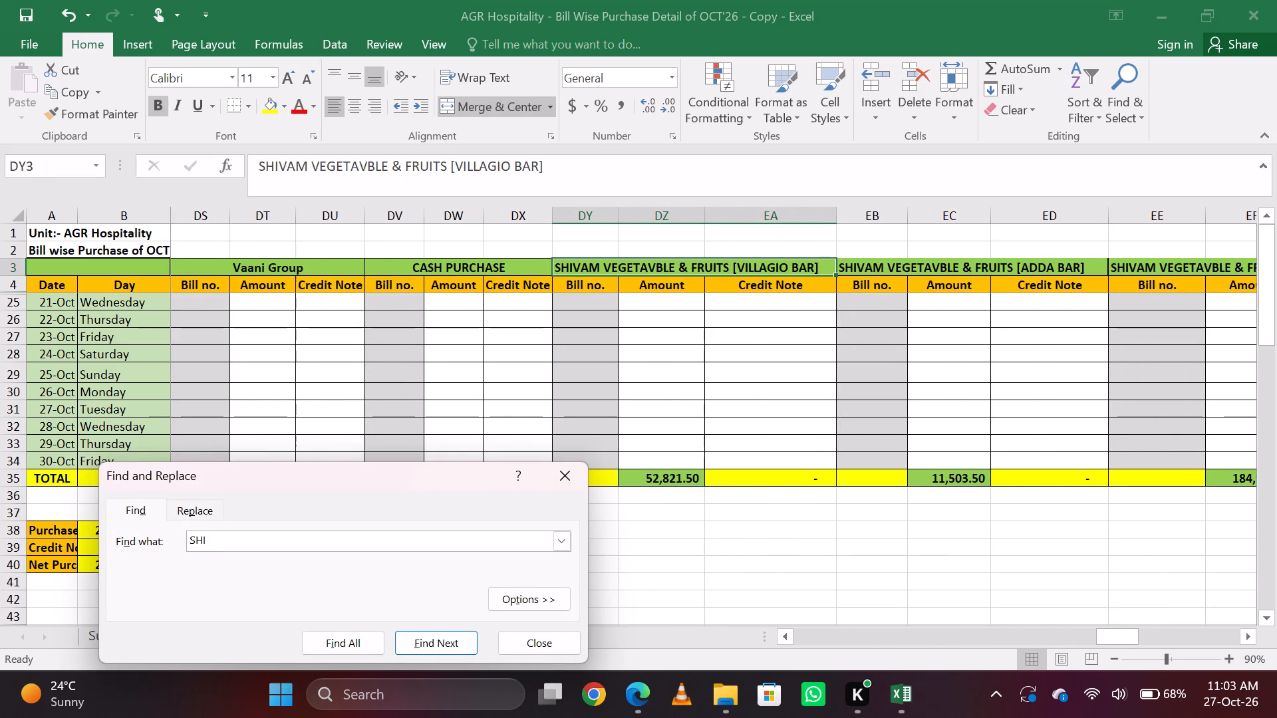
key("Escape")
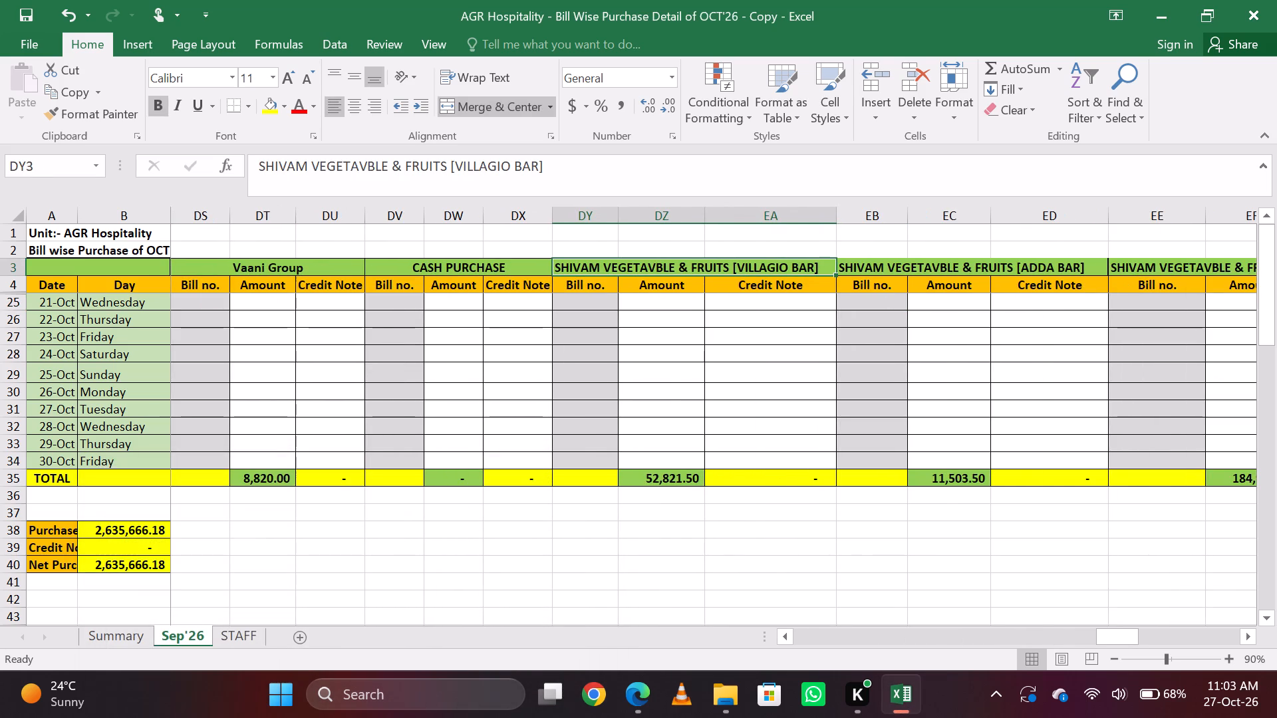
key("Down")
key("Down")
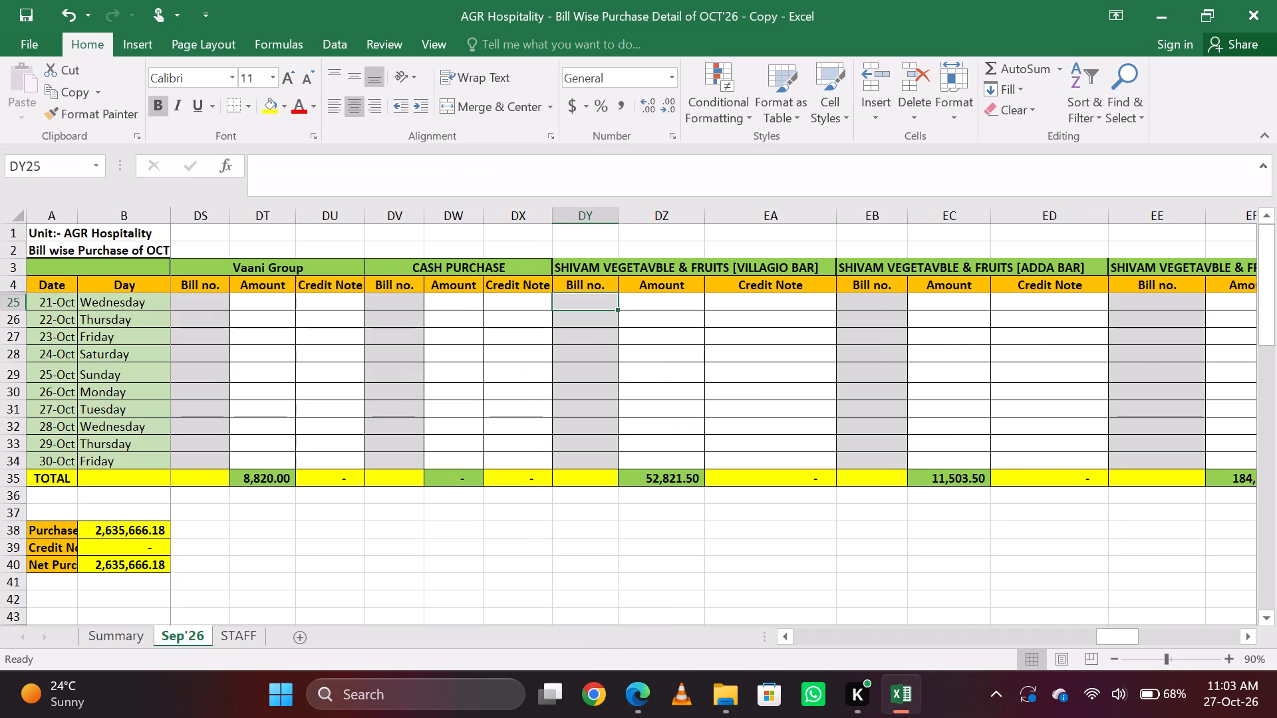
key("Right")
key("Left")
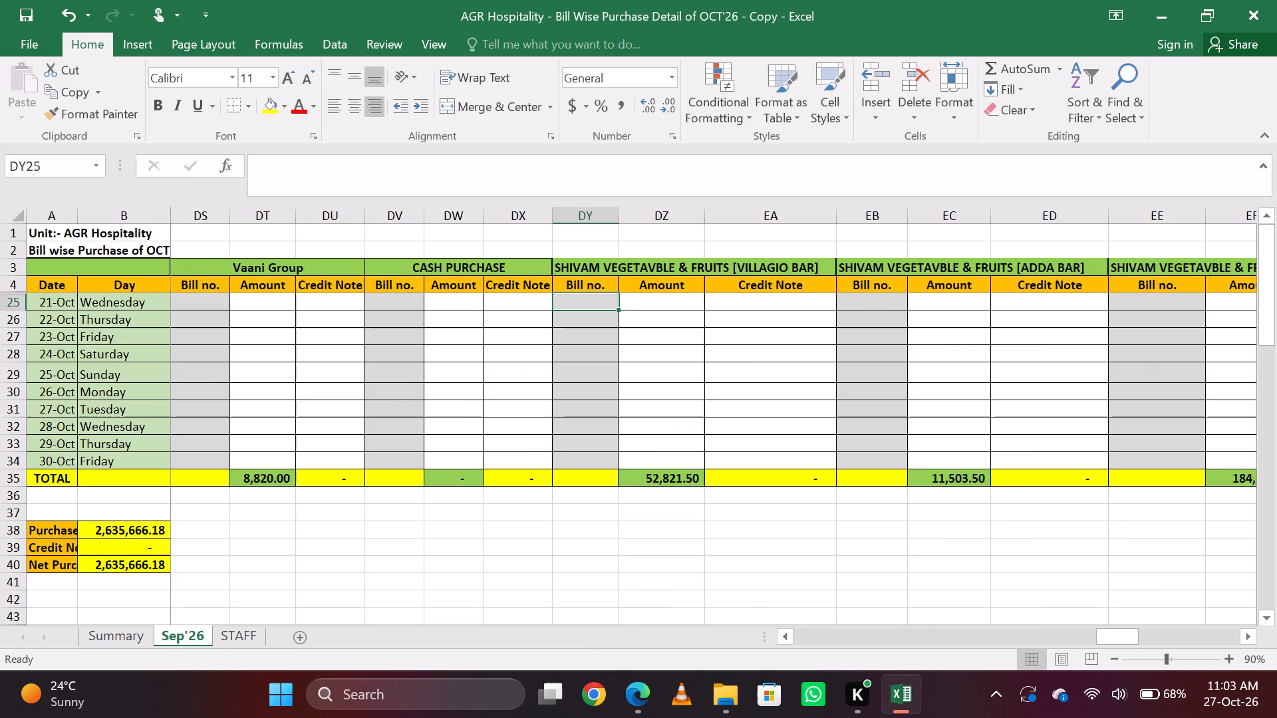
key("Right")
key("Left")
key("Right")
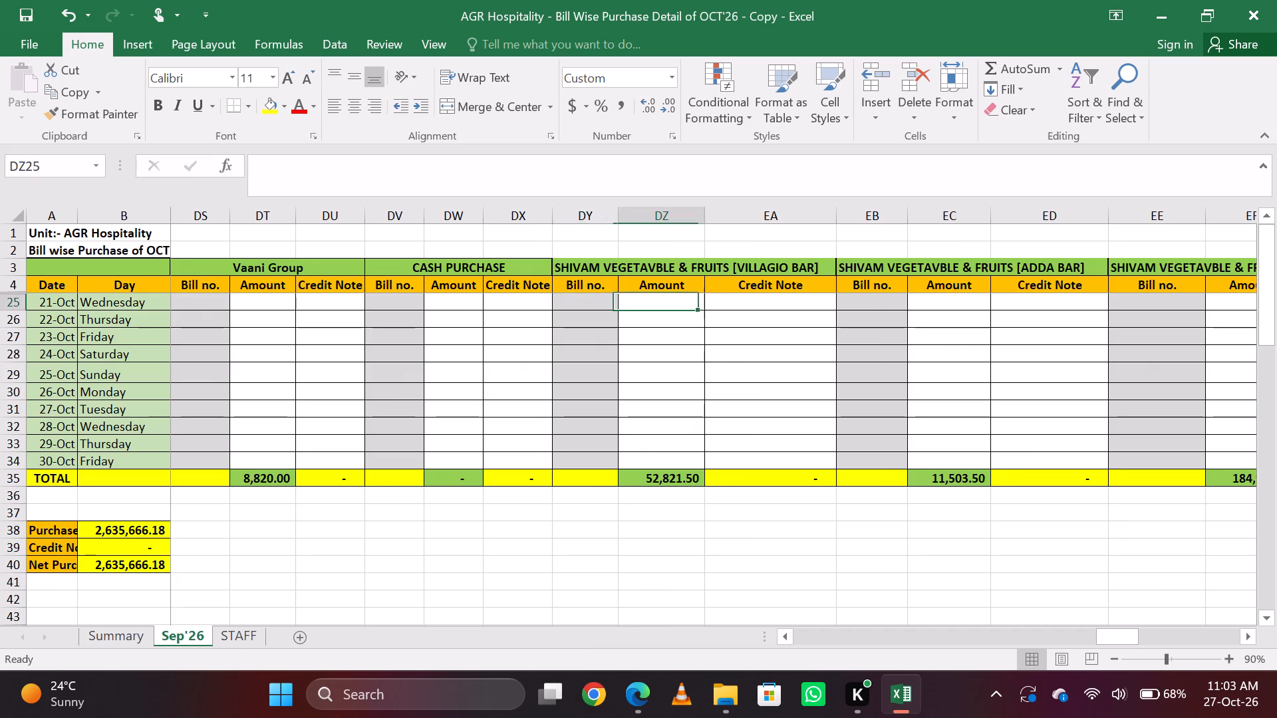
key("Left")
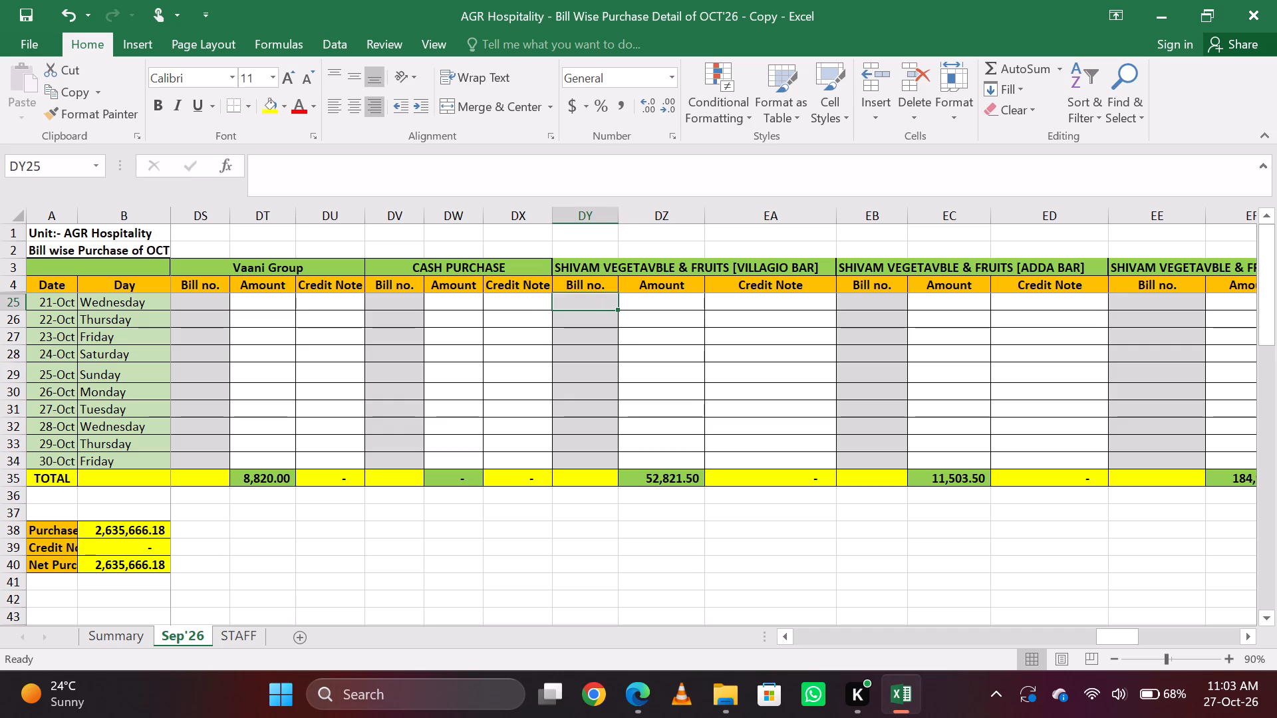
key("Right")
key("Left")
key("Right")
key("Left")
Enter the 21-Oct bill number 5294 and amount 4056 for SHIVAM VEGETAVBLE & FRUITS [KITCHEN].
key("Right")
key("Left")
key("Right")
key("Right")
key("Right")
key("Right")
key("Right")
key("Right")
key("Right")
key("Right")
key("Right")
key("Left")
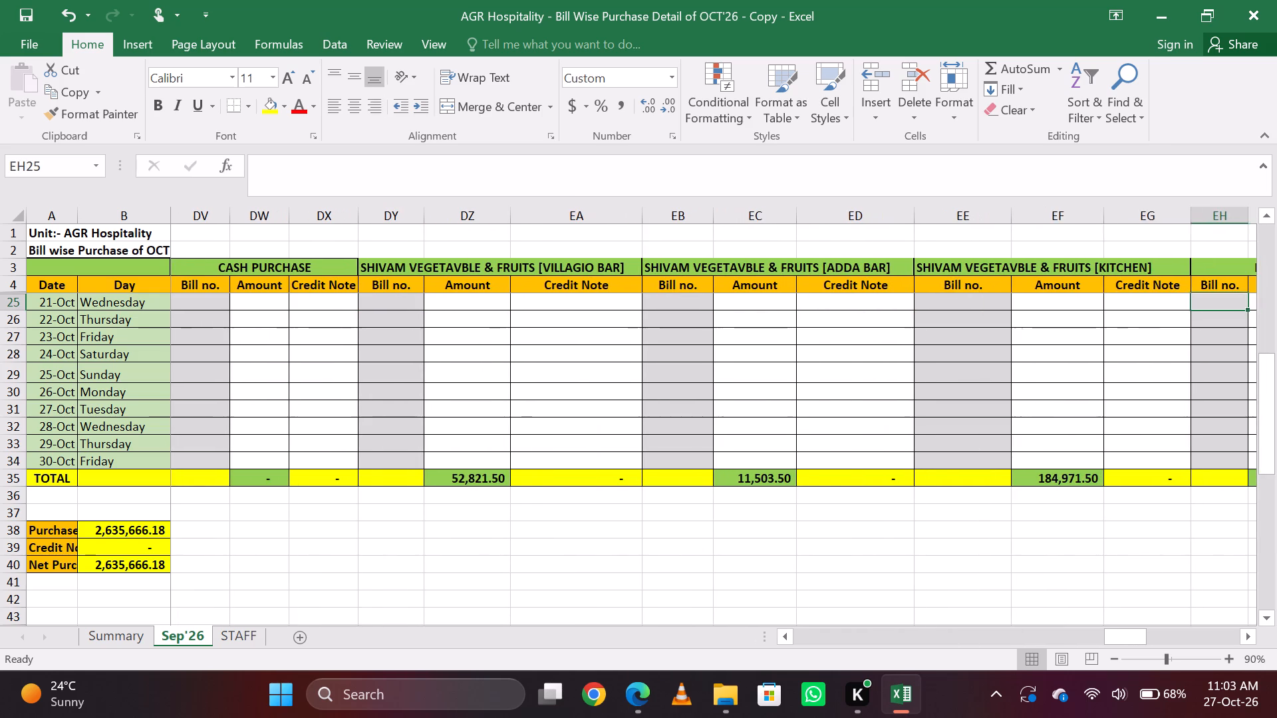
key("Left")
key("Left")
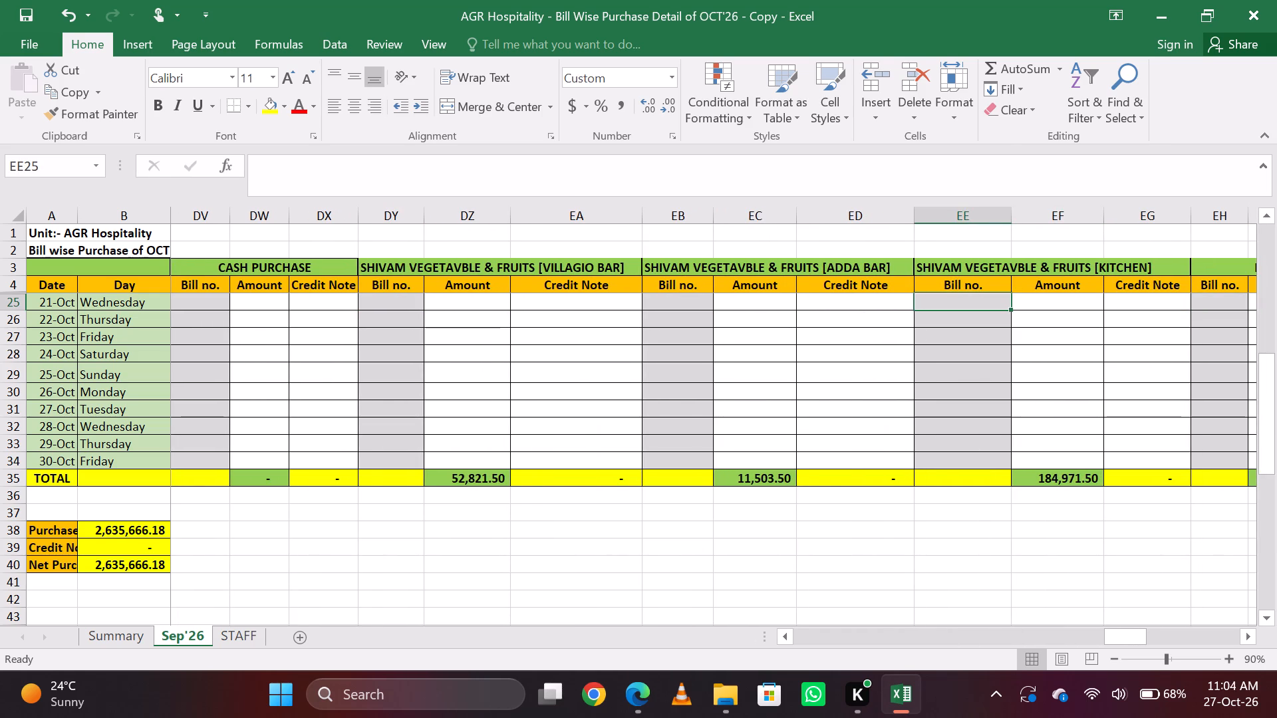
key("2")
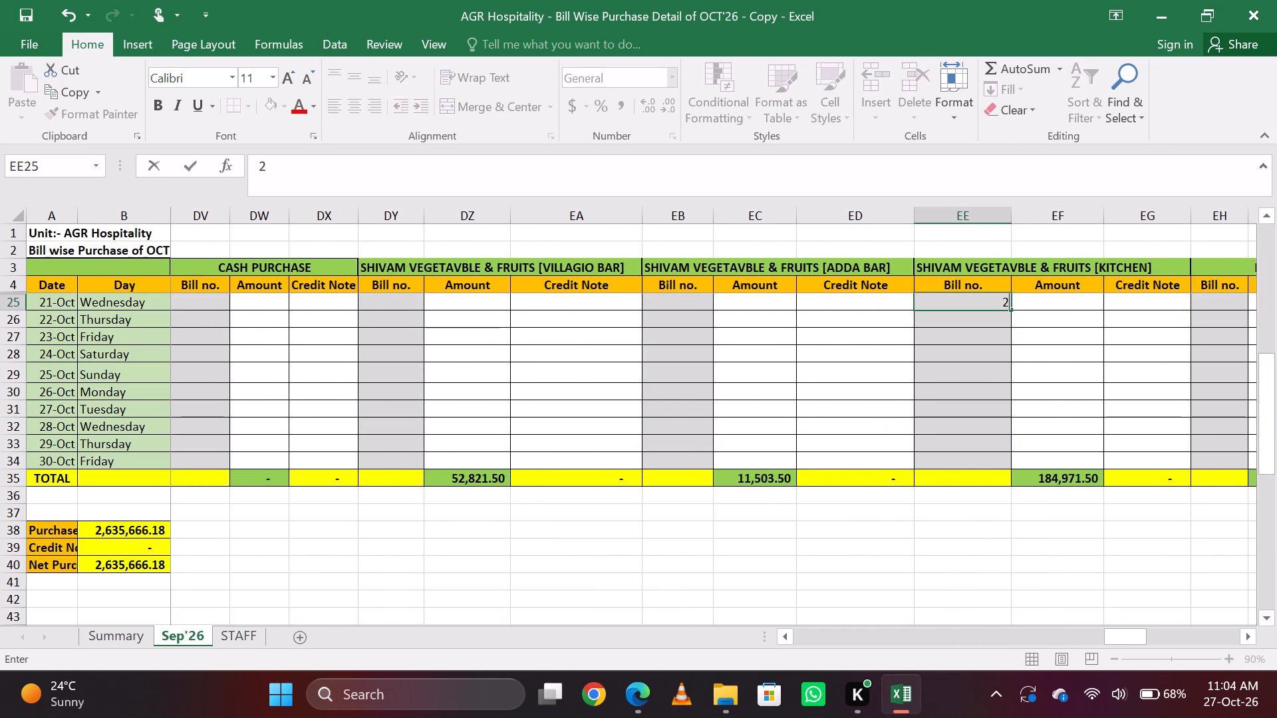
key("BackSpace")
type("529")
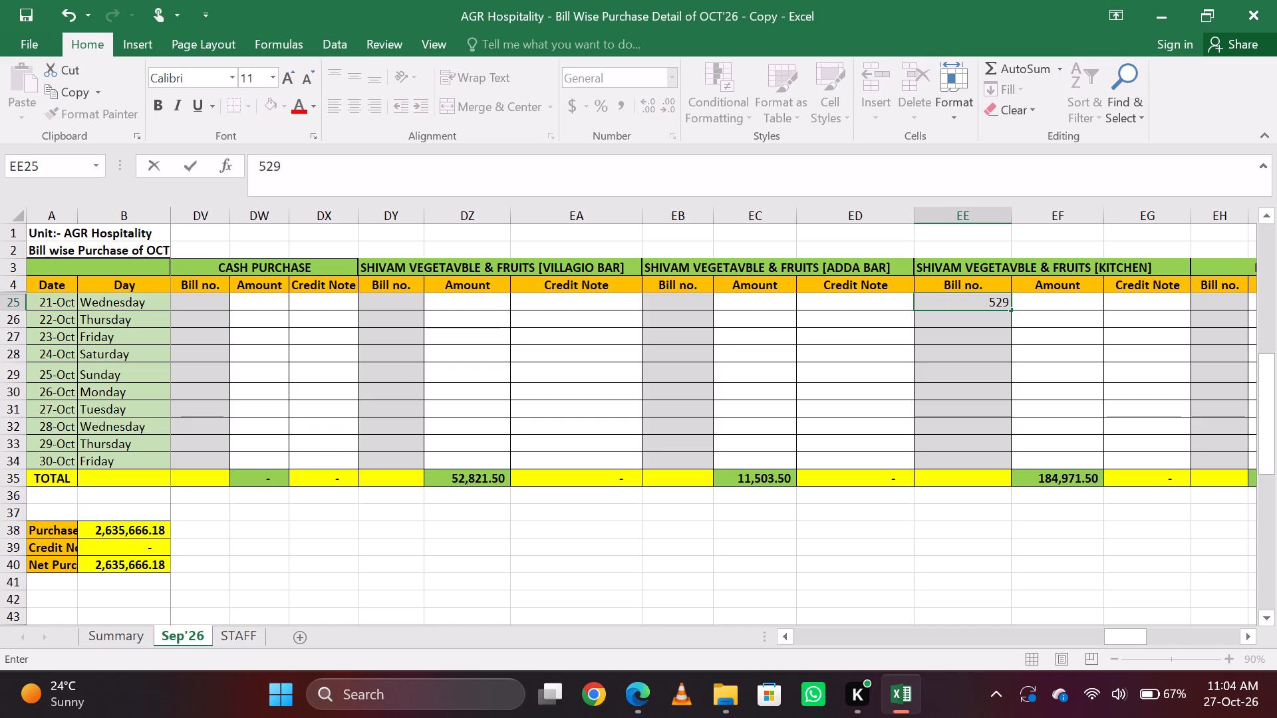
key("4")
key("Tab")
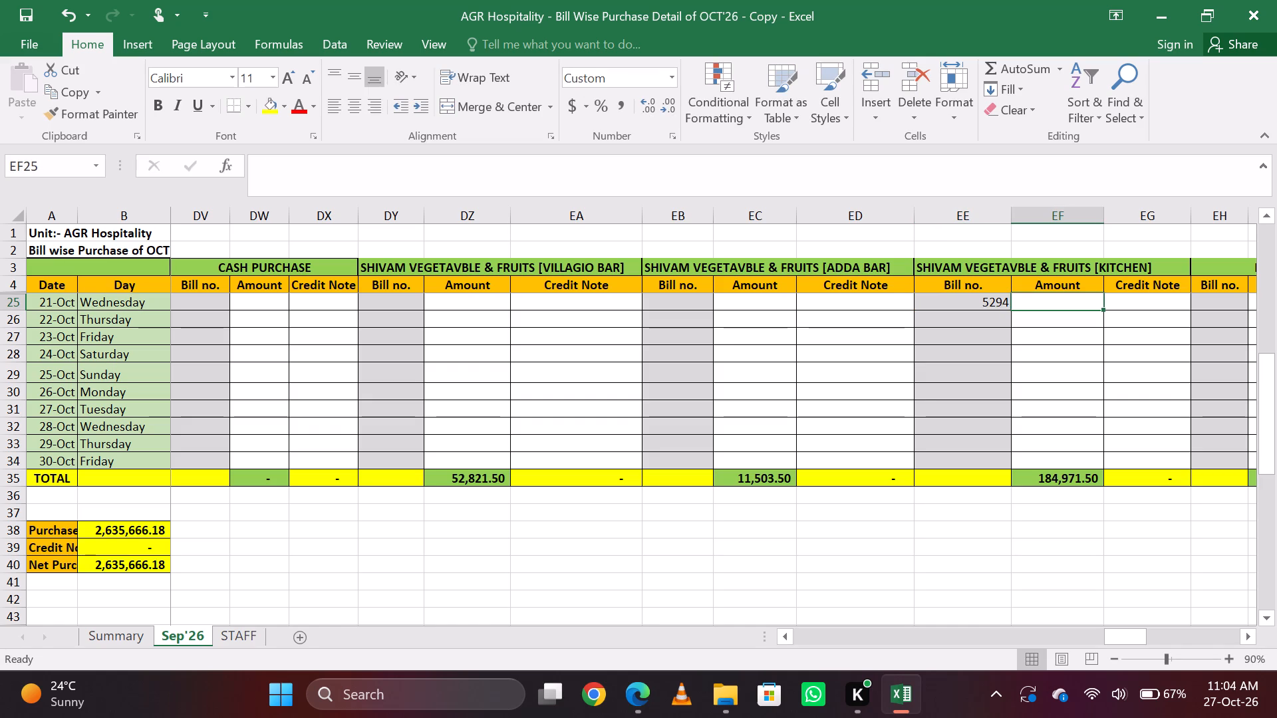
type("4056")
key("Return")
key("Up")
key("Right")
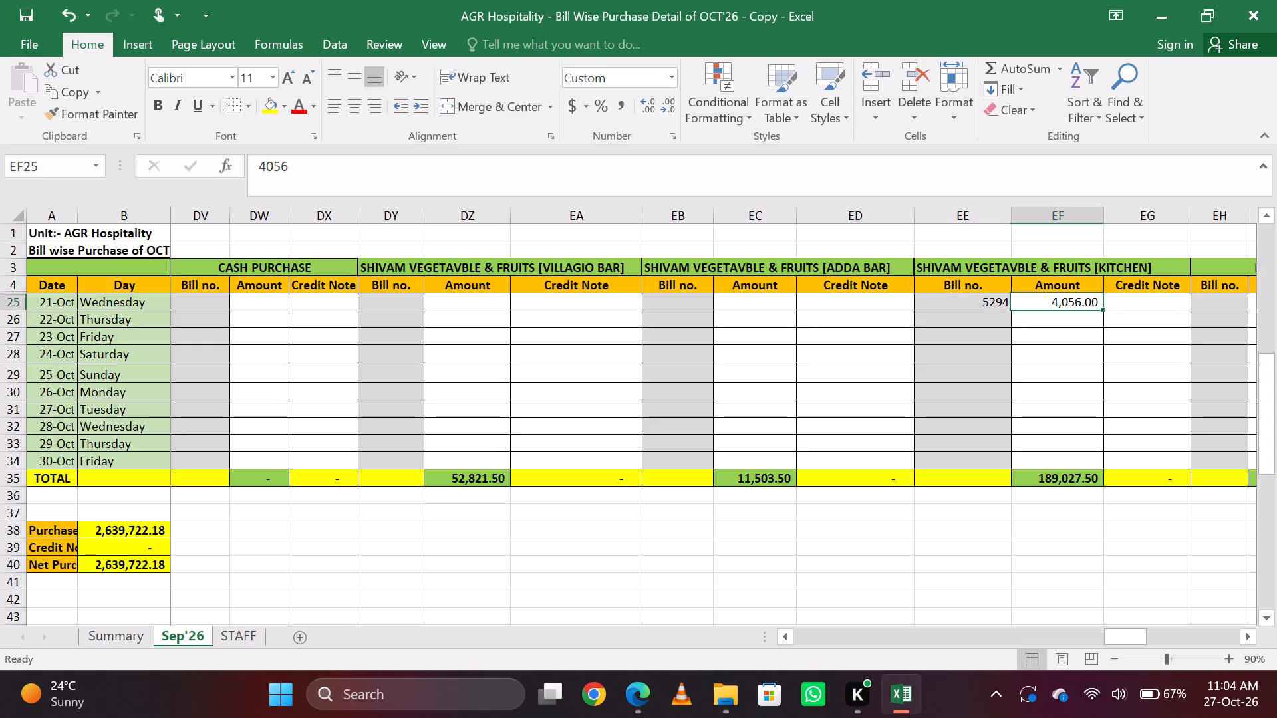
Search the sheet for LUCK and enter LUCKY KHAN DAIRY [KITCHEN]'s 21-Oct bill number 1740 and amount 975.
key("ctrl+f")
type("LUCK")
key("Return")
key("Escape")
key("Down")
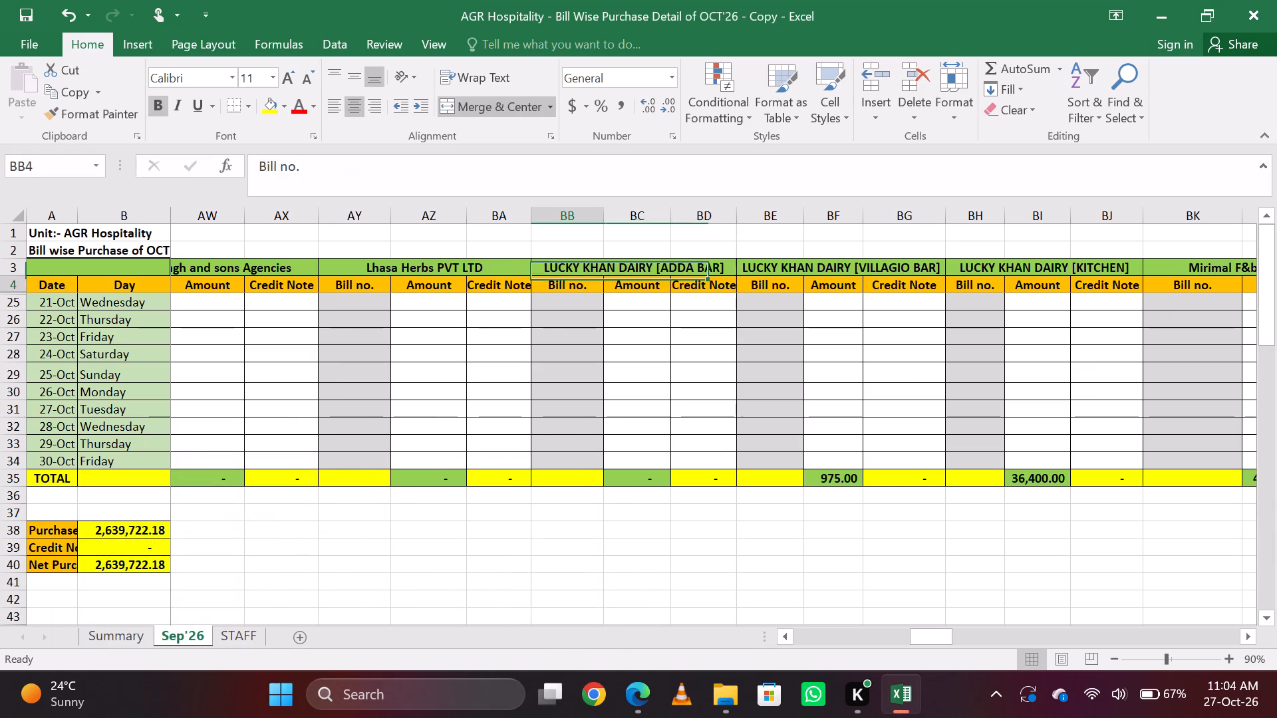
key("Down")
key("Right")
key("Right")
key("Right")
key("Right")
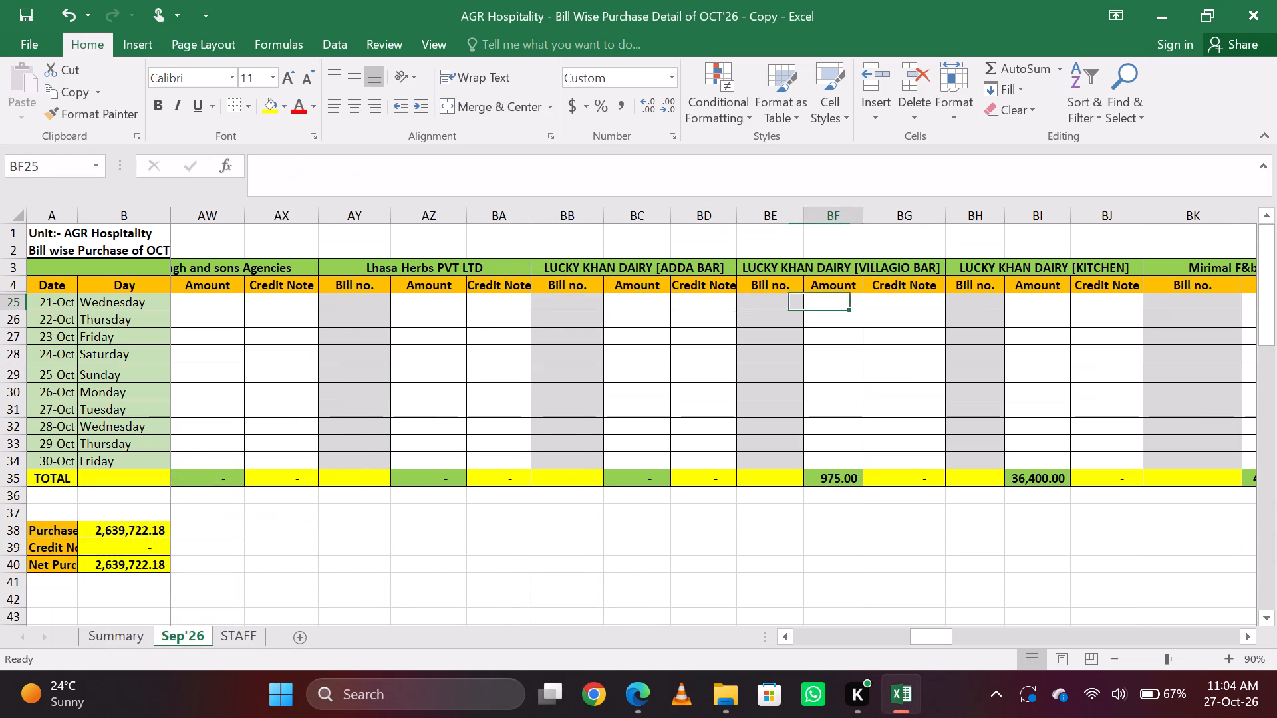
key("Right")
key("Right")
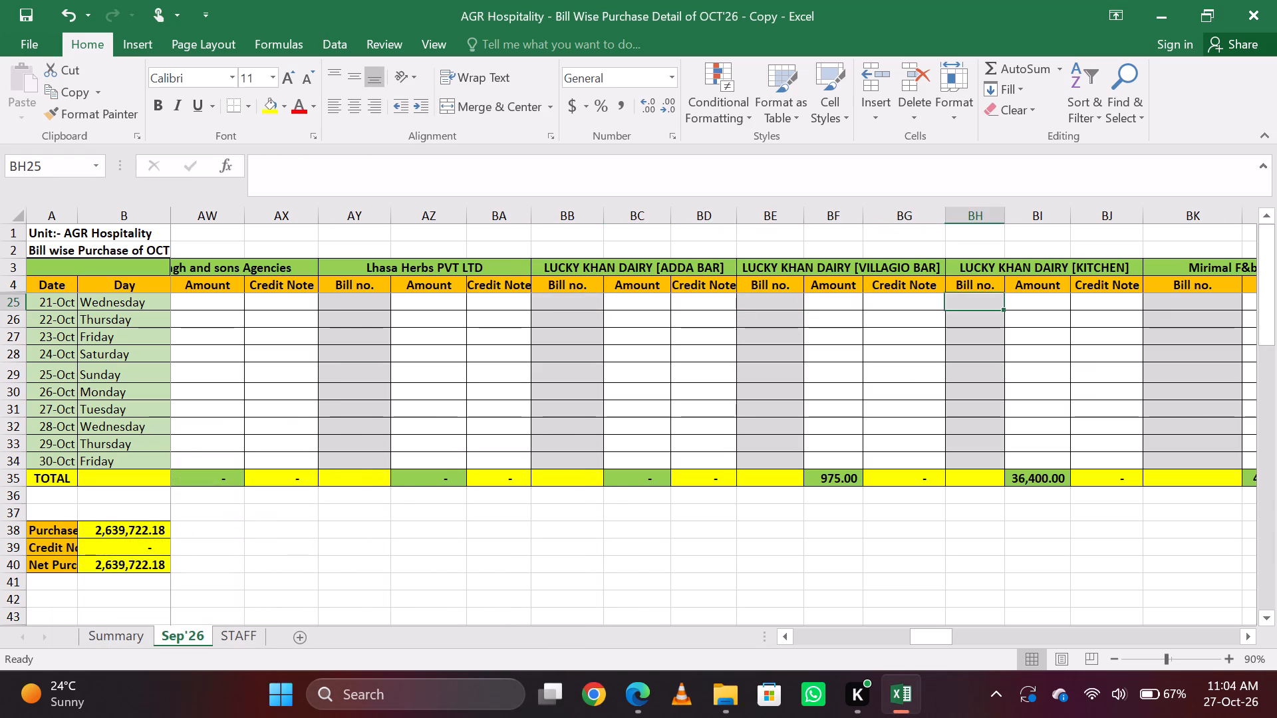
type("1740")
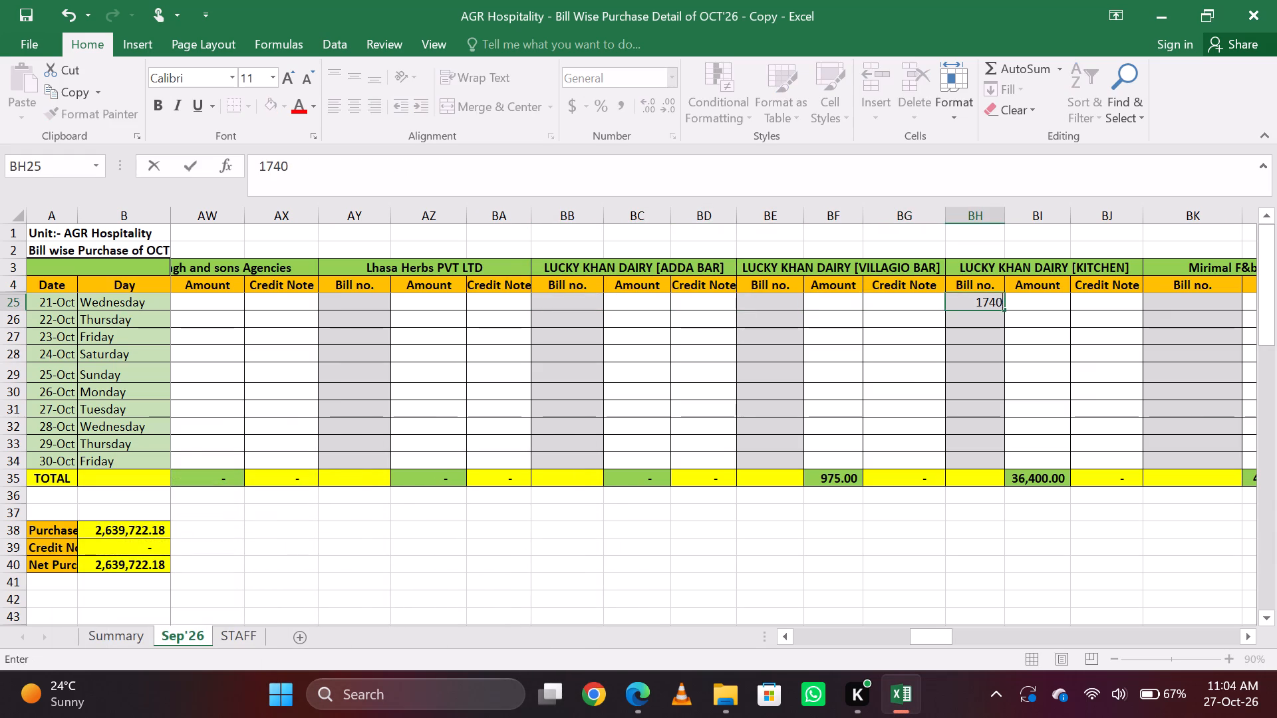
key("Return")
key("Up")
key("Right")
type("975")
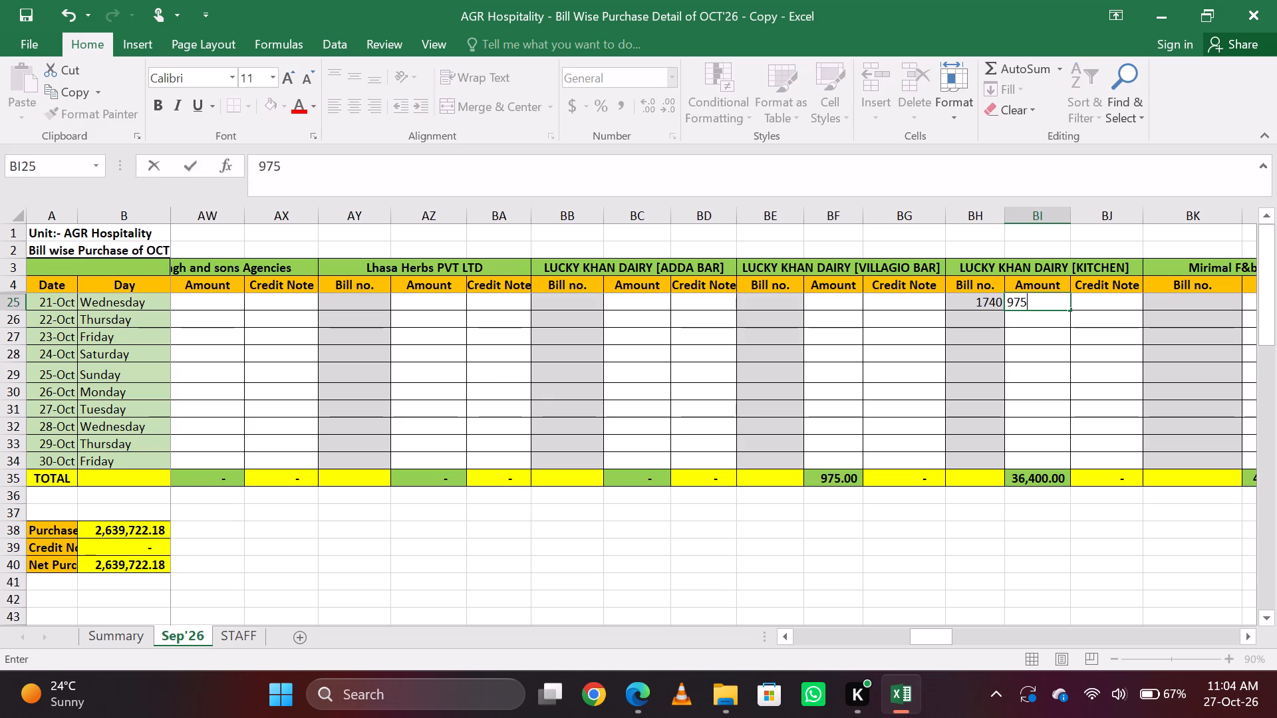
key("Return")
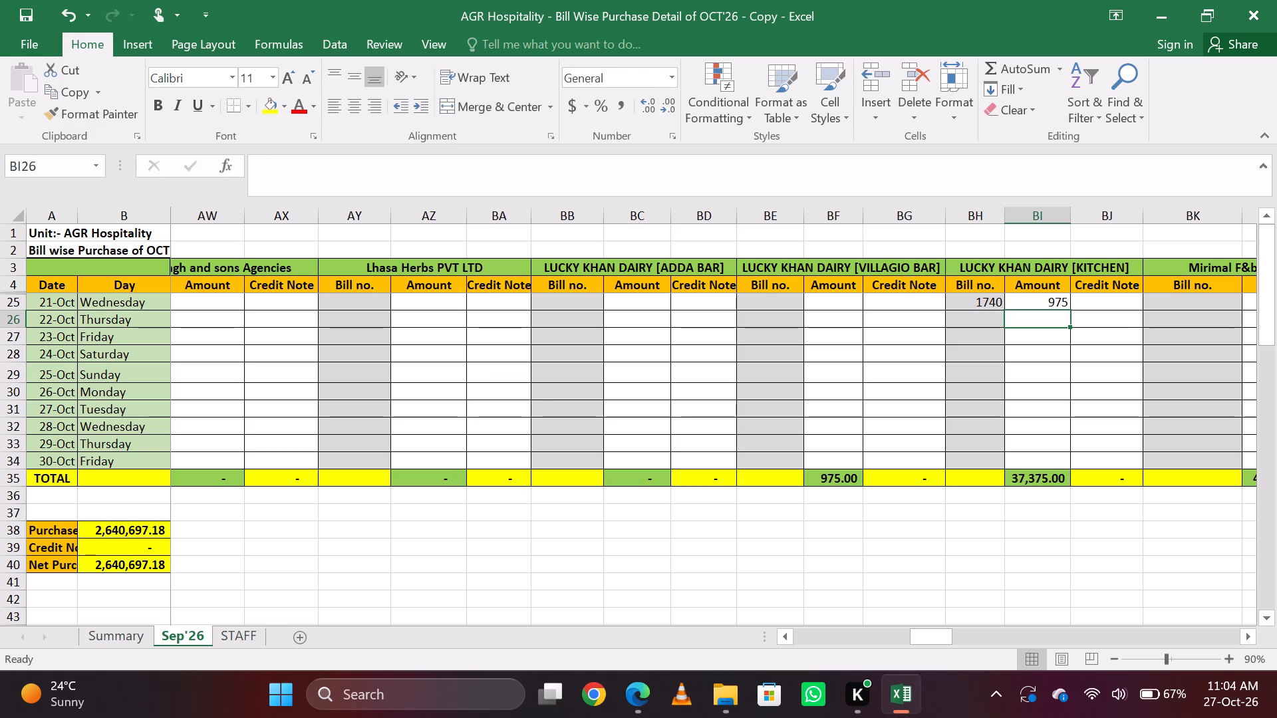
key("Down")
key("Up")
Search for SETH and extend SETHI VERKA BOOTH [KITCHEN]'s 21-Oct bill number to 3220/1736.
key("ctrl+f")
type("SETH")
key("Return")
key("Escape")
key("Down")
key("Down")
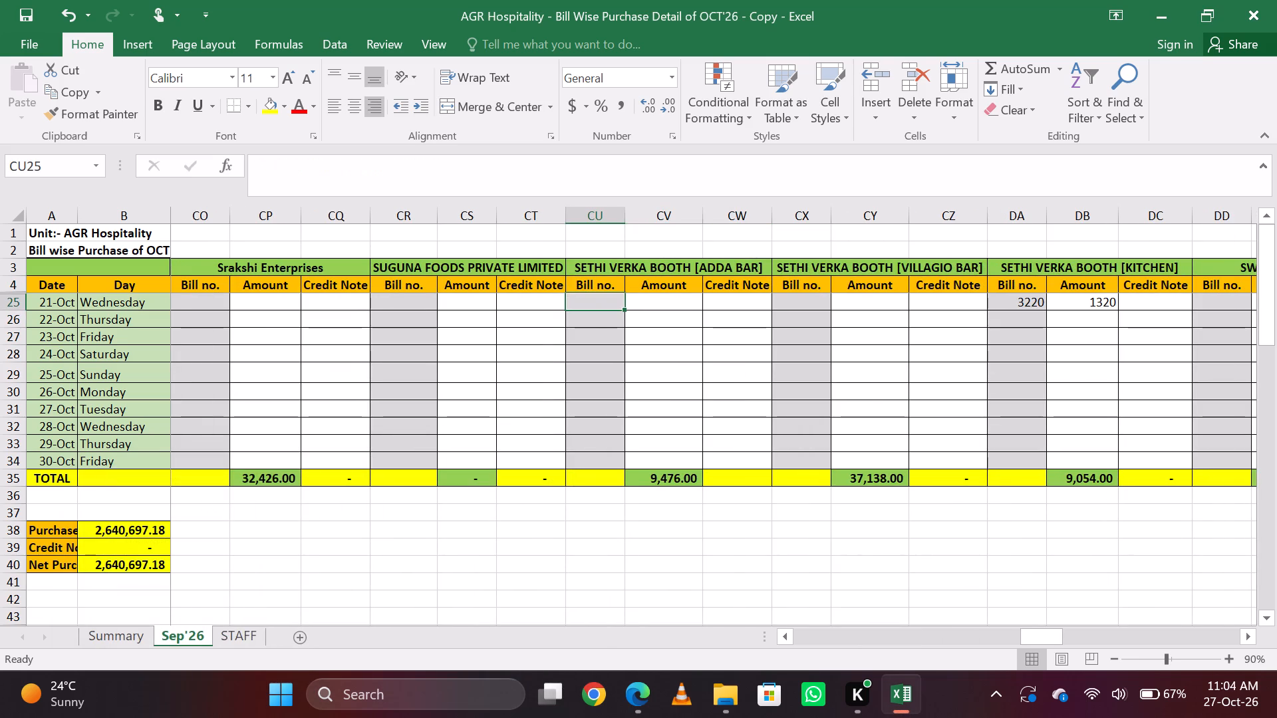
key("Right")
key("Right")
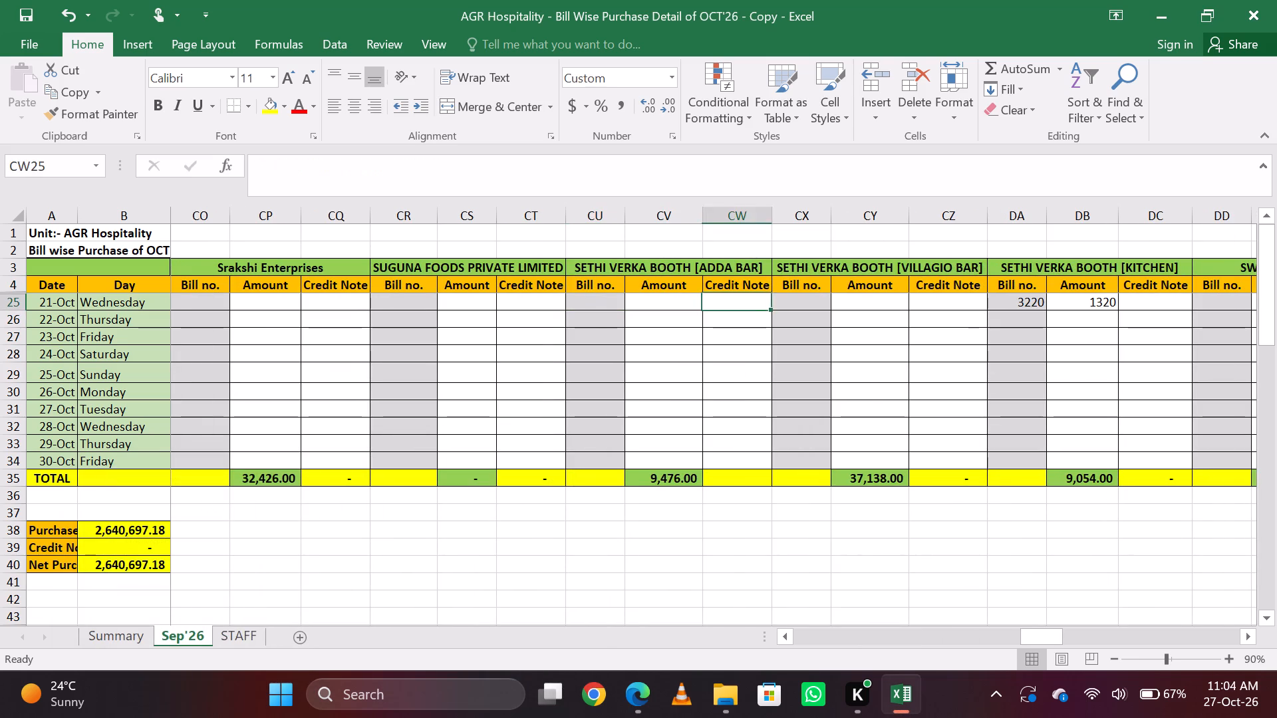
key("Right")
key("Right")
key("Right")
key("Right")
key("Left")
key("Right")
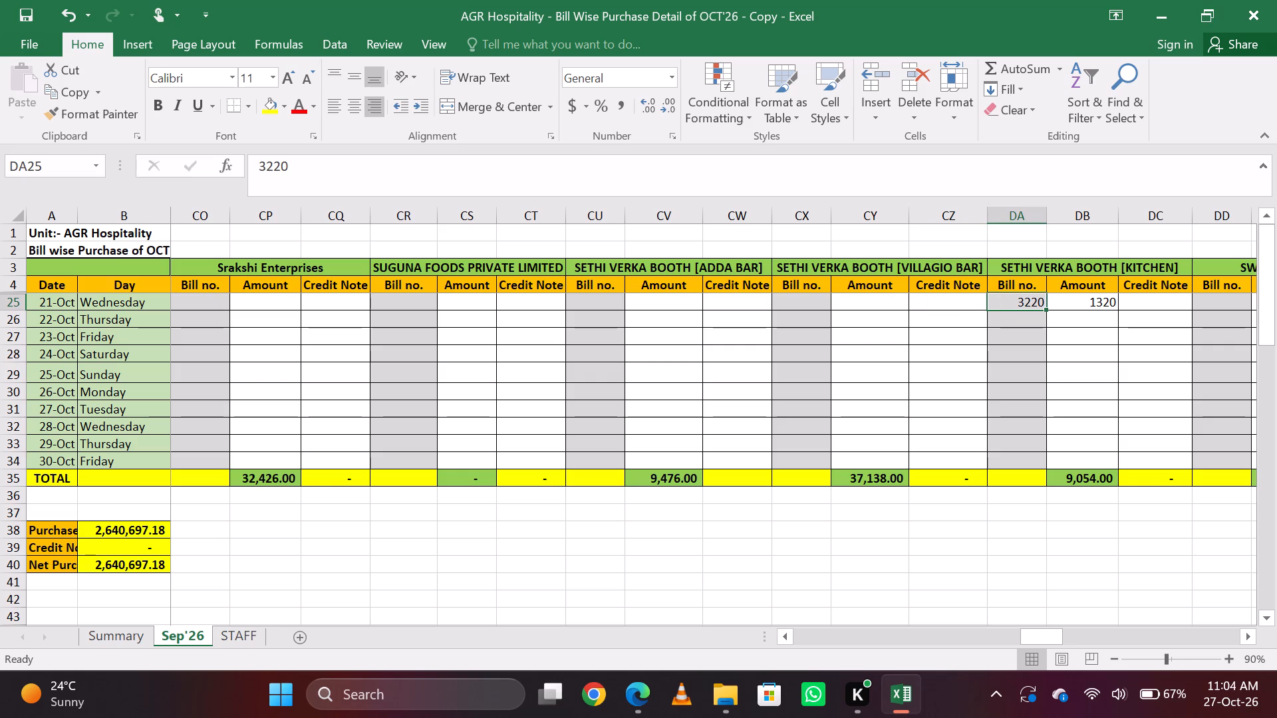
key("Down")
key("Up")
left_click(353, 169)
key("slash")
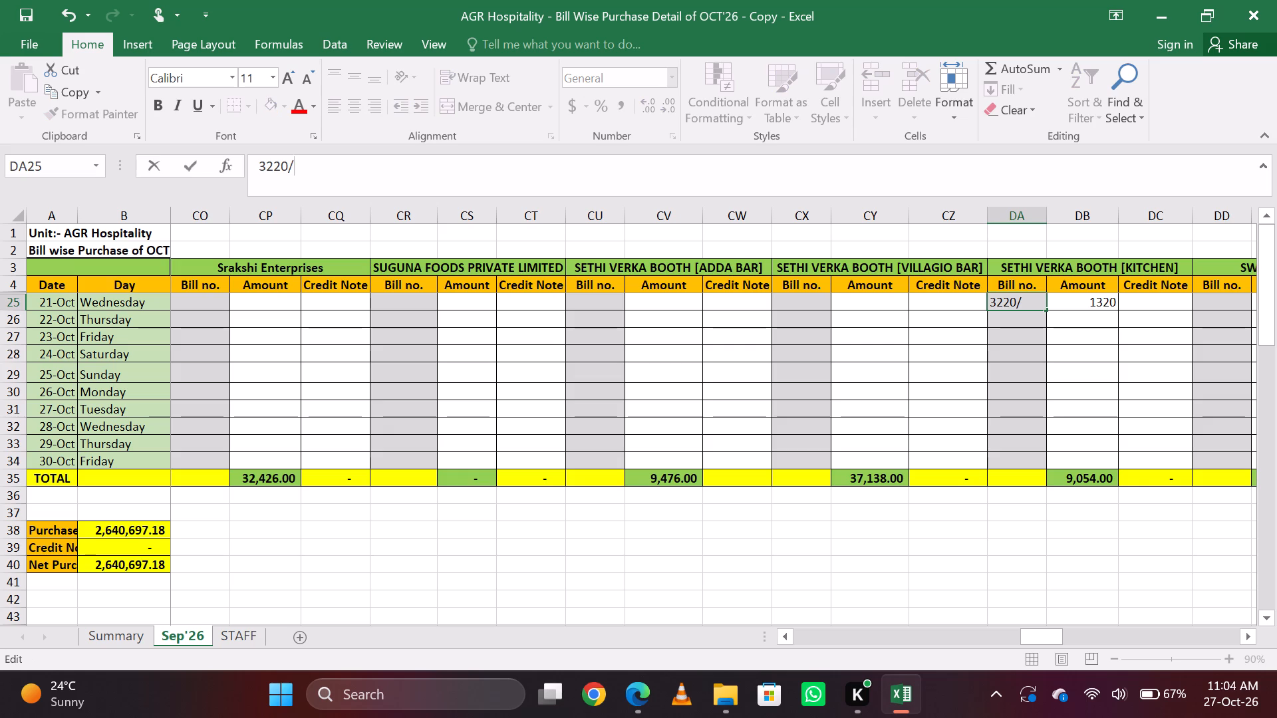
type("173")
key("6")
key("Return")
Change SETHI VERKA BOOTH [KITCHEN]'s 21-Oct amount to the formula =1320+660.
key("Up")
key("Right")
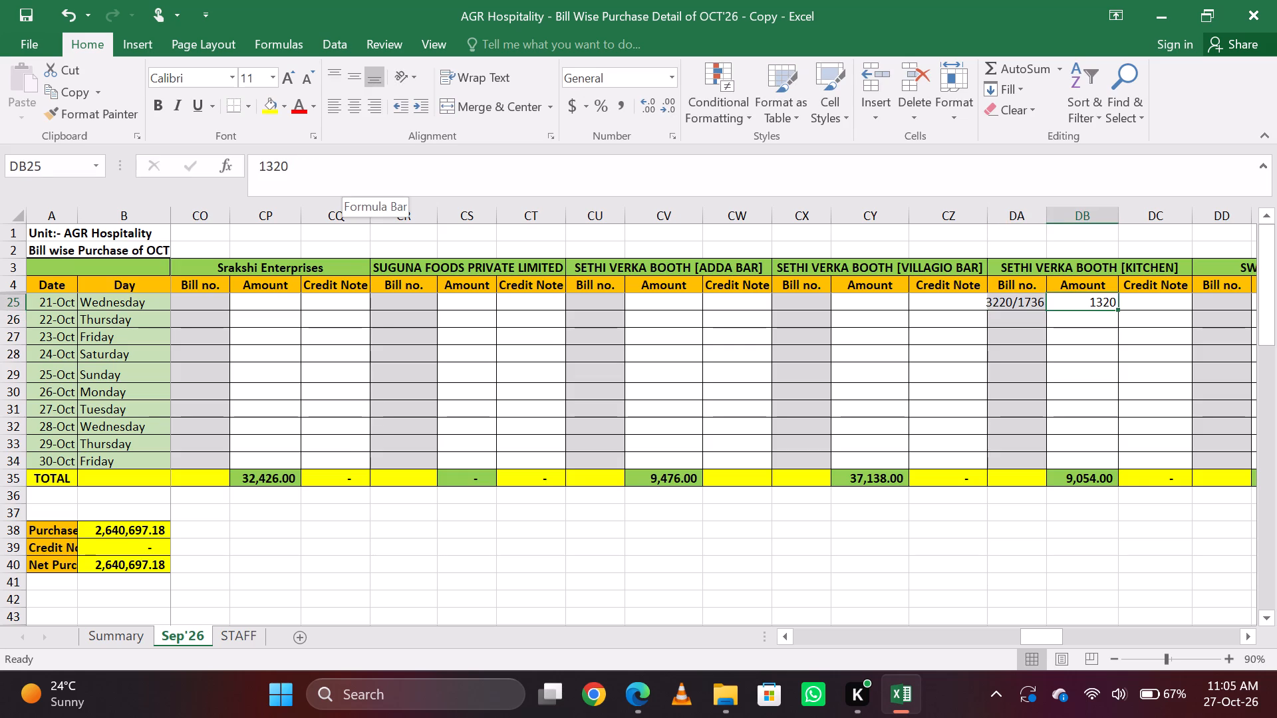
left_click(353, 169)
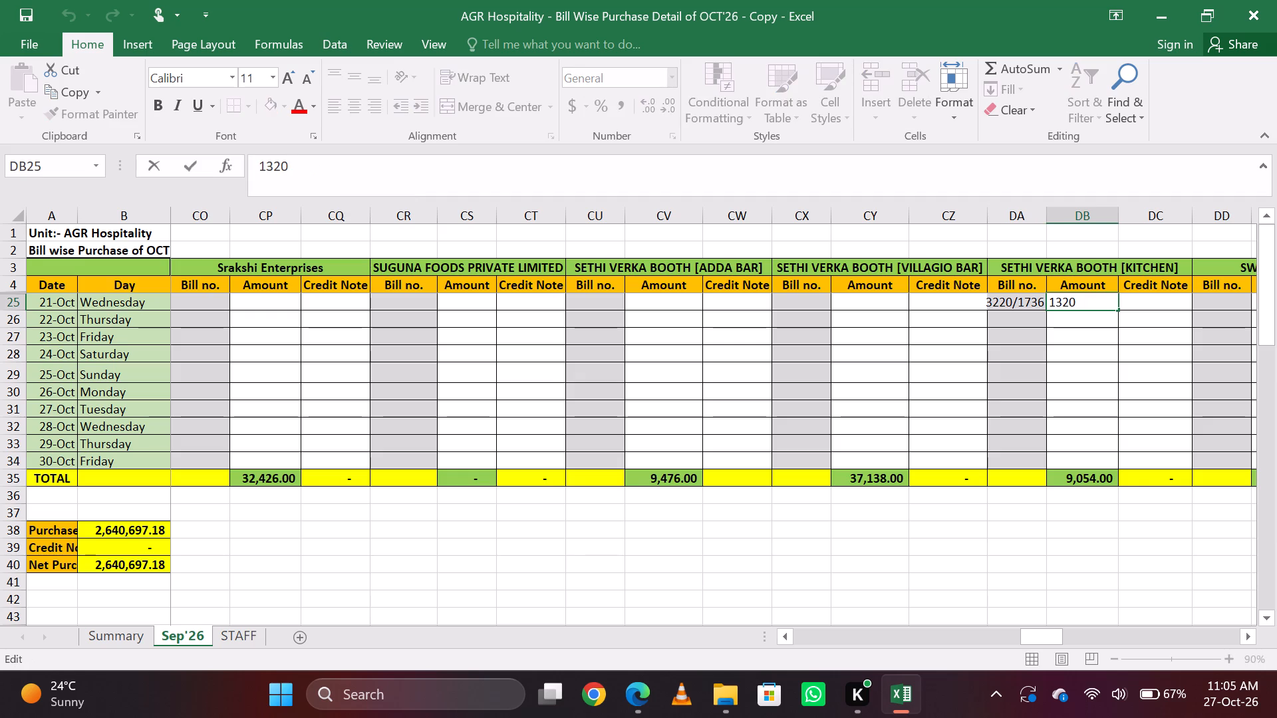
type("+660")
key("Left")
key("Left")
key("Left")
key("Left")
key("Left")
key("Left")
key("Left")
key("Left")
key("Left")
key("Left")
key("Left")
key("Left")
key("Left")
key("Left")
key("Left")
key("Left")
key("Left")
key("Left")
key("Left")
key("Left")
key("equal")
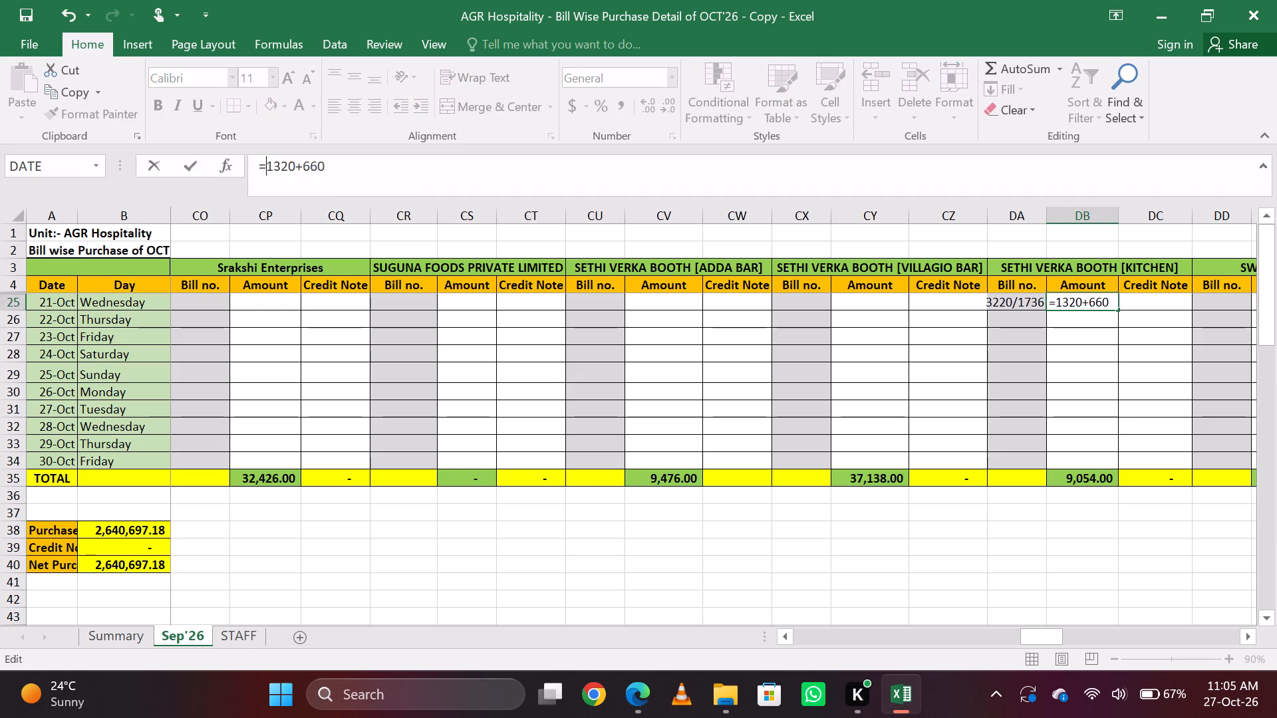
key("Return")
key("Up")
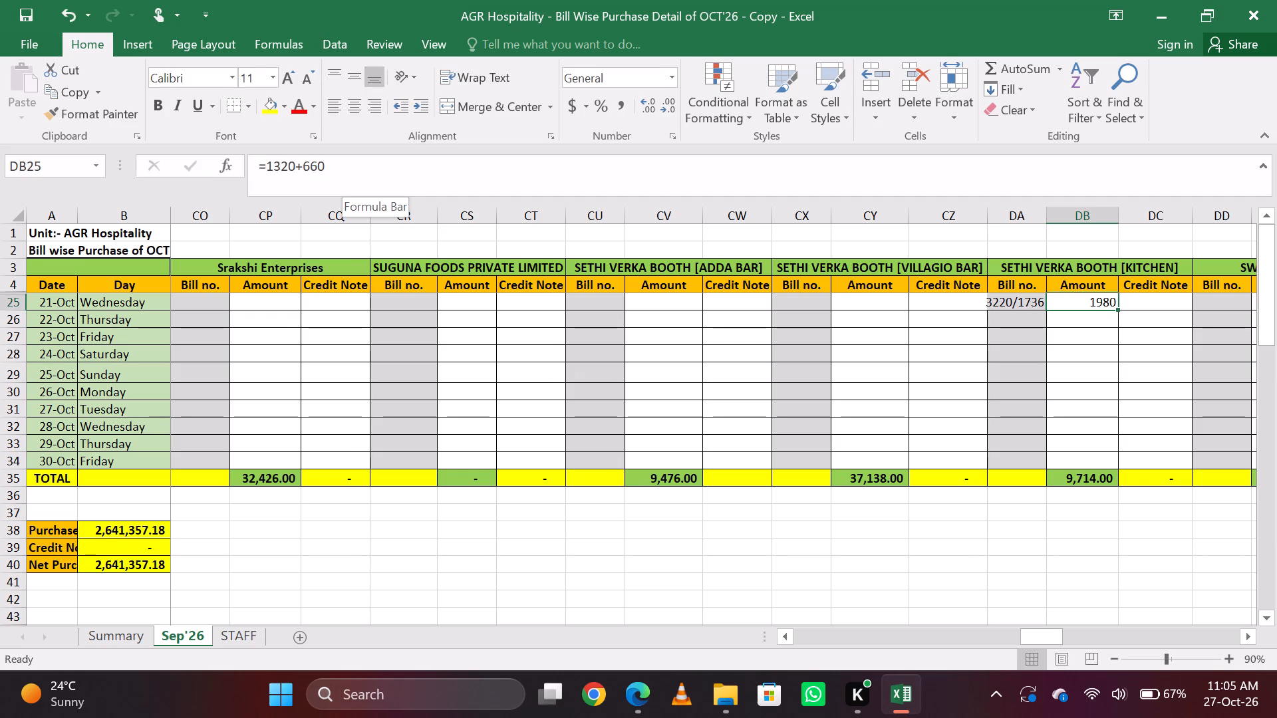
key("Up")
key("Left")
key("Down")
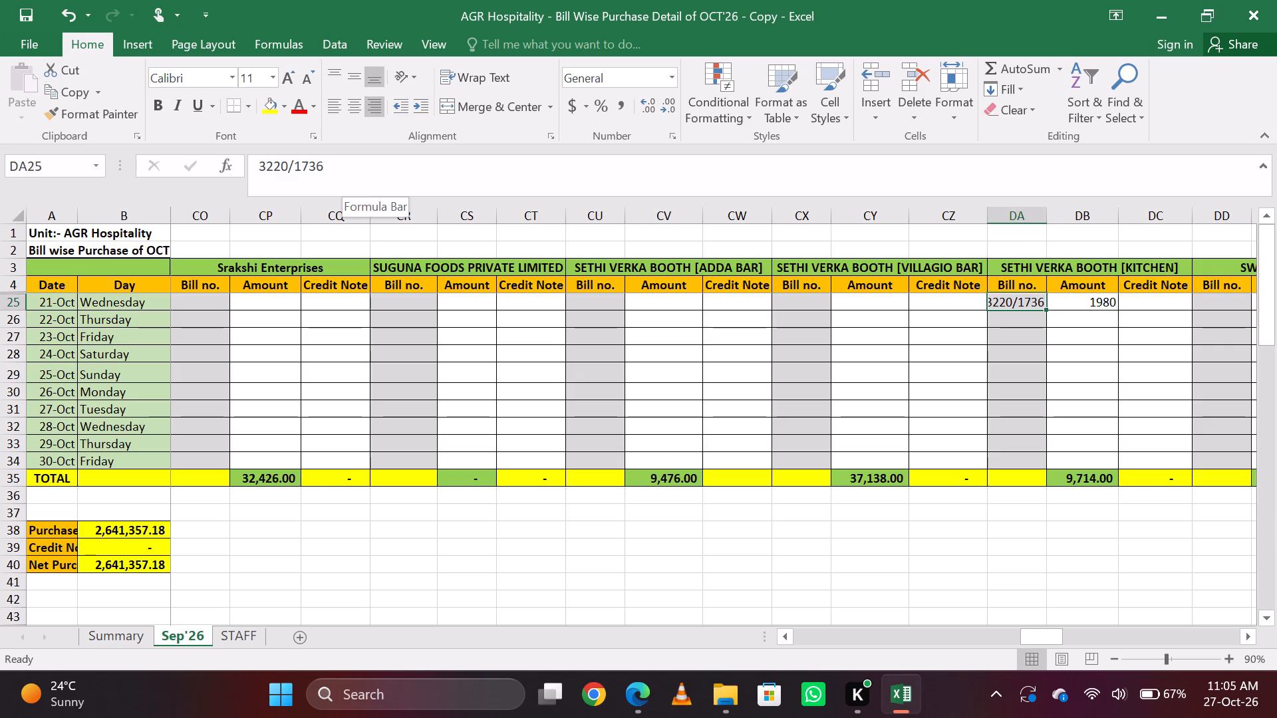
key("Right")
key("Left")
key("Right")
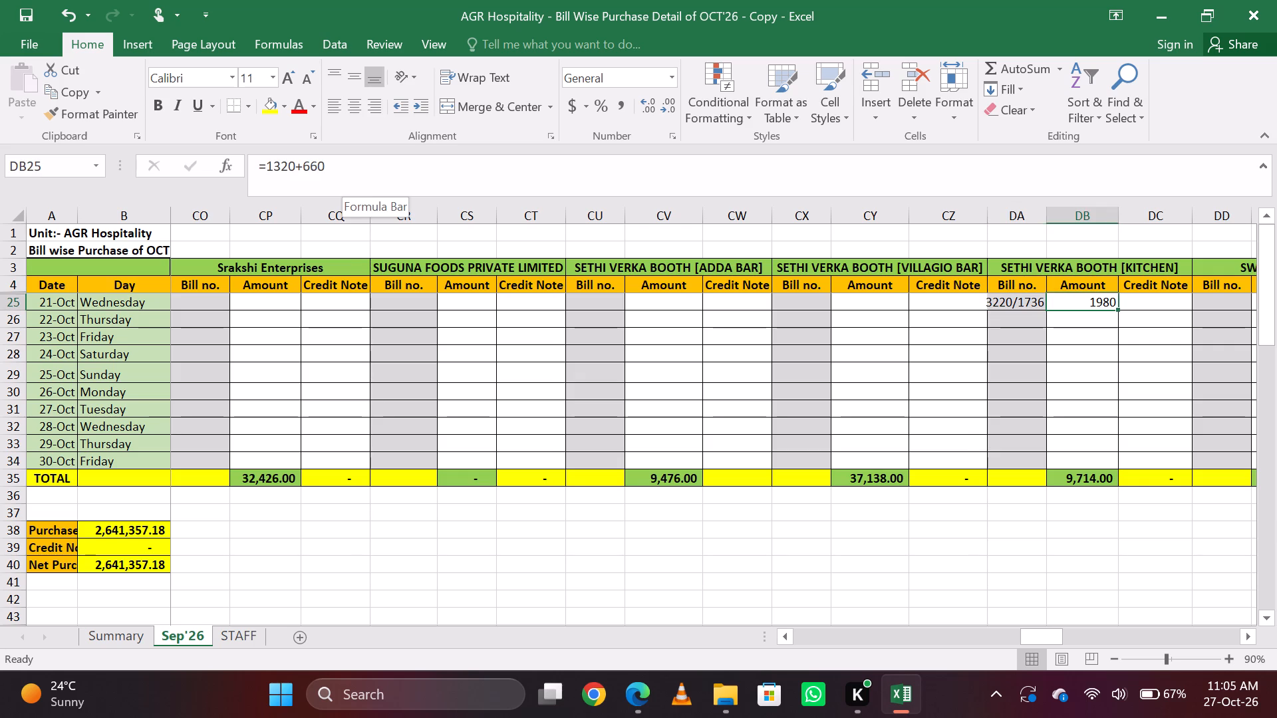
key("Left")
key("Right")
Search for SHIV and extend SHIVAM VEGETAVBLE & FRUITS [KITCHEN]'s 21-Oct bill number to 5294/5287.
key("ctrl+f")
type("SG")
key("BackSpace")
type("HIV")
key("Return")
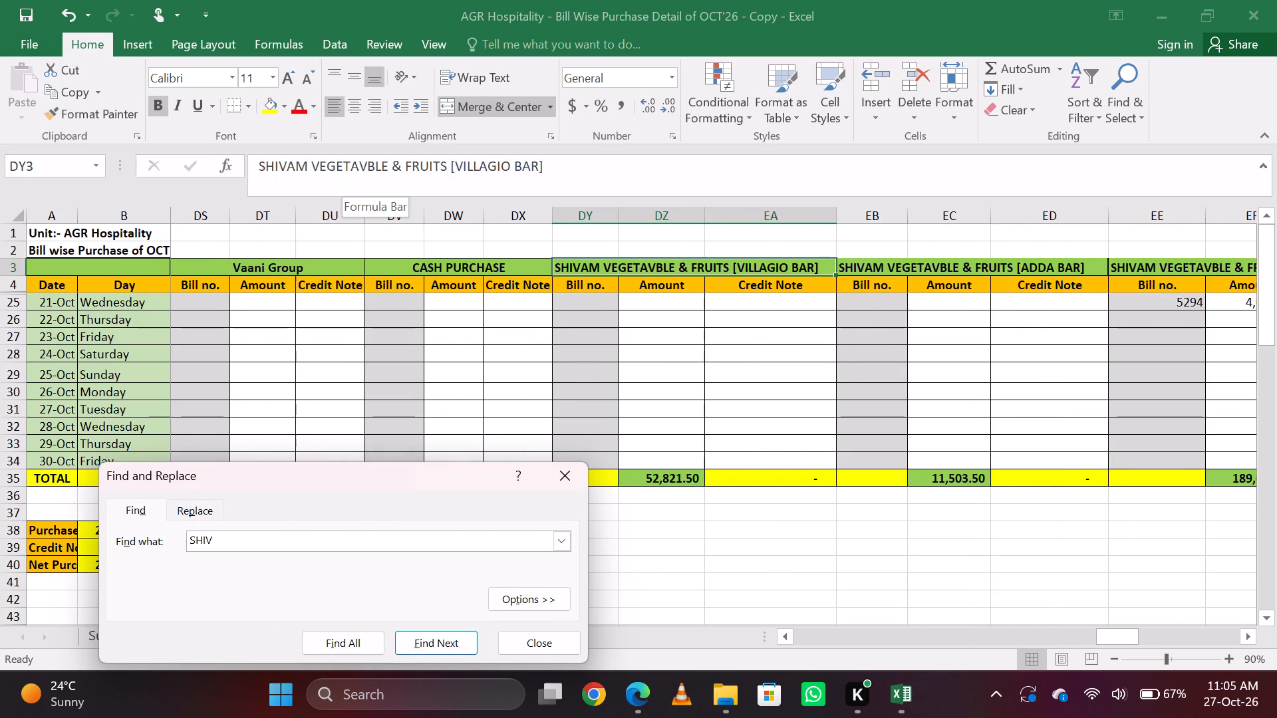
key("Escape")
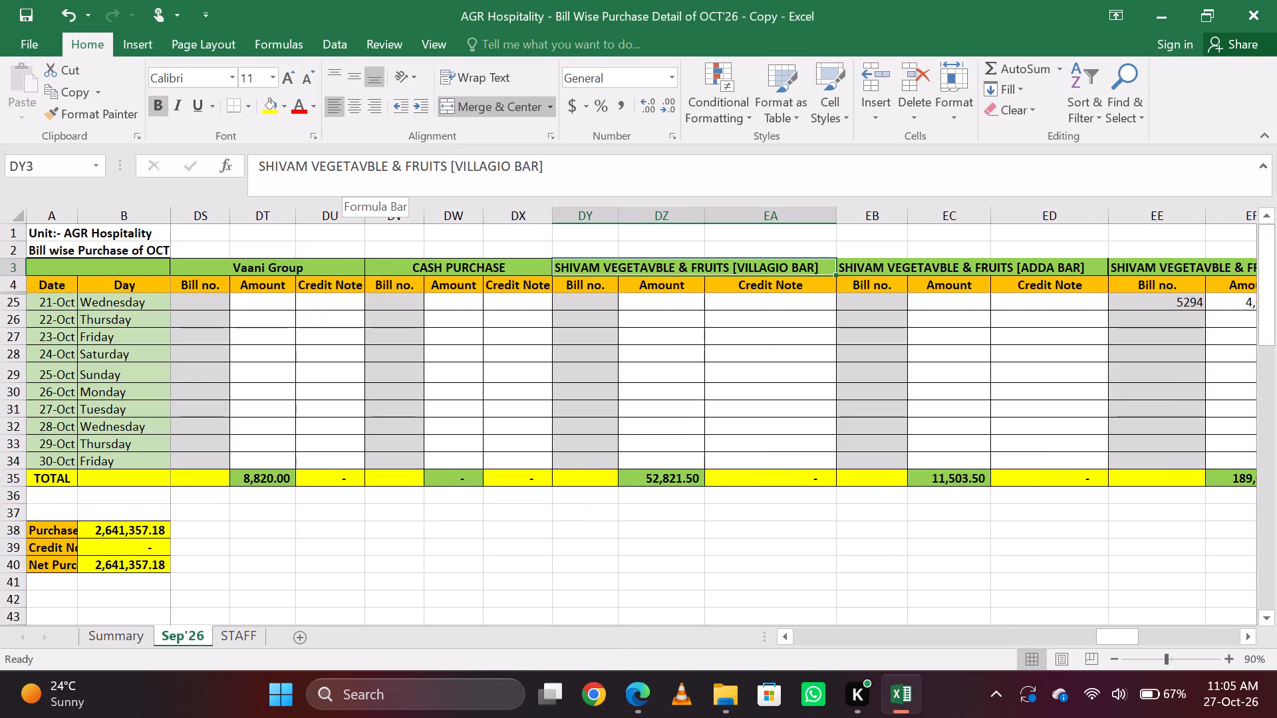
key("Down")
key("Down")
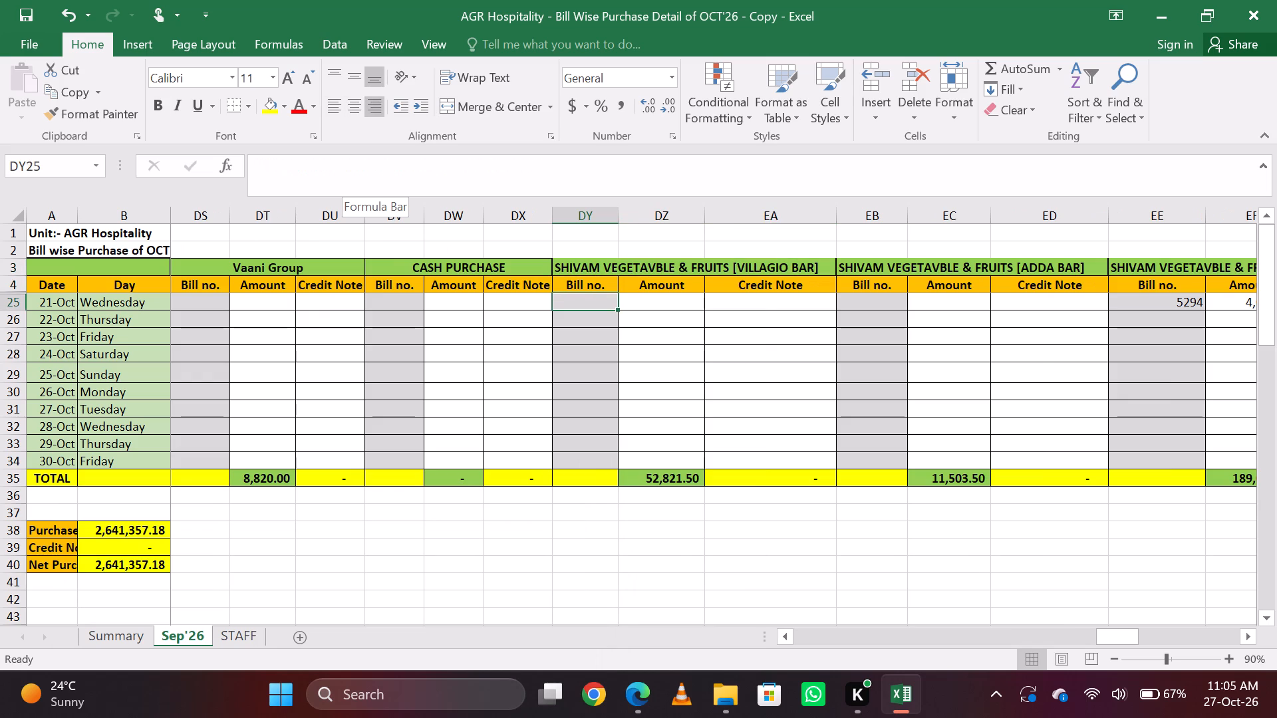
key("Right")
key("Right")
key("Right")
key("Right")
key("Right")
key("Right")
key("Right")
key("Right")
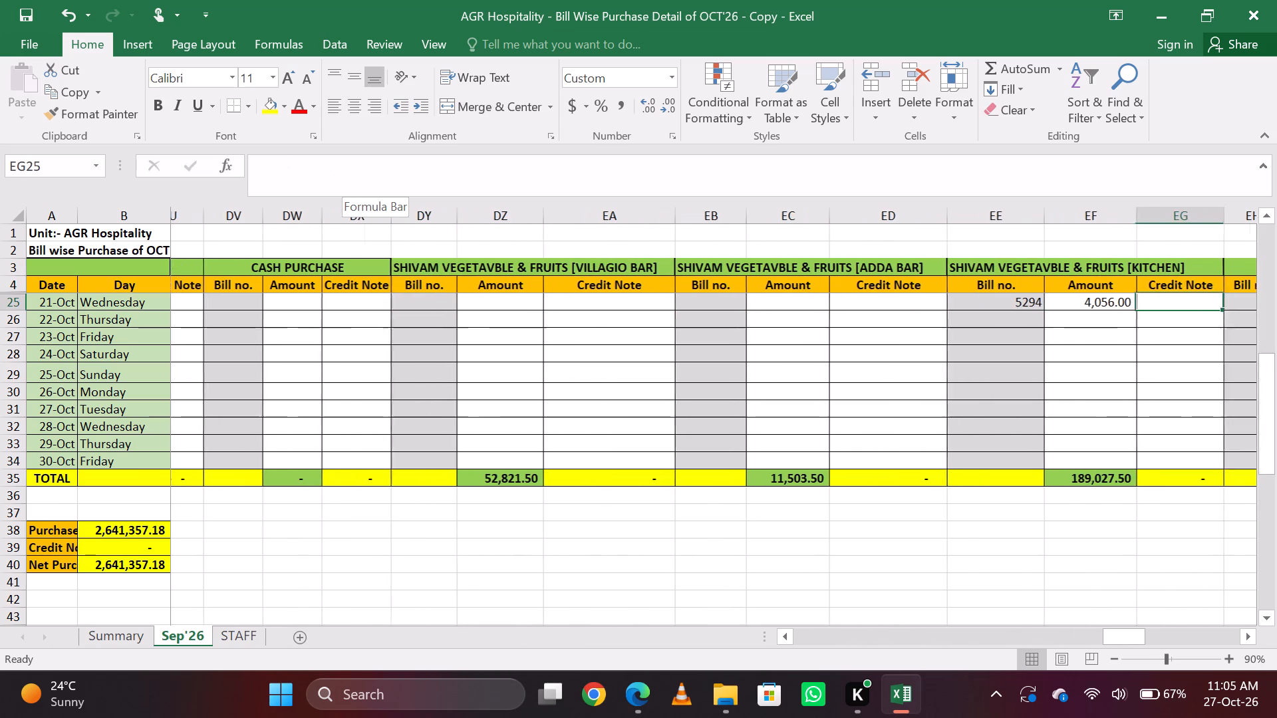
key("Left")
key("Left")
left_click(353, 169)
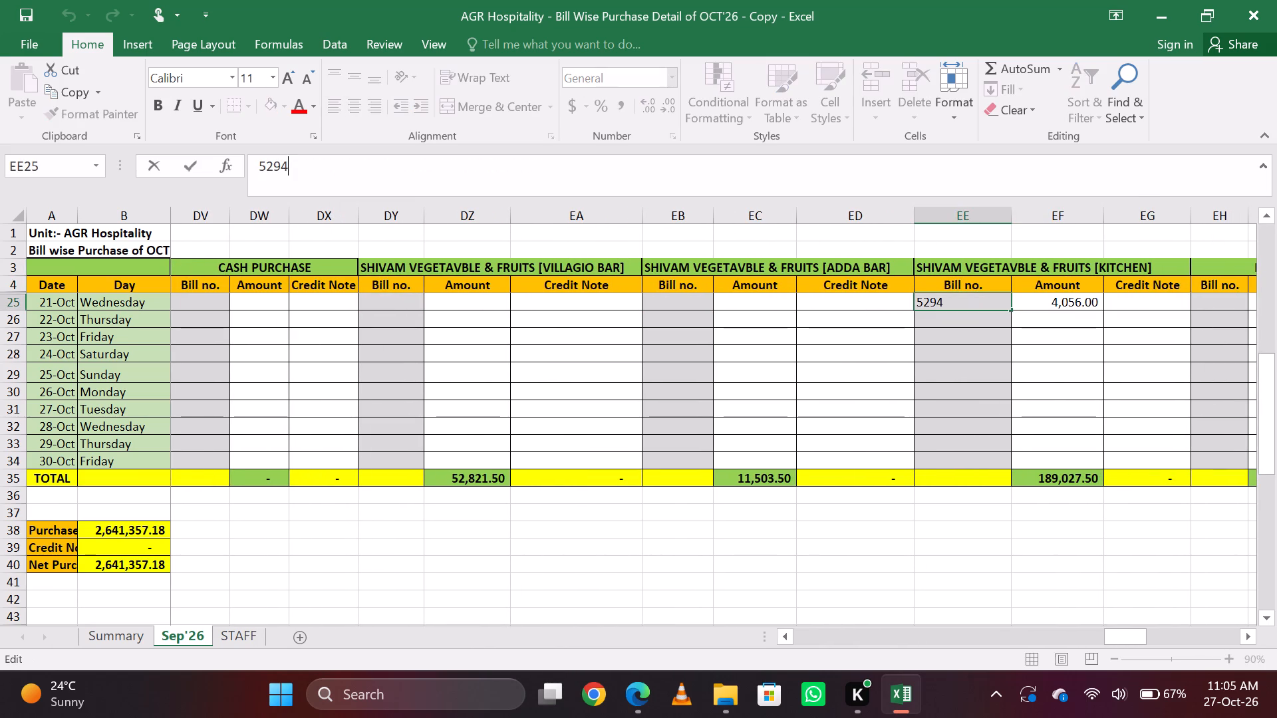
key("slash")
type("5287")
key("Return")
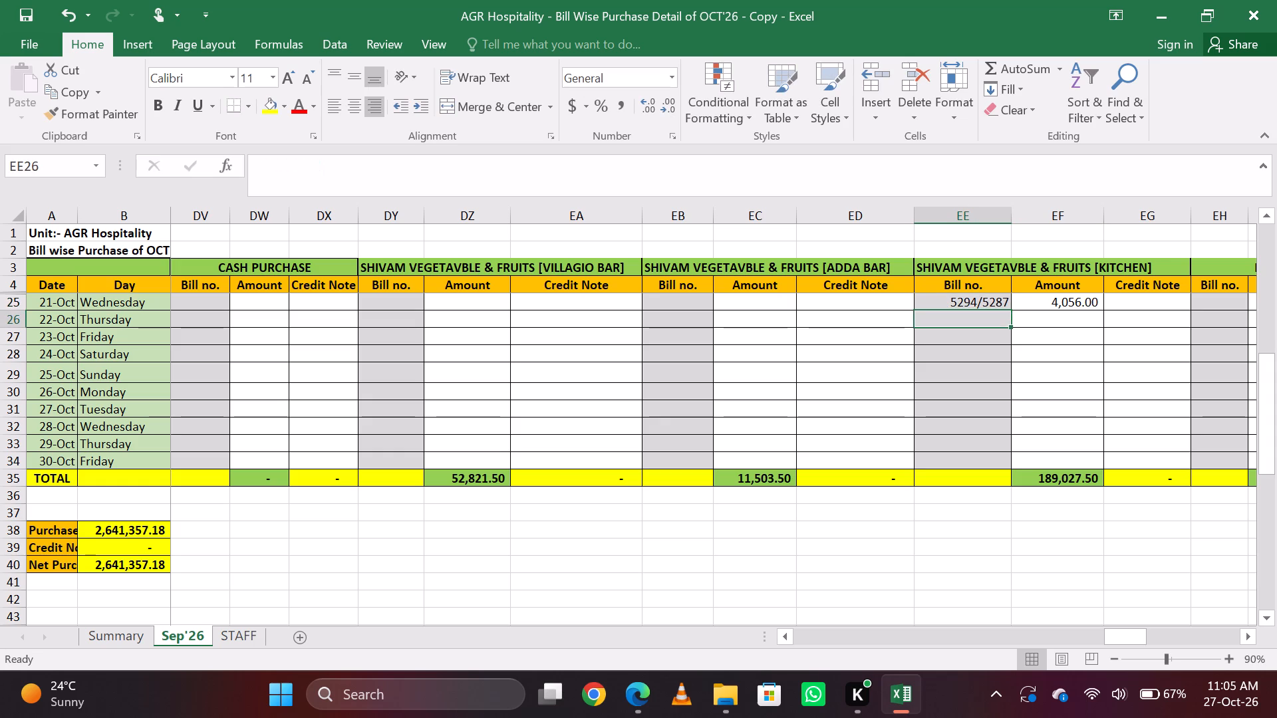
Change SHIVAM VEGETAVBLE & FRUITS [KITCHEN]'s 21-Oct amount to the formula =4056+2811.
key("Up")
key("Right")
left_click(353, 169)
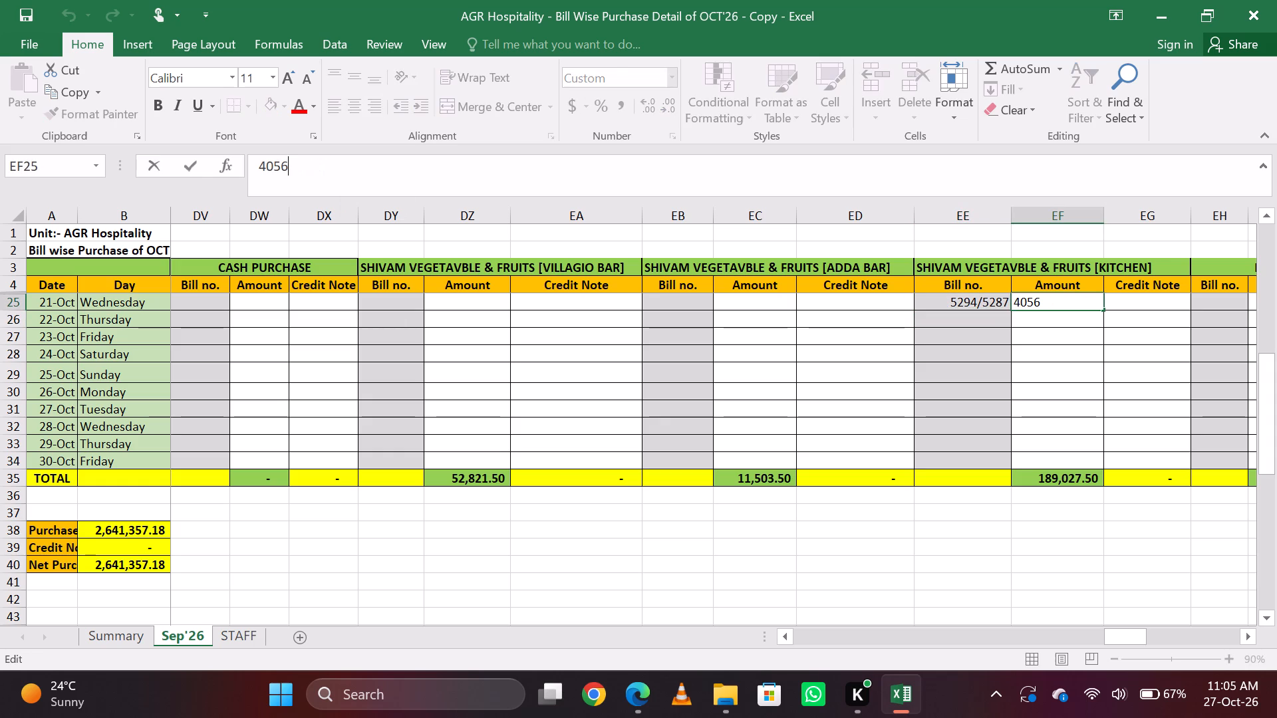
left_click(353, 169)
key("Left")
key("Left")
key("Left")
key("Left")
key("equal")
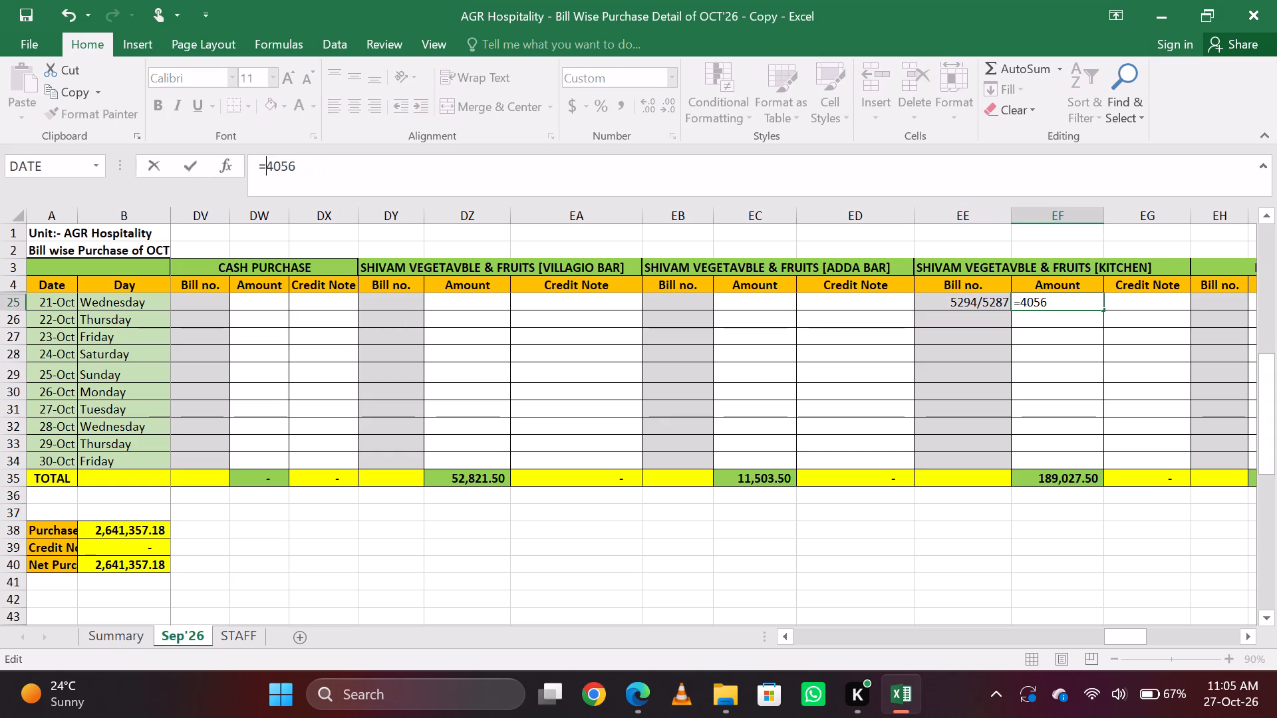
key("Right")
key("Right")
key("Right")
key("Right")
key("Right")
key("Right")
key("Right")
key("Right")
key("Right")
key("Right")
key("Right")
key("Right")
key("Right")
key("Right")
key("Right")
key("Right")
key("Right")
key("Right")
key("Right")
key("Right")
key("shift+plus")
type("2811")
key("Return")
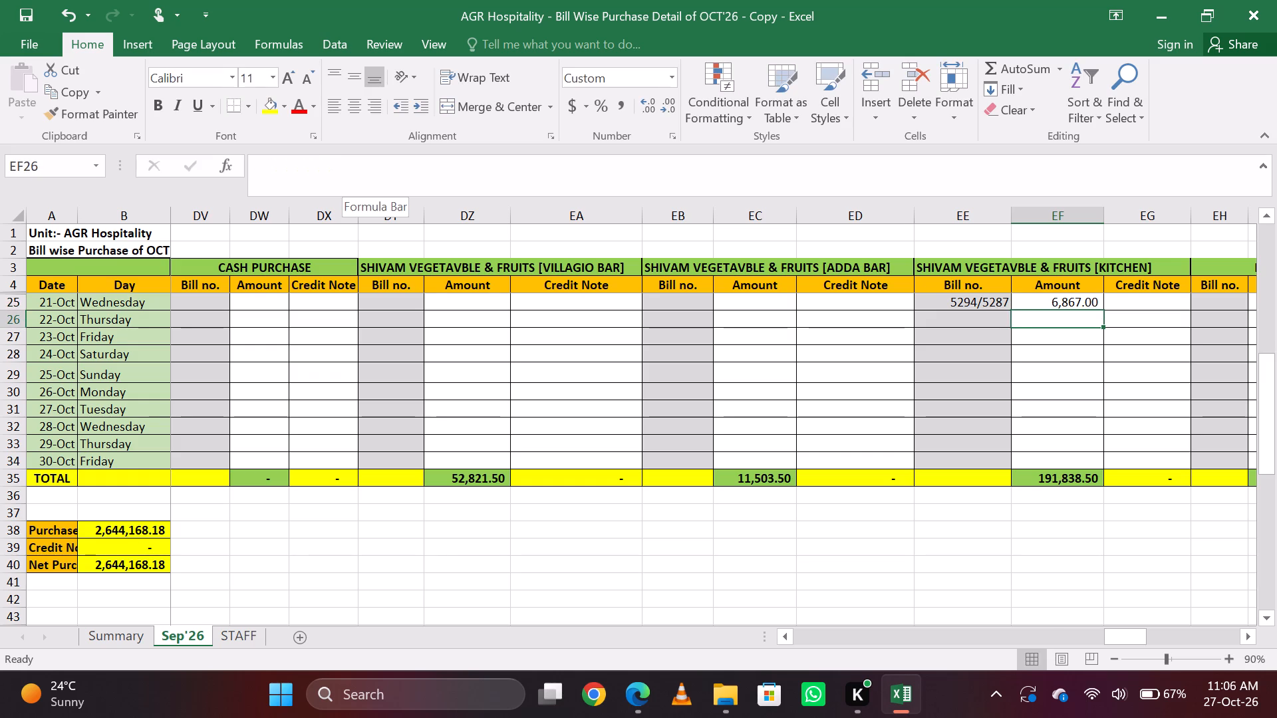
Correct SHIVAM VEGETAVBLE & FRUITS [KITCHEN]'s 21-Oct amount formula to =4056+2911.
key("Up")
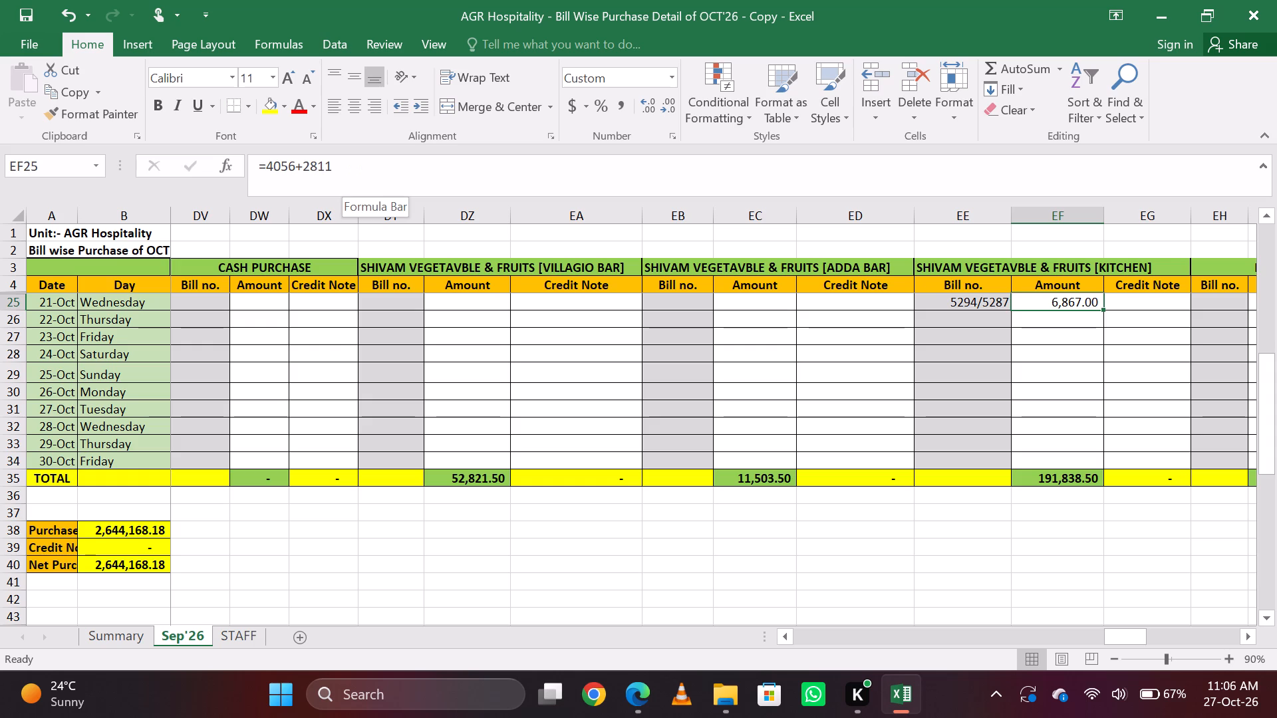
left_click(311, 166)
key("Right")
key("BackSpace")
key("9")
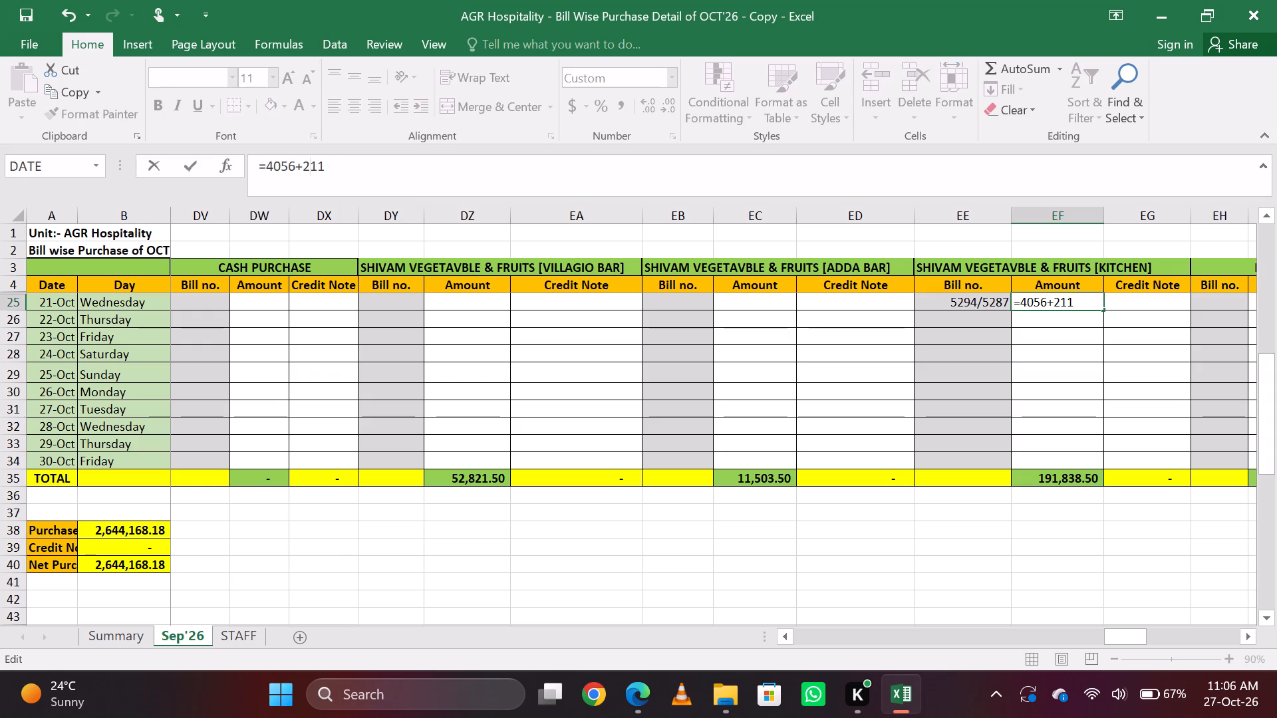
key("Return")
key("Up")
key("Left")
key("Right")
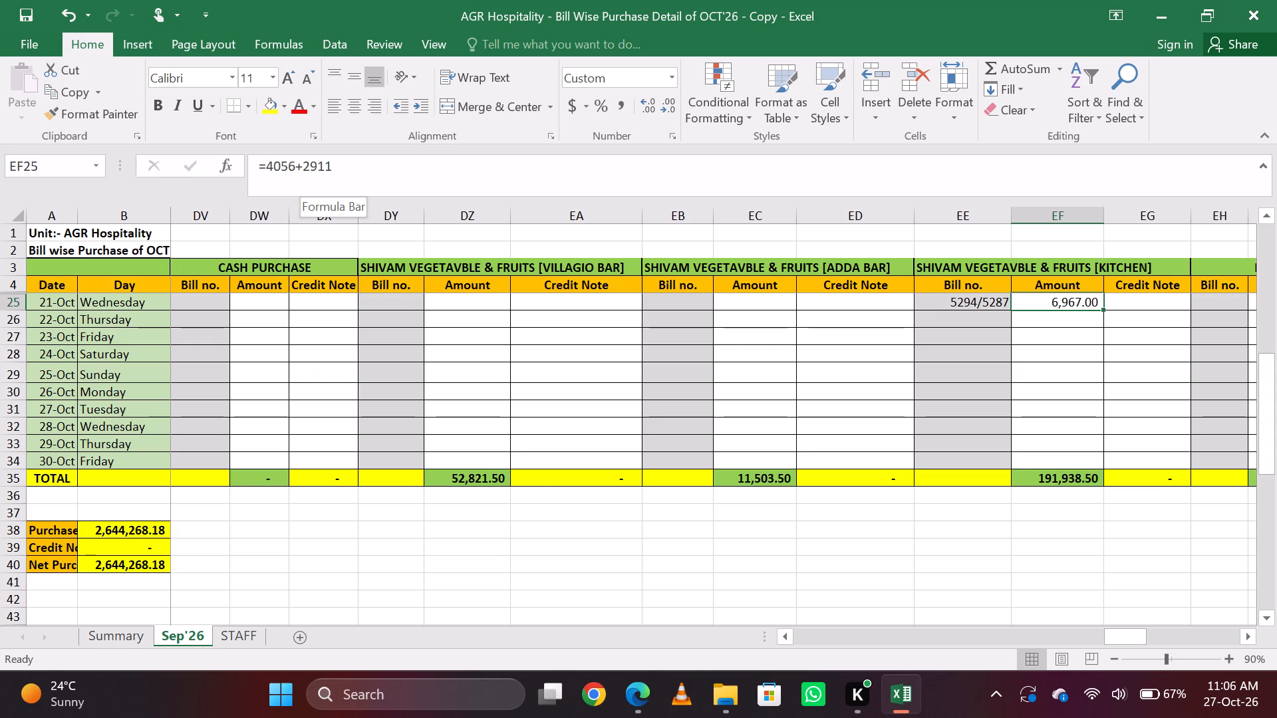
Search the sheet for GOP and enter Gopal Sweet Pvt Ltd's 21-Oct bill number 13171 and amount 4650.
key("ctrl+f")
type("GOP")
key("Return")
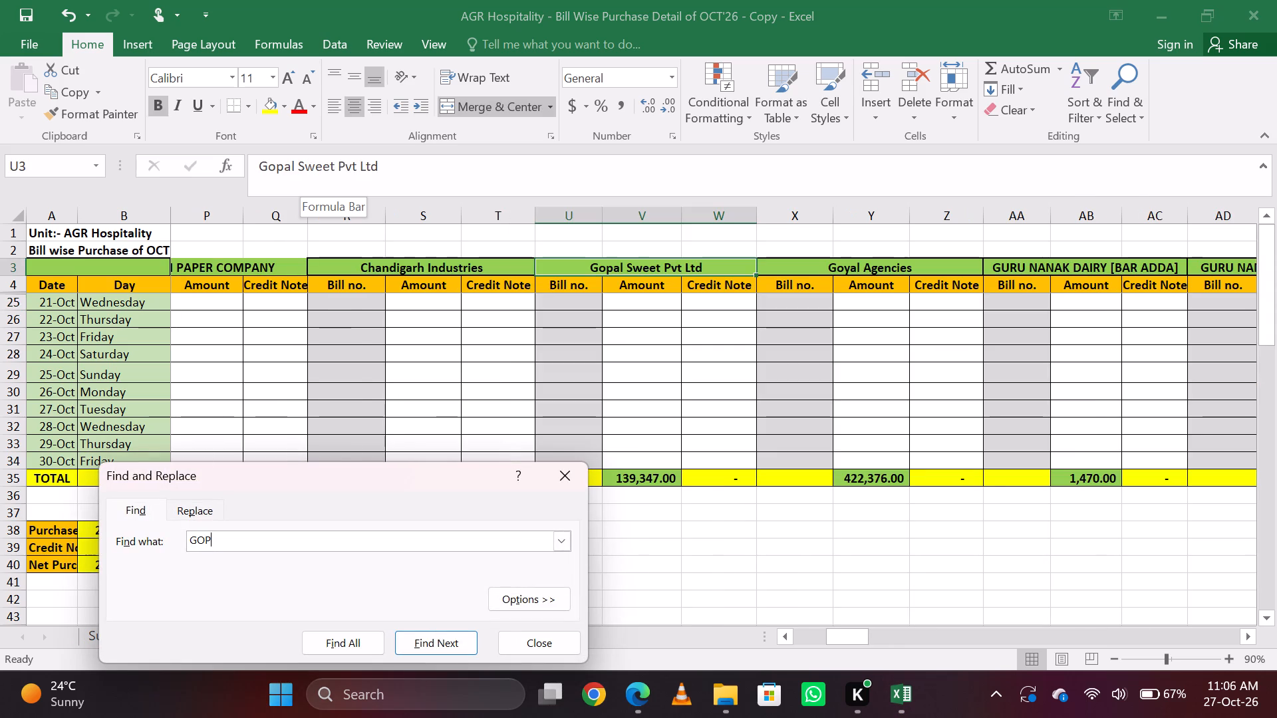
key("Escape")
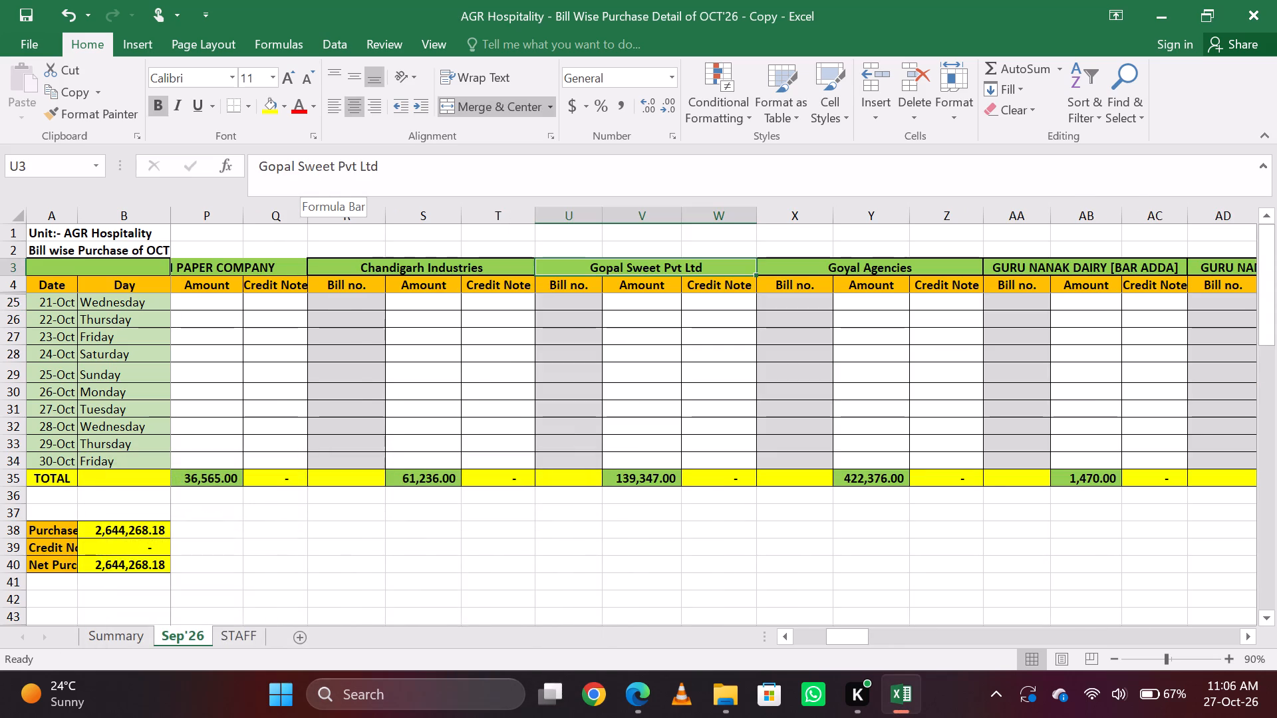
key("Down")
key("Down")
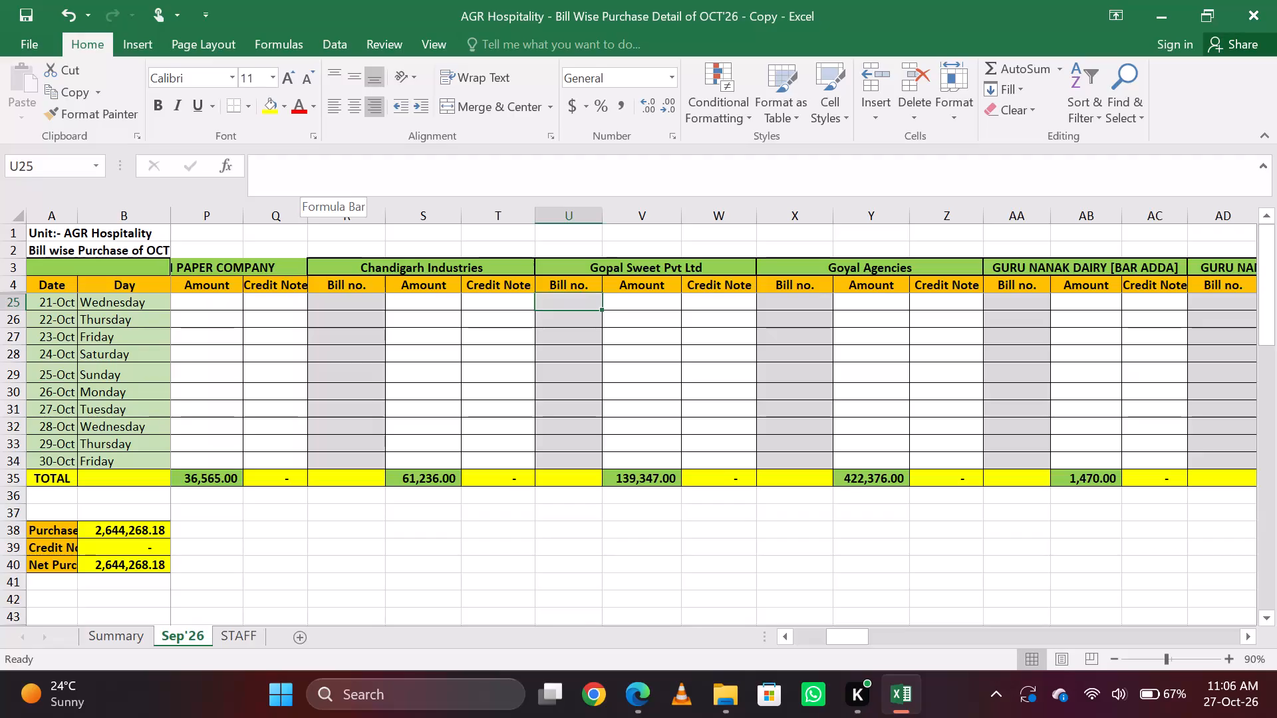
type("13171")
key("Tab")
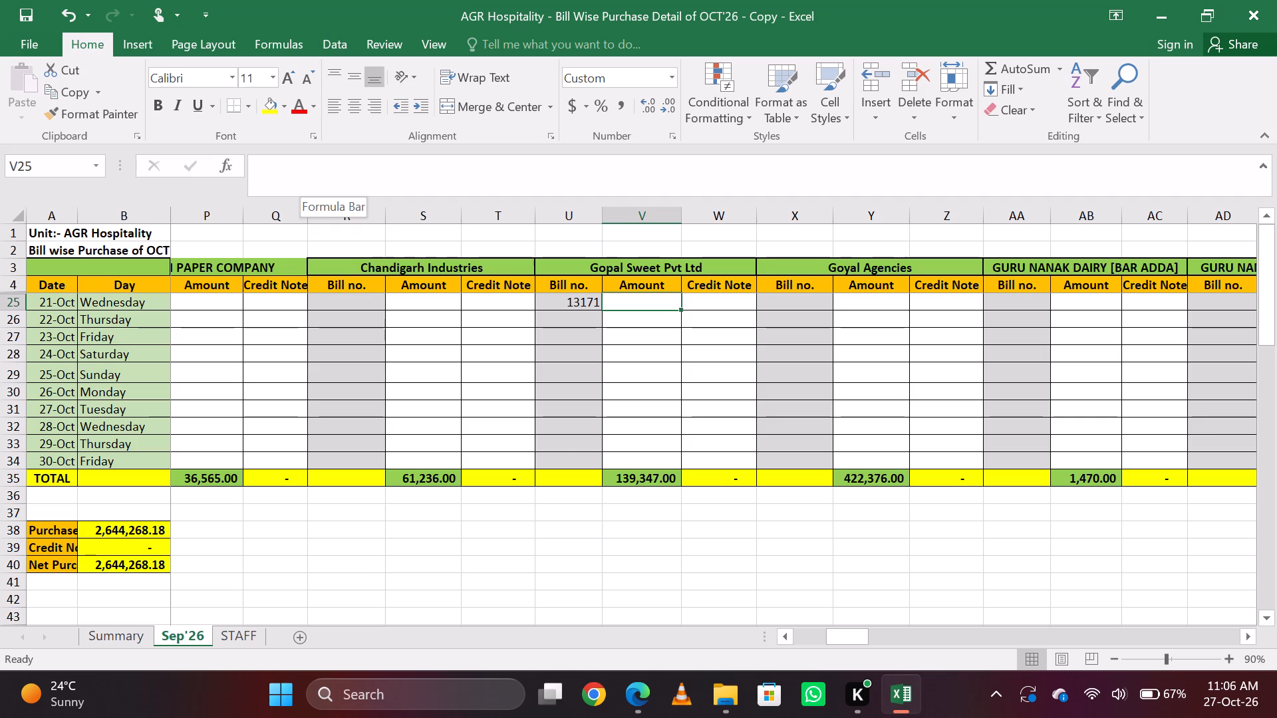
type("4650")
key("Return")
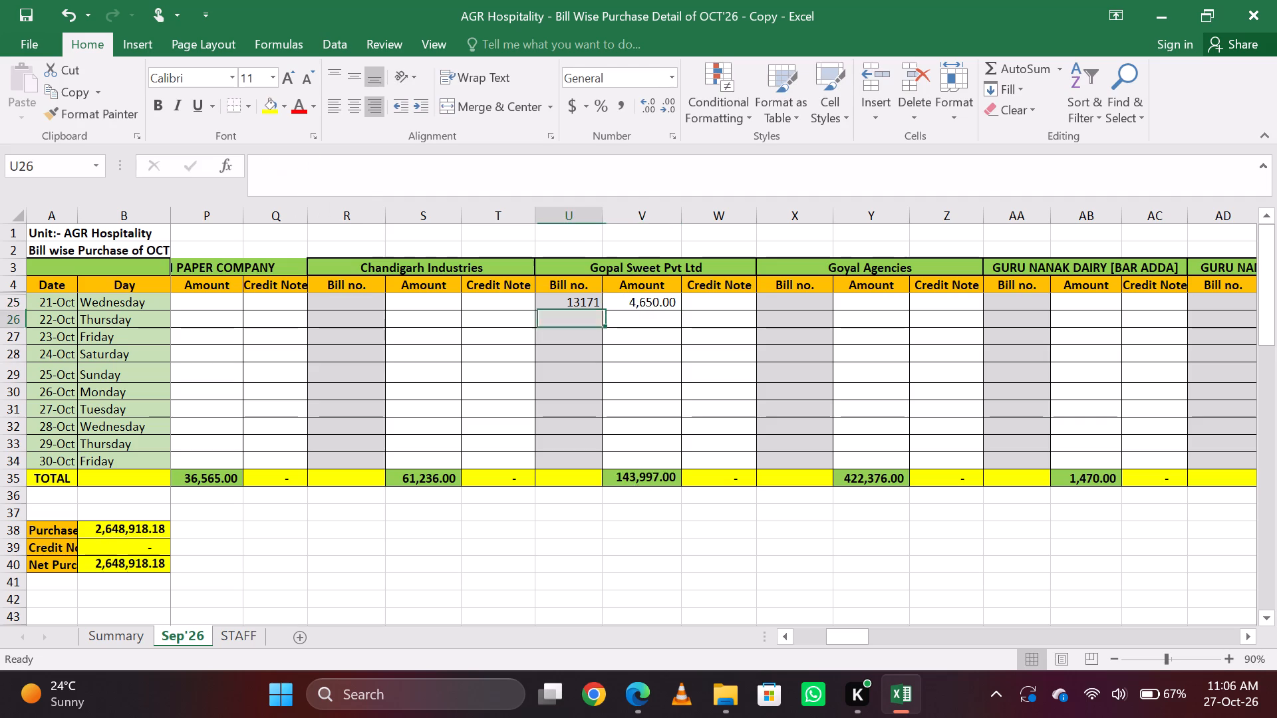
key("Up")
key("Right")
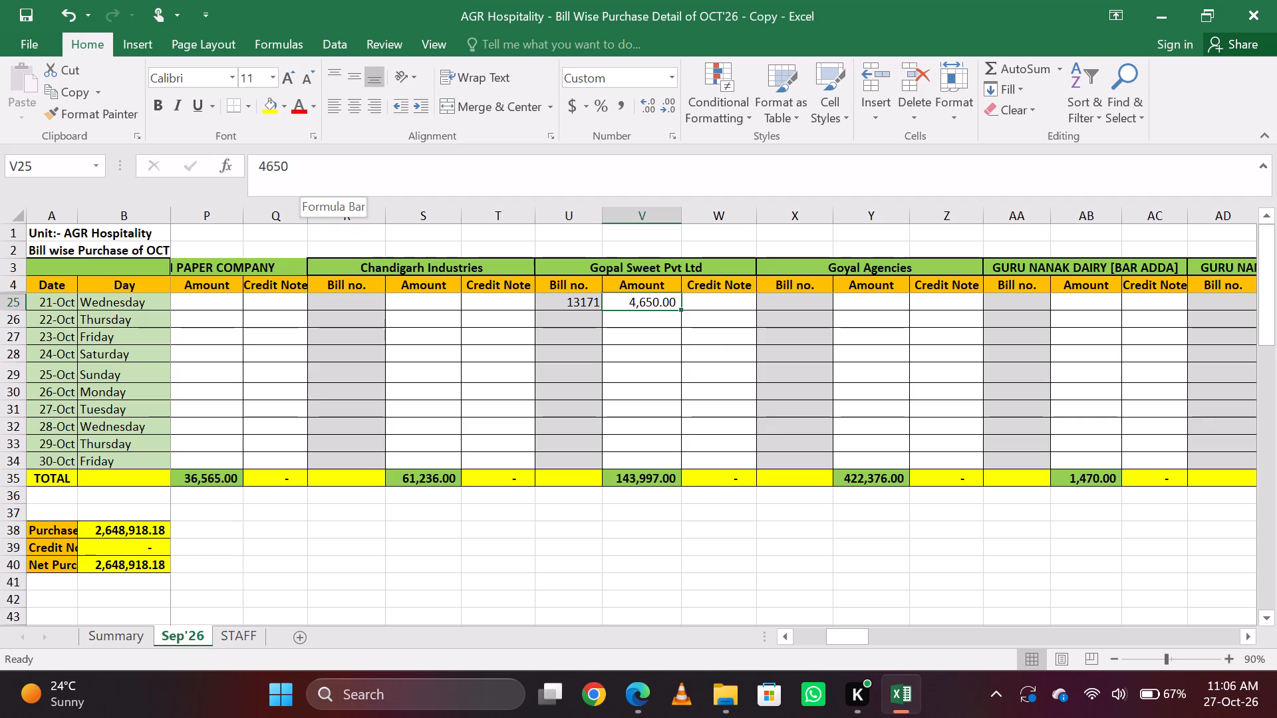
Search for HON and enter HONEY HEALTH FOOD's 21-Oct bill number 6587 and amount 17414.
key("ctrl+f")
type("HON")
key("Return")
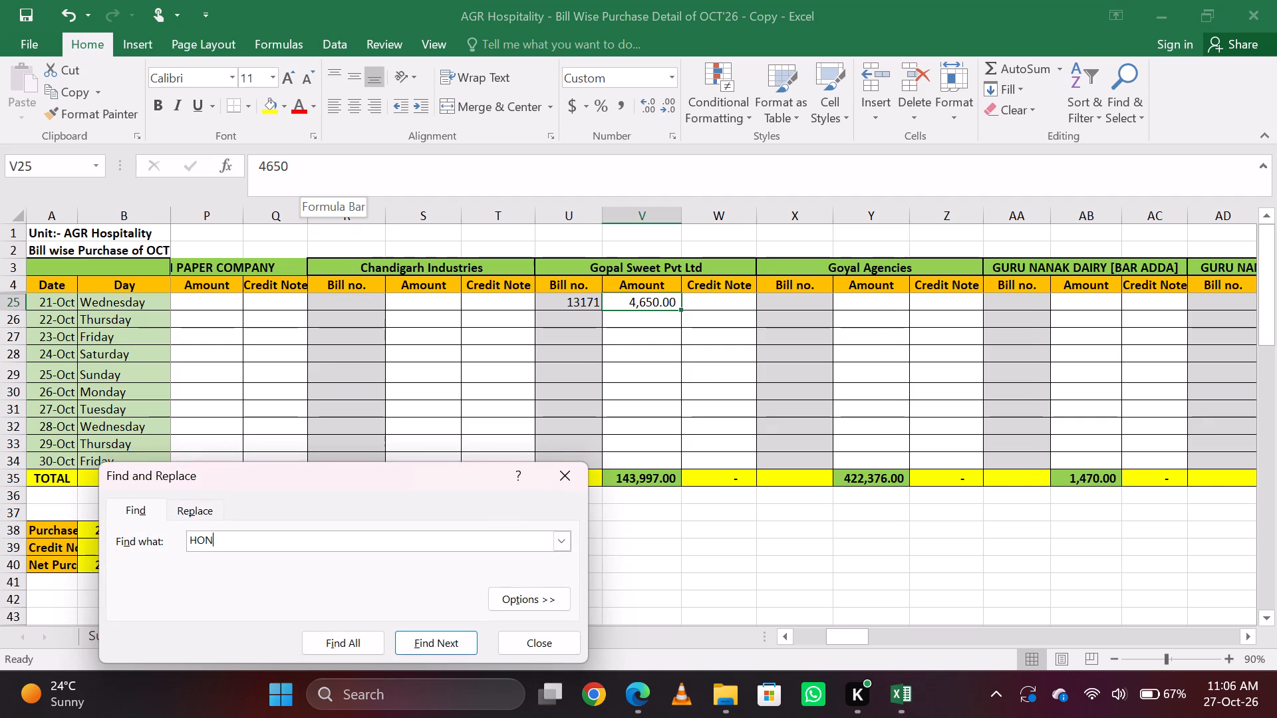
key("Escape")
key("Down")
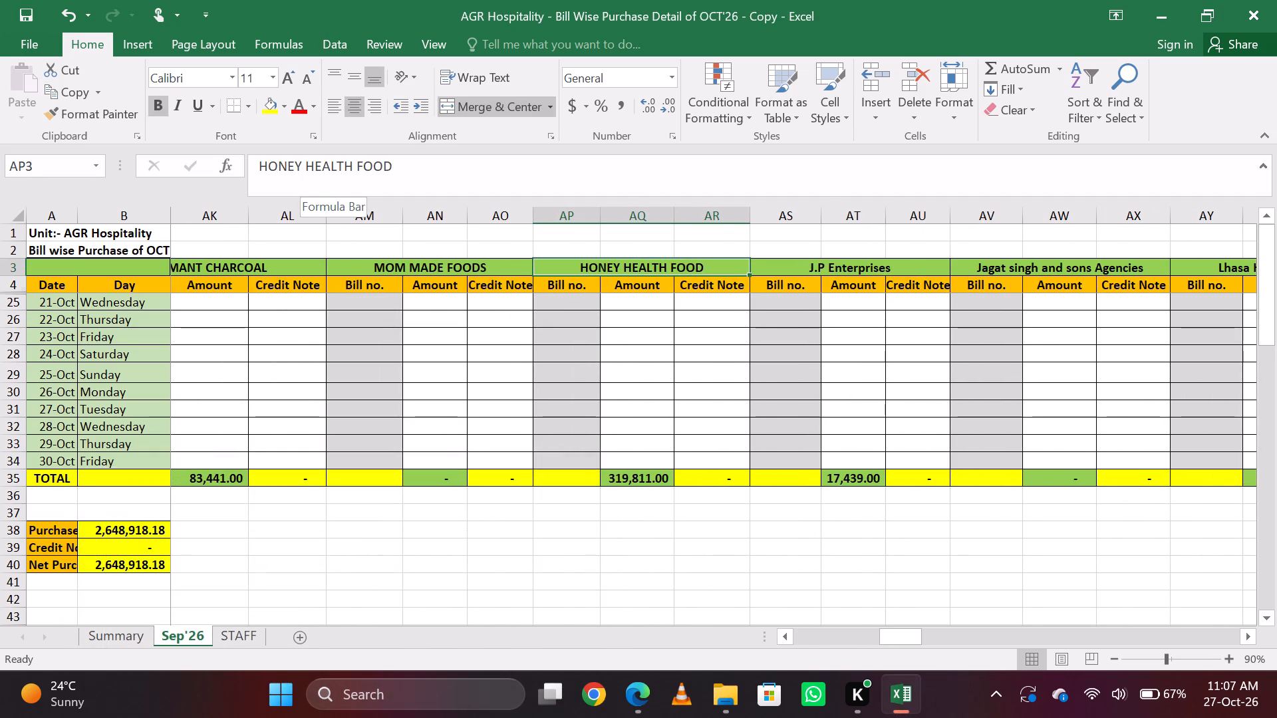
key("Down")
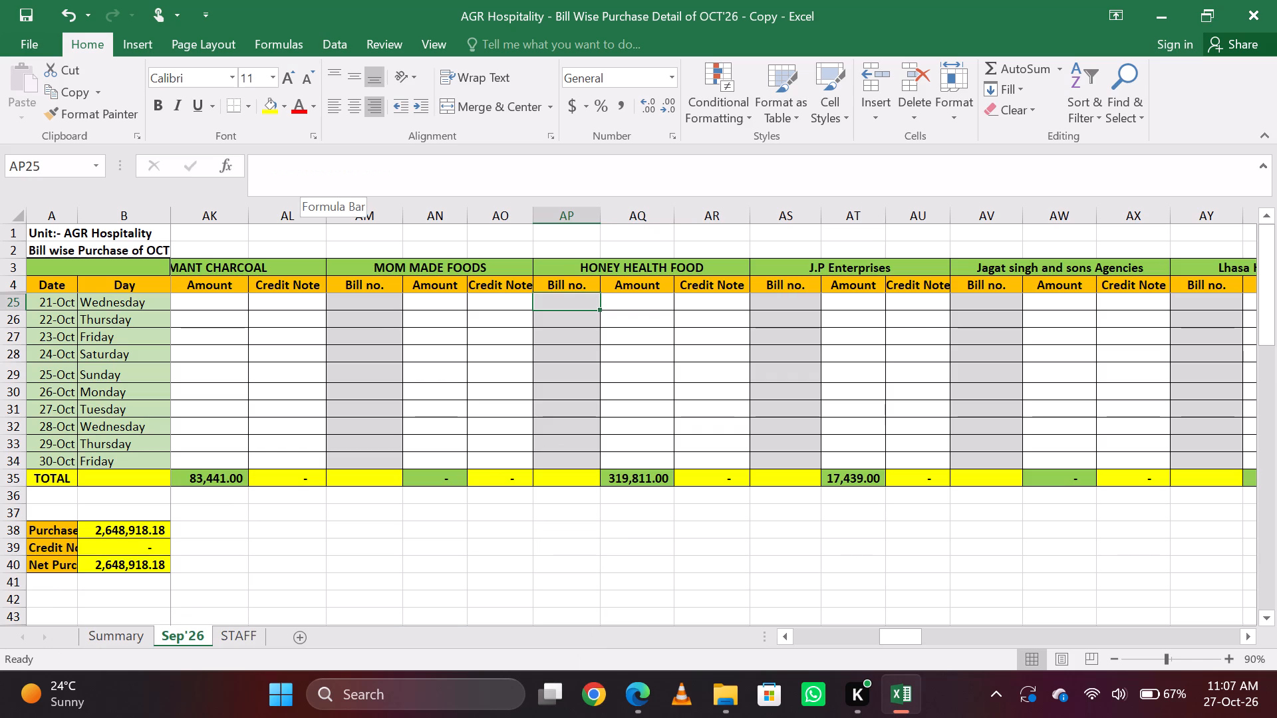
type("65")
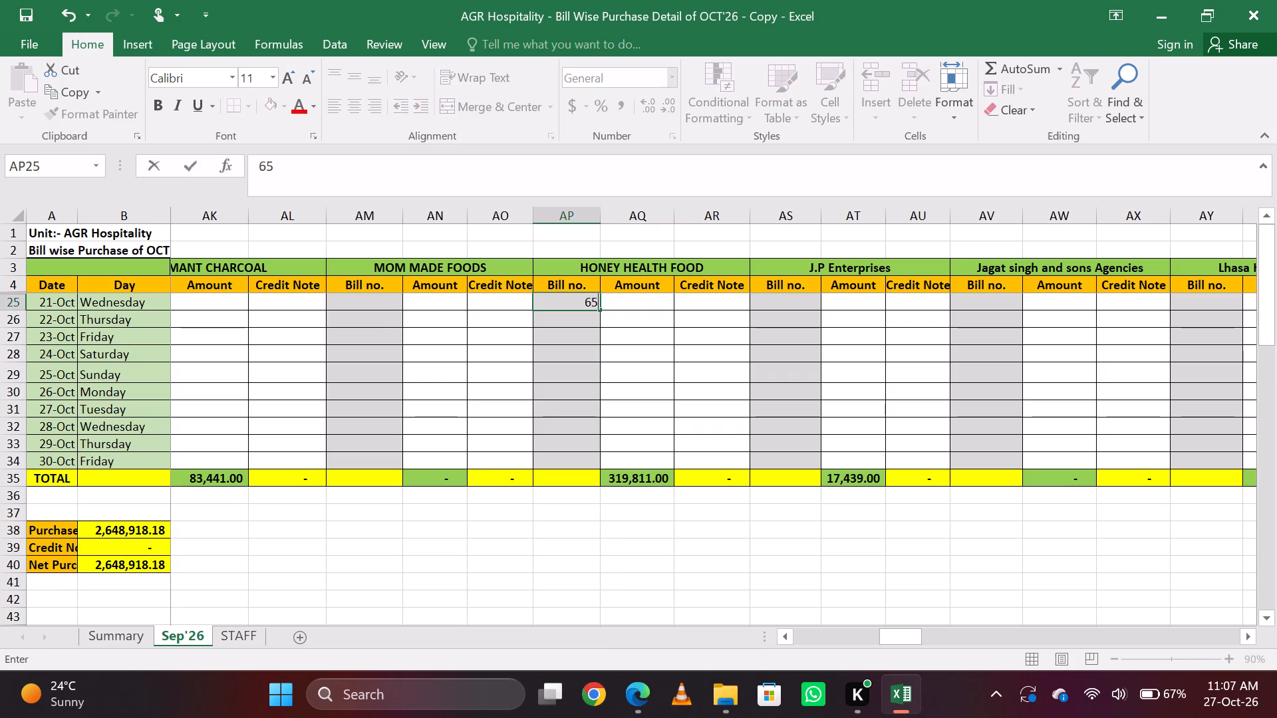
type("87")
key("Tab")
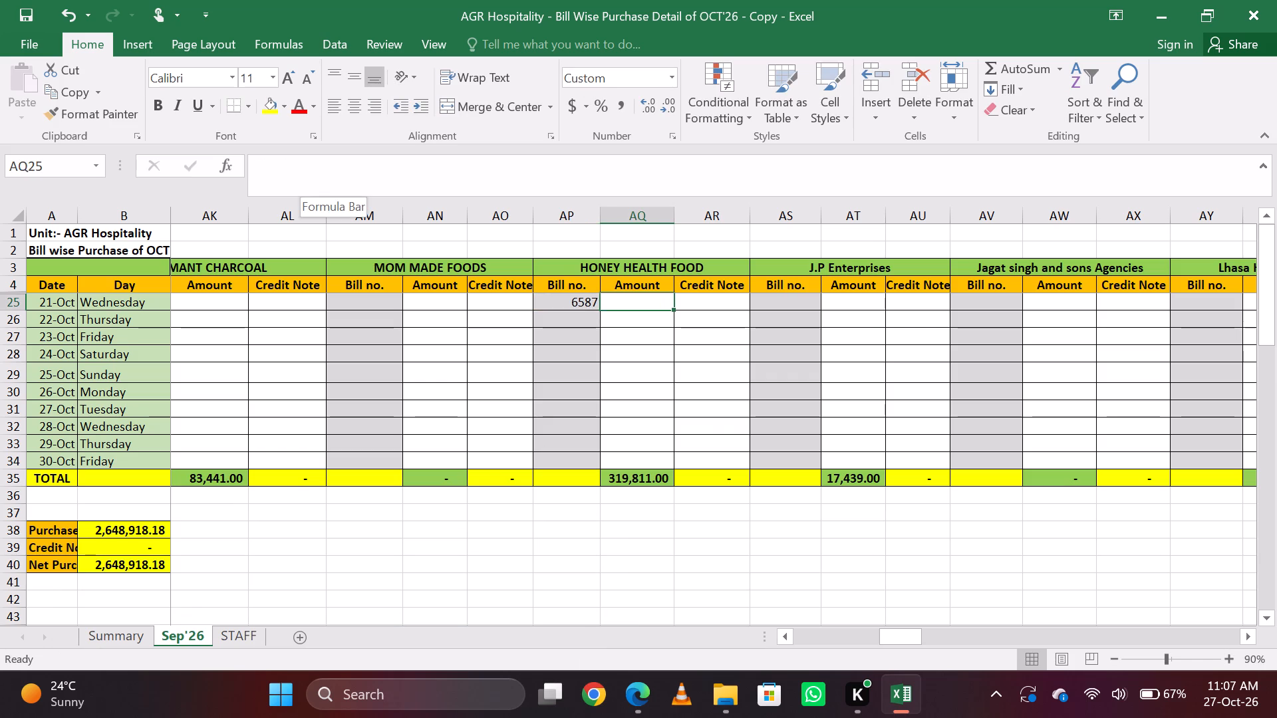
type("17")
type("41")
key("4")
key("Tab")
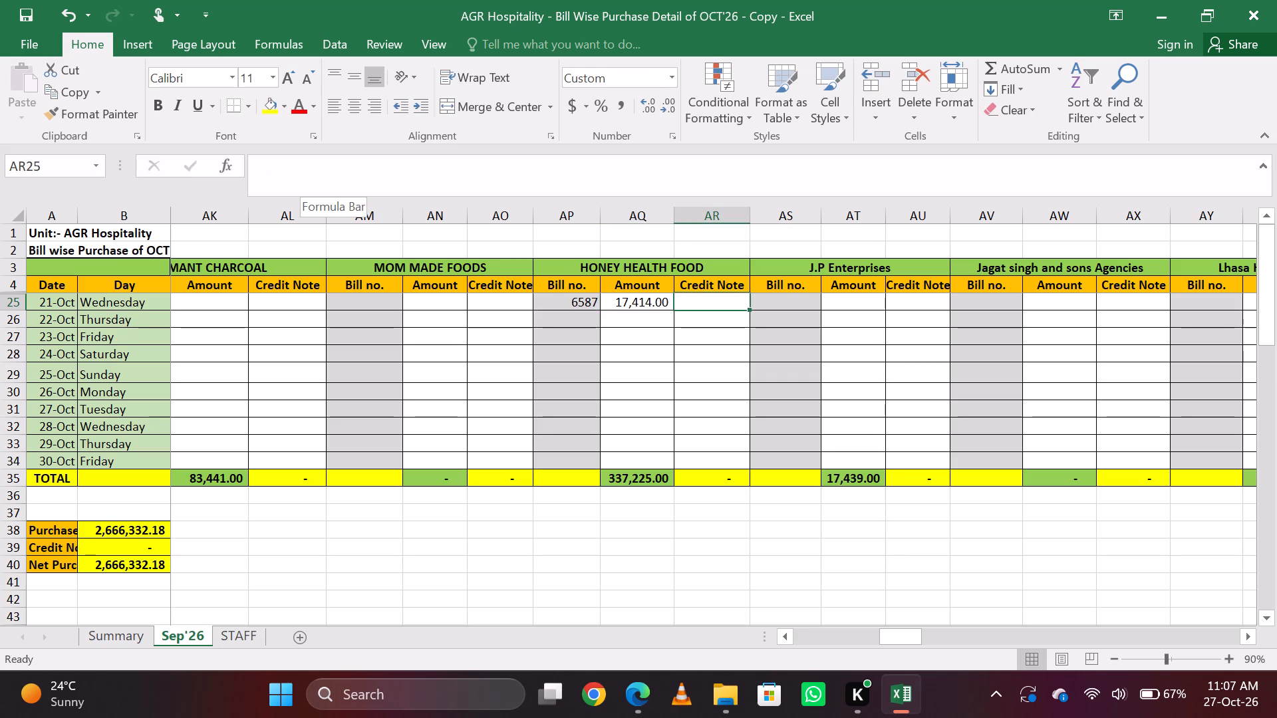
Search for RAM and enter RAM CHAND AND SONS [KITCHEN]'s 21-Oct bill number 4008 and amount 11800.
key("ctrl+f")
type("RA")
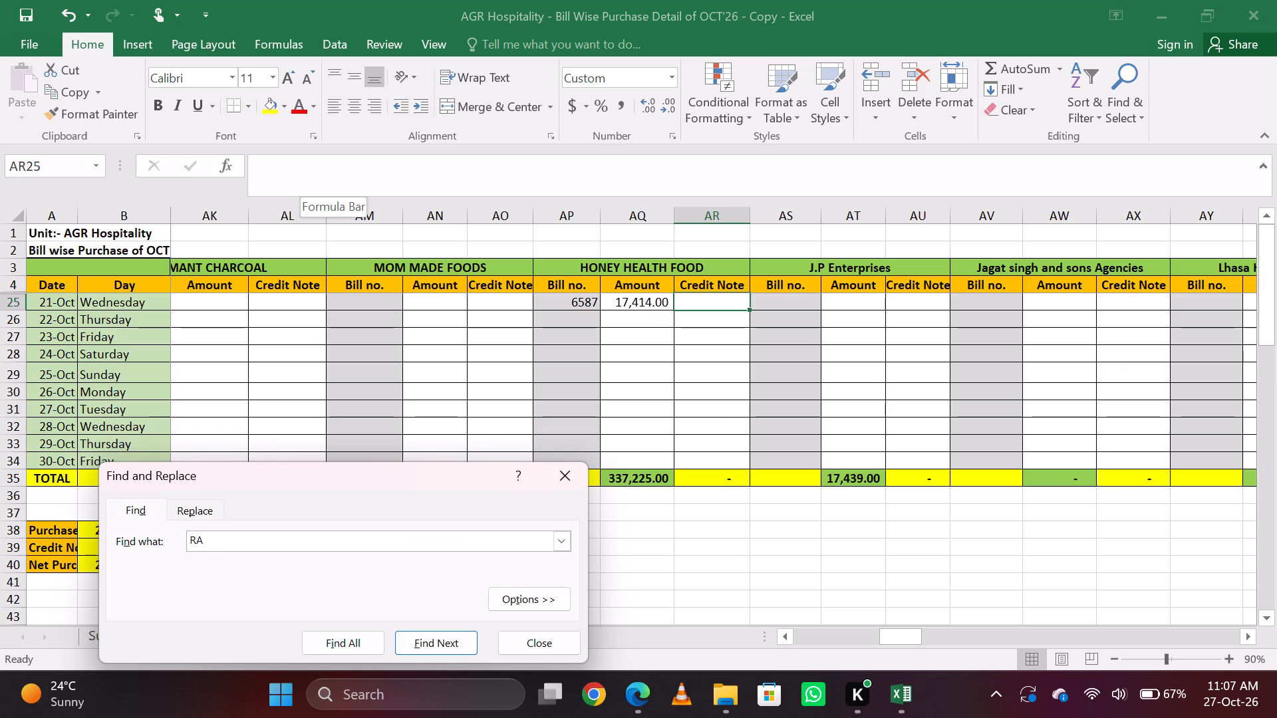
key("m")
key("Return")
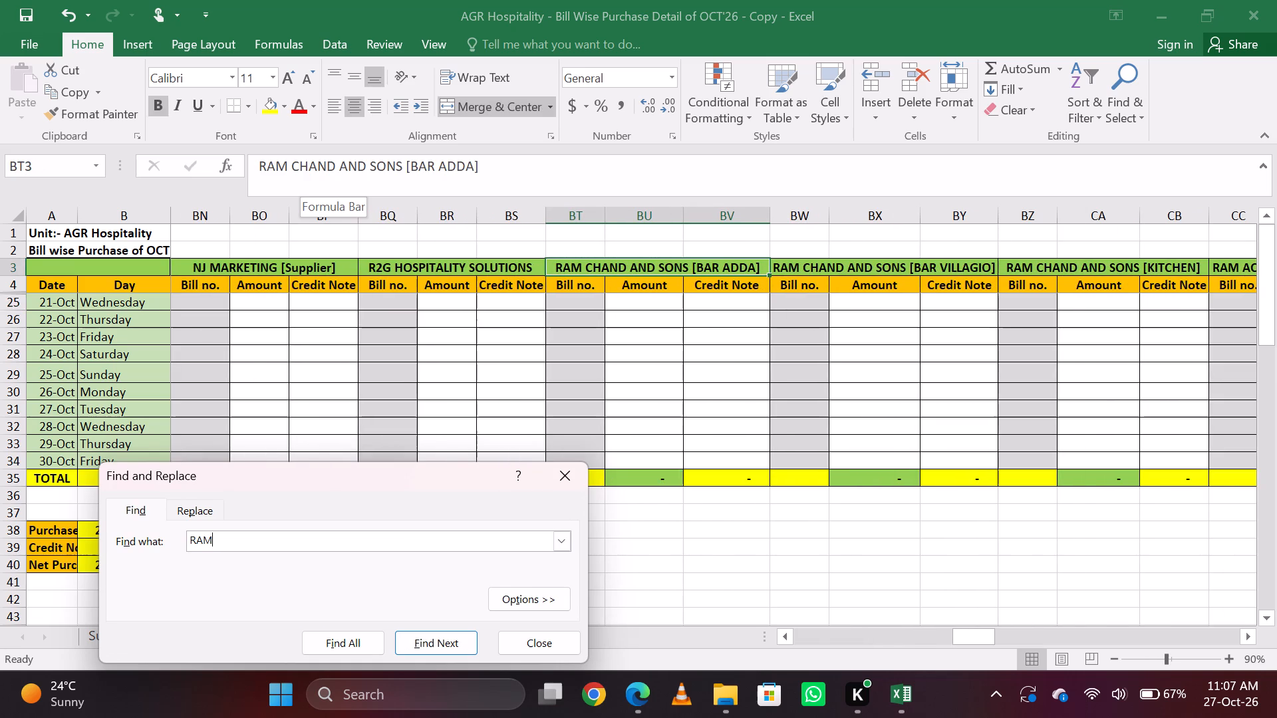
key("Escape")
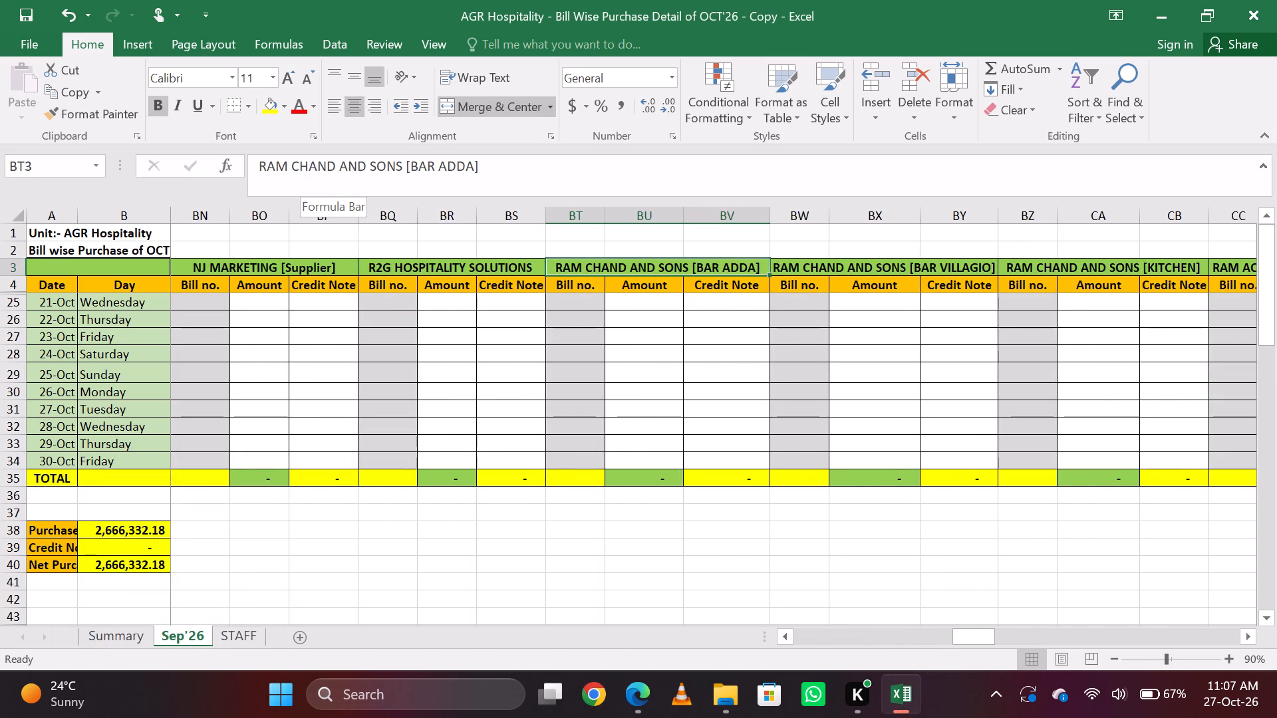
key("Down")
key("Down")
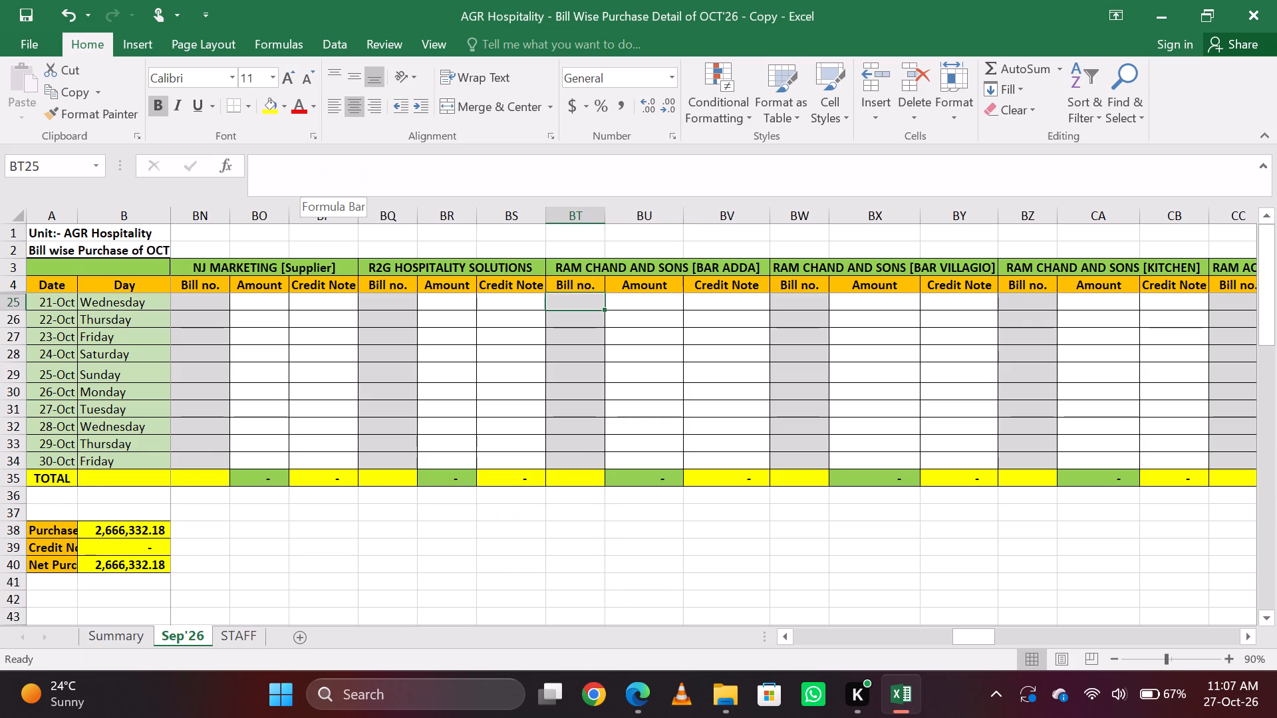
key("Right")
key("Left")
key("Right")
key("Right")
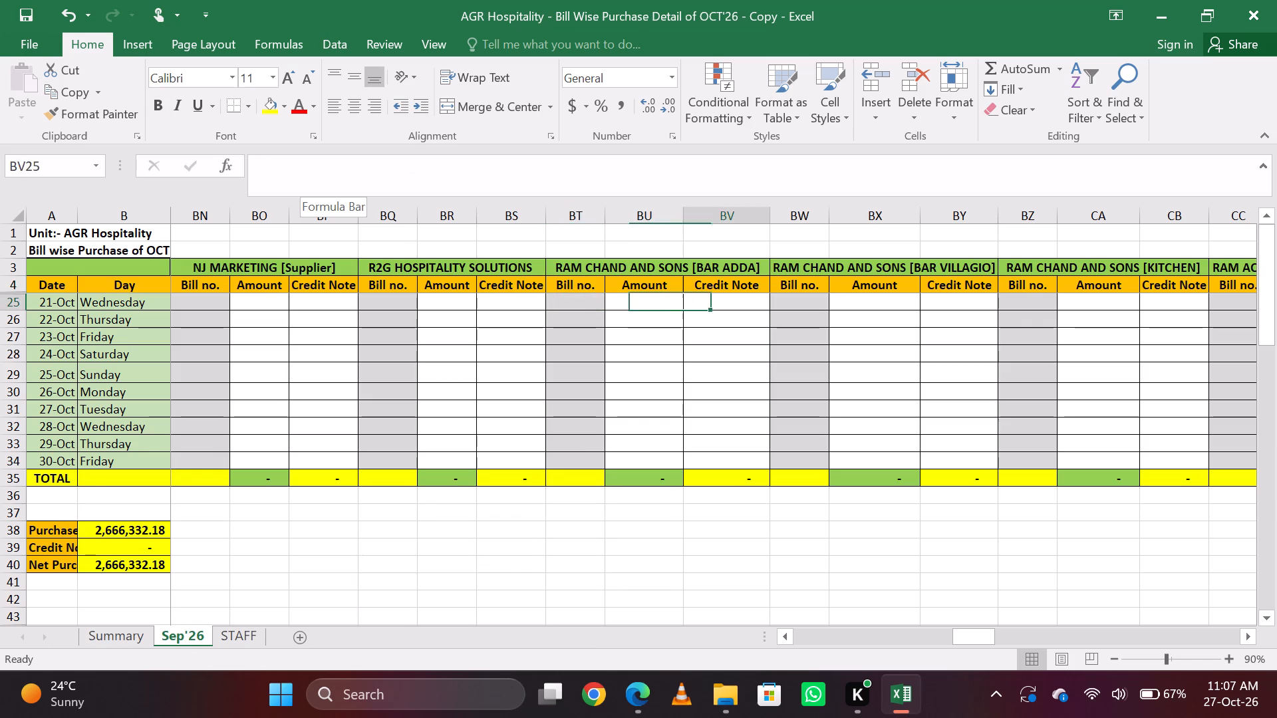
key("Right")
key("Right")
key("Right")
key("Right")
key("Right")
key("Right")
key("Left")
key("Left")
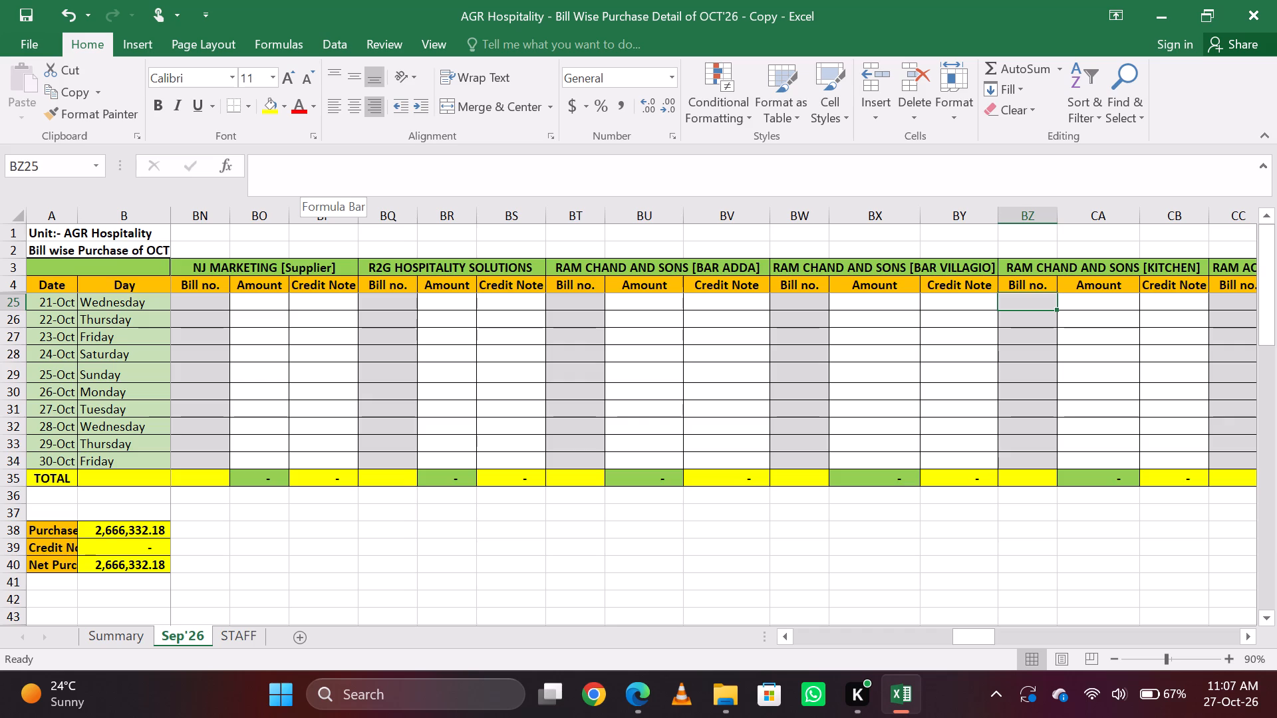
key("Right")
key("Left")
key("Right")
key("Left")
type("4008")
key("Right")
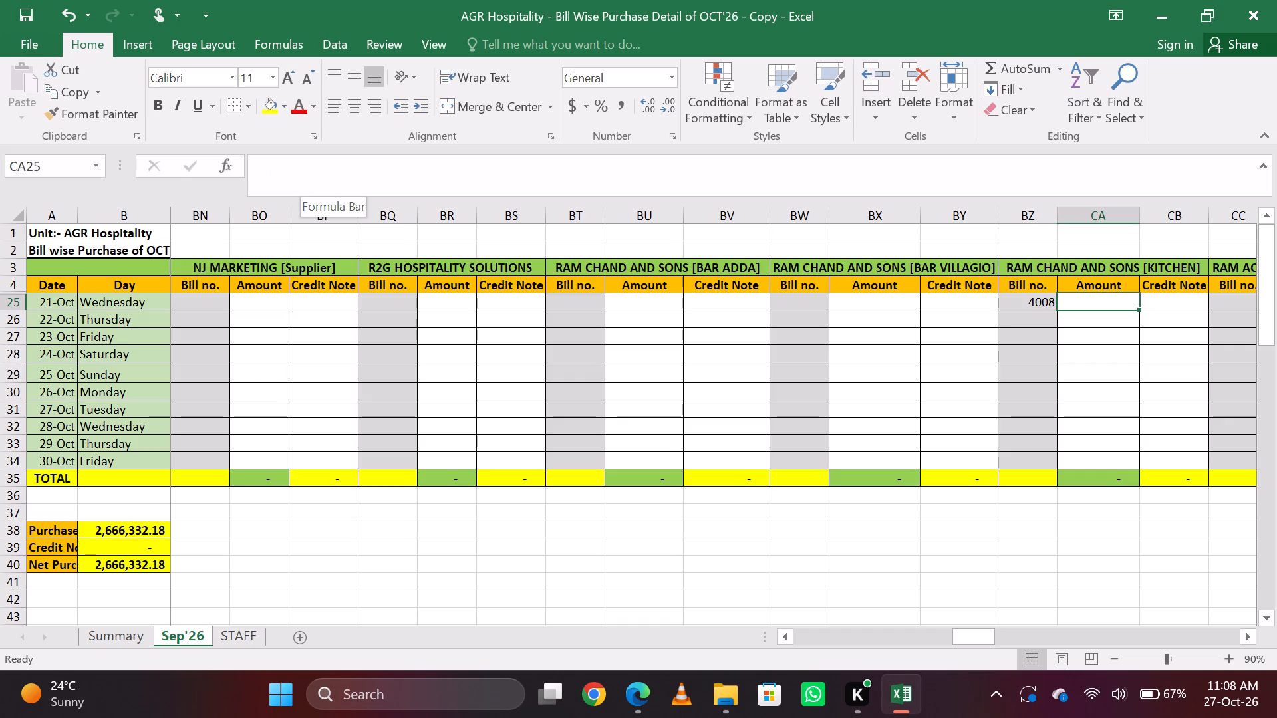
type("11")
type("800")
key("Return")
key("Up")
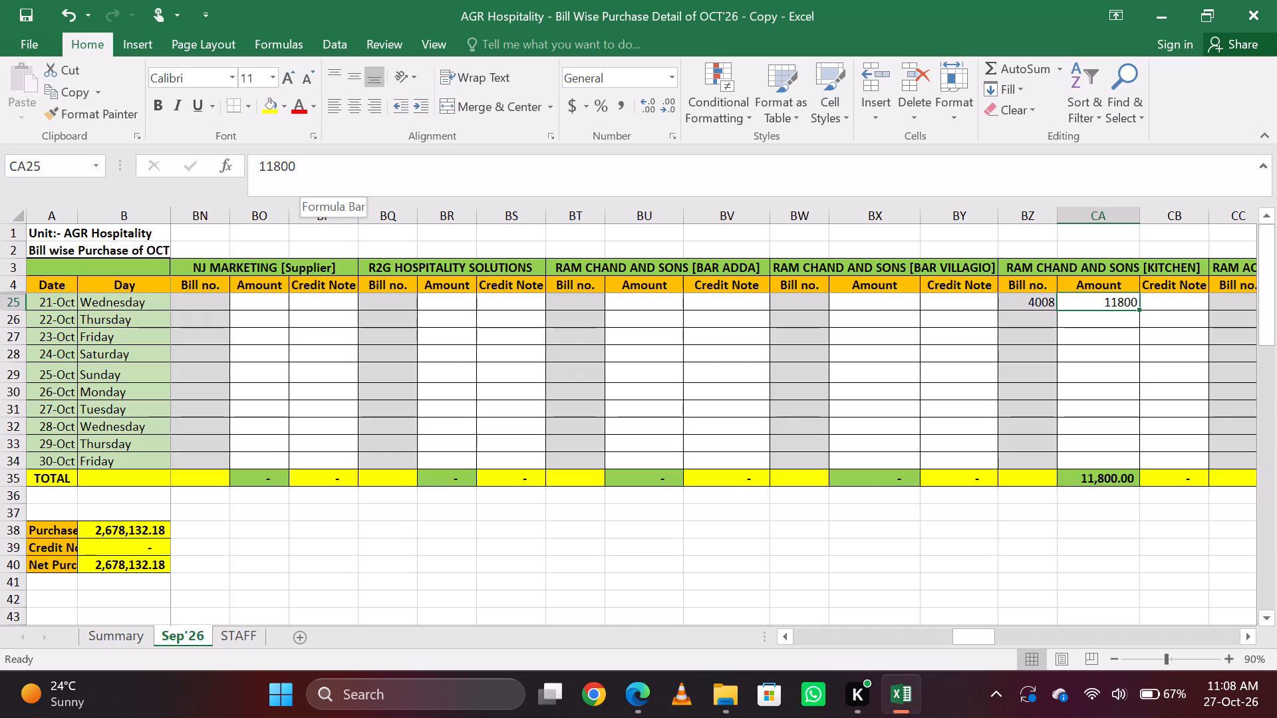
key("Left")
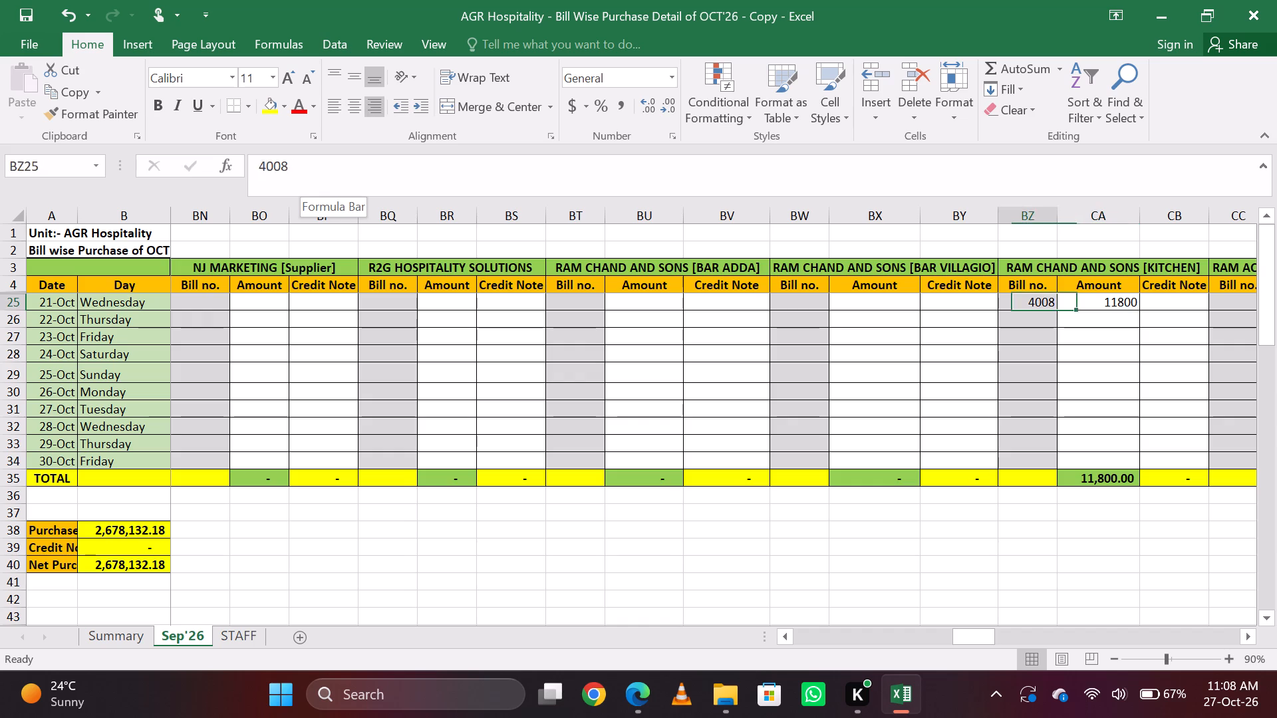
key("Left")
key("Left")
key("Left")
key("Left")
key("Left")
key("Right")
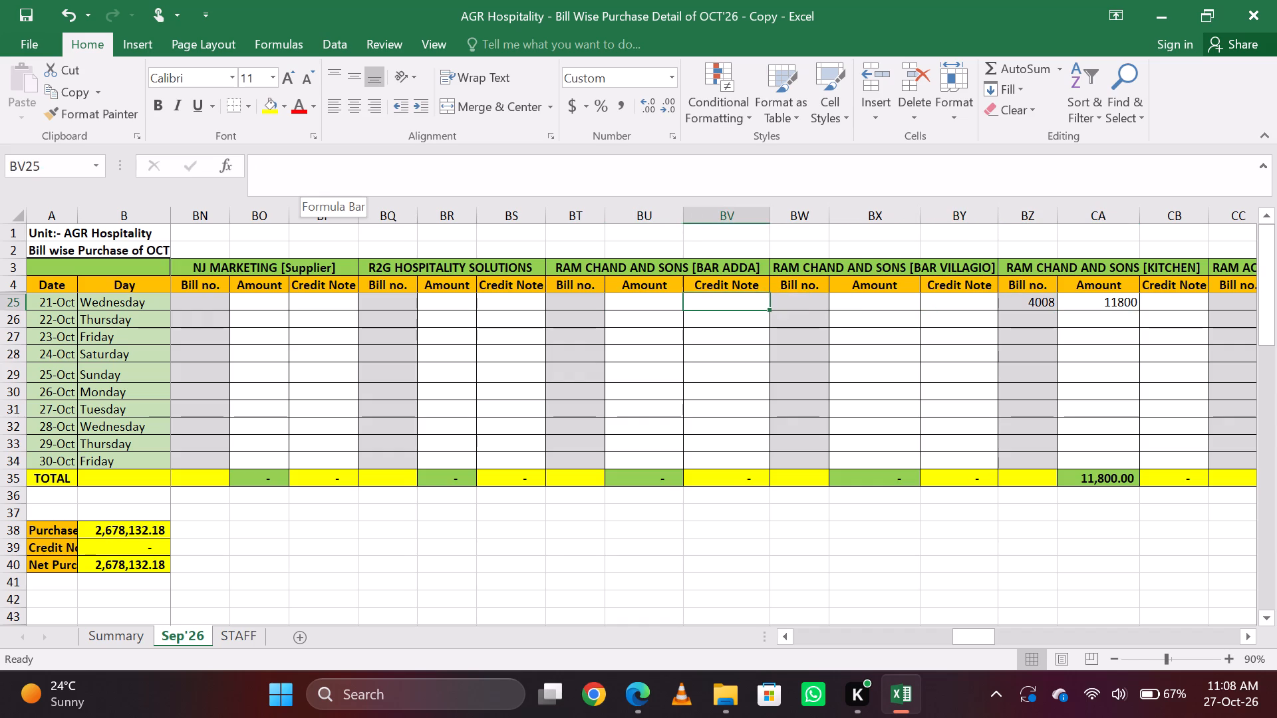
Search the sheet for SHIV and enter SHIVAM VEGETAVBLE & FRUITS [ADDA BAR]'s 21-Oct bill number 5292 and amount 752.
key("ctrl+f")
type("SHIV")
key("Return")
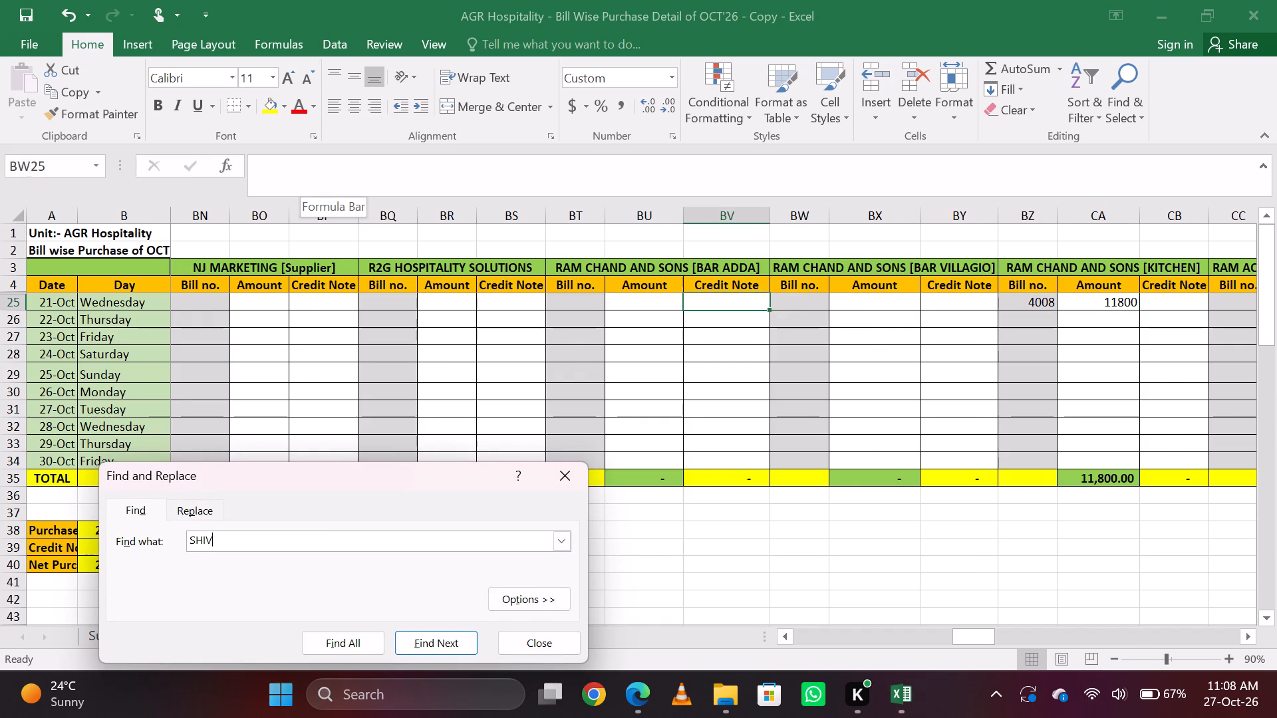
key("Escape")
key("Down")
key("Down")
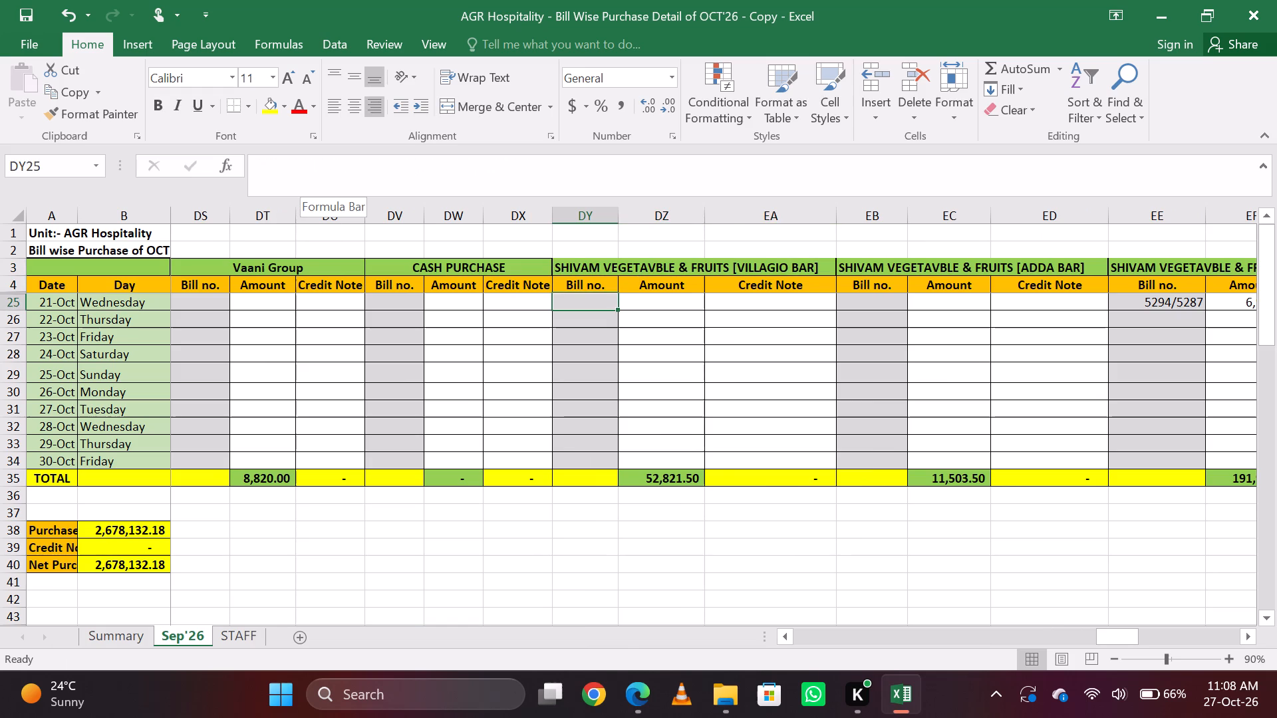
key("Left")
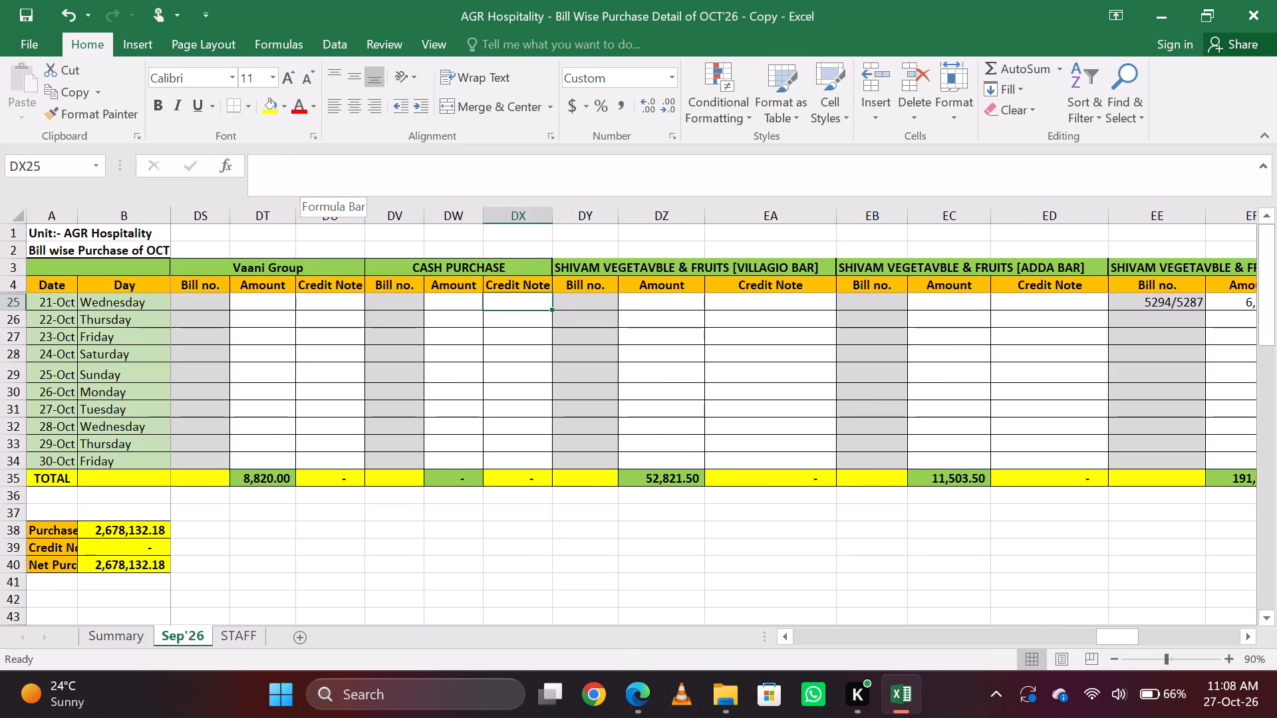
key("Right")
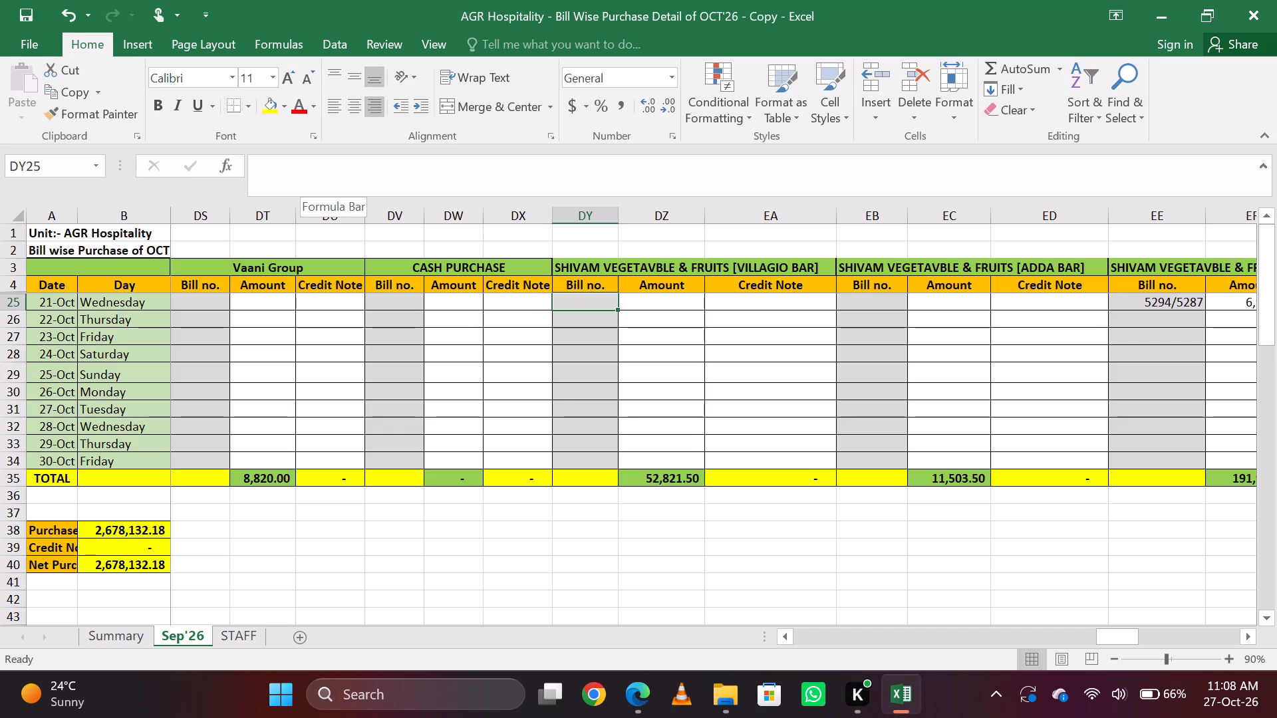
key("Left")
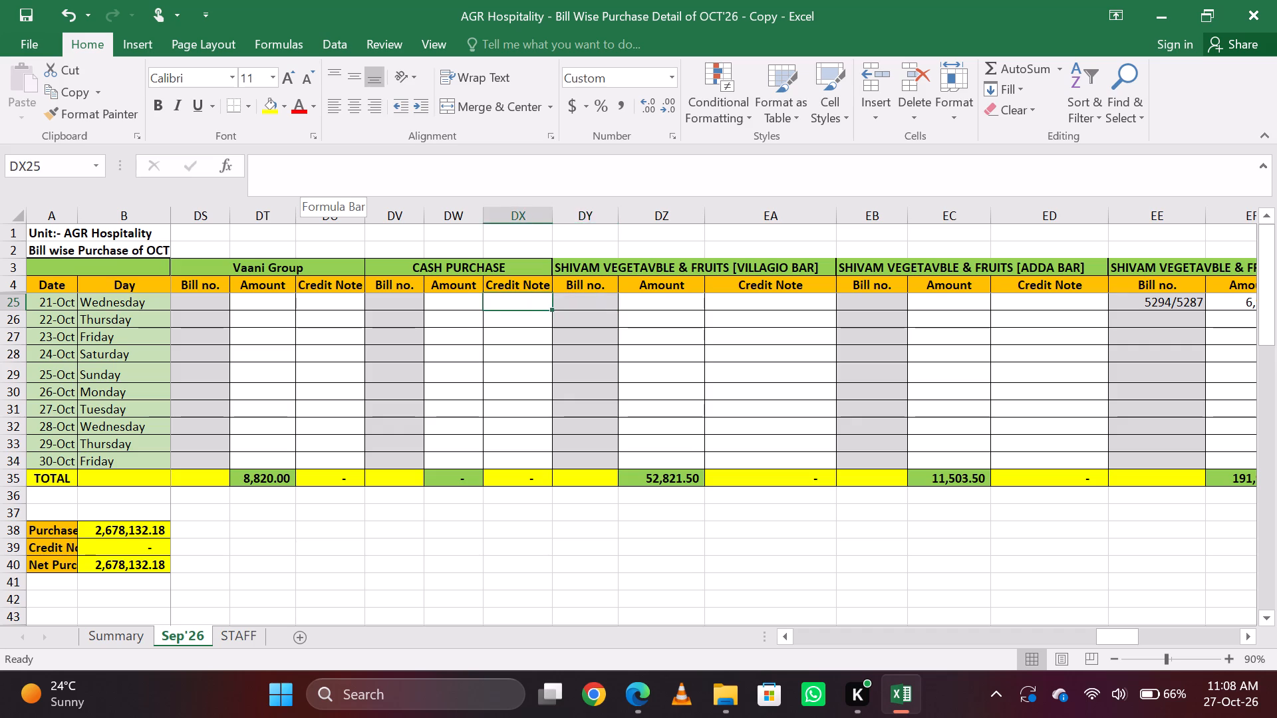
key("Right")
key("Left")
key("Right")
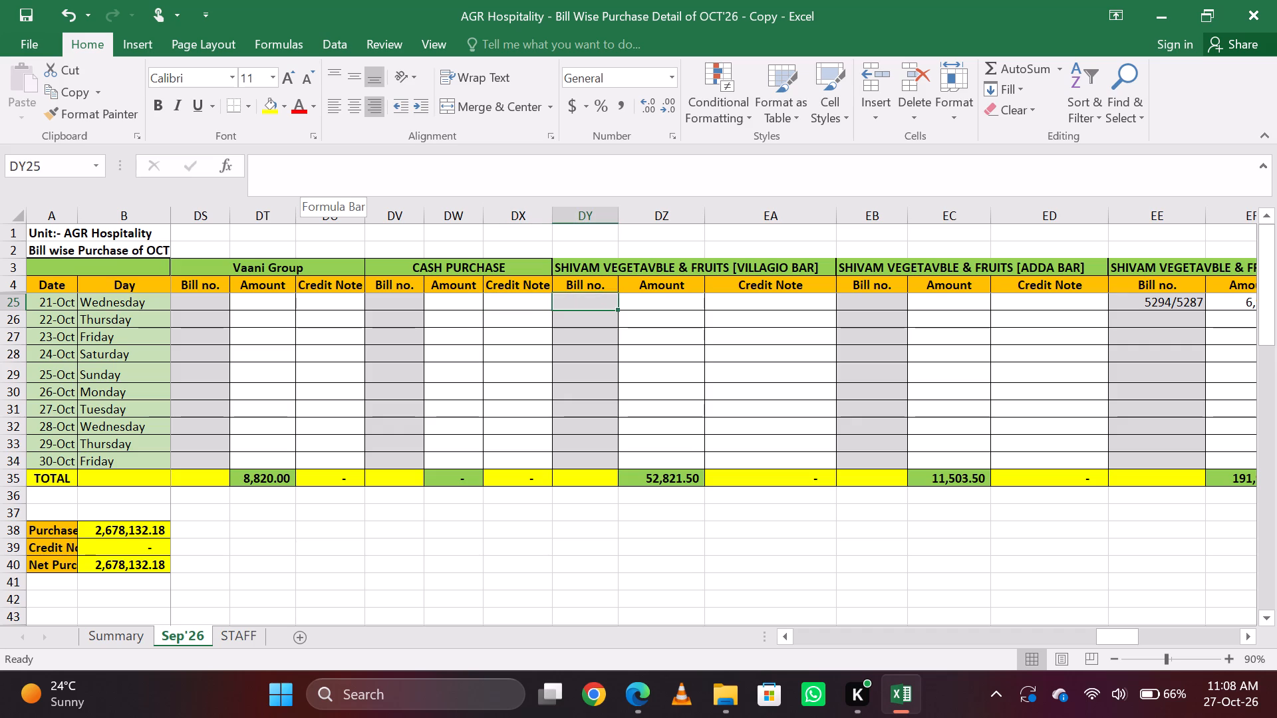
key("Left")
key("Right")
key("Right")
key("Right")
key("Right")
key("Right")
key("Left")
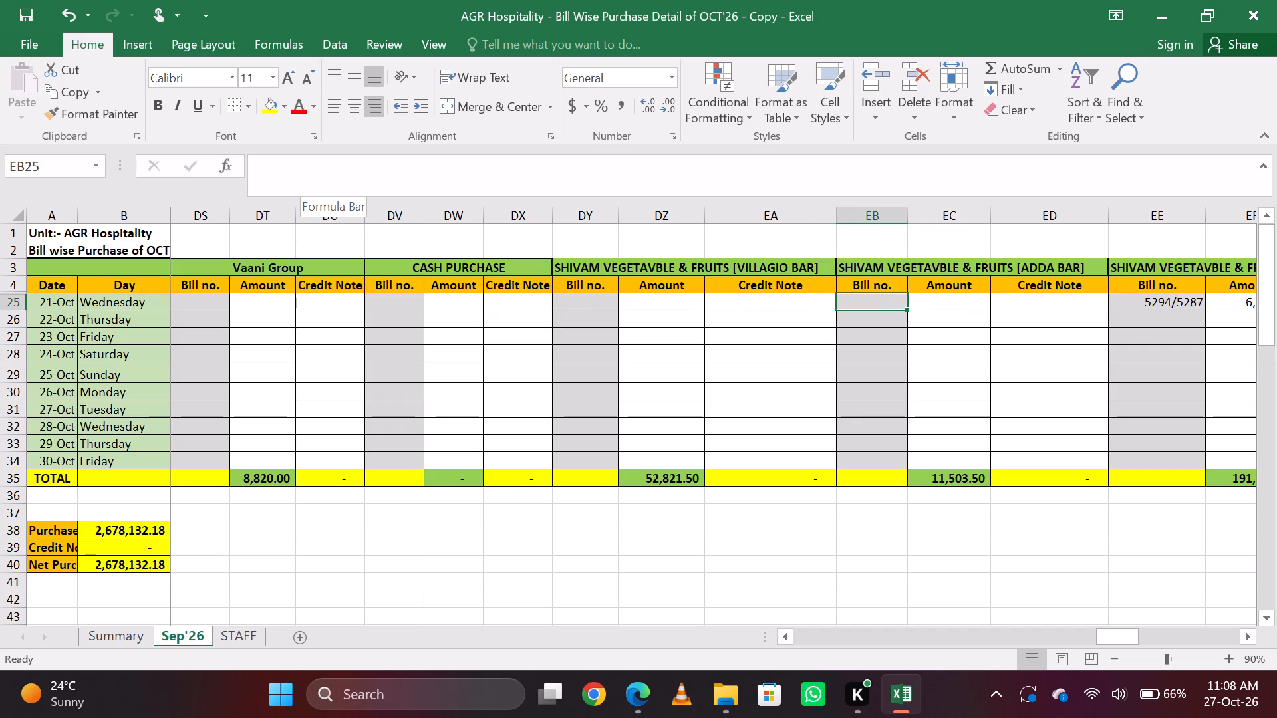
type("5292")
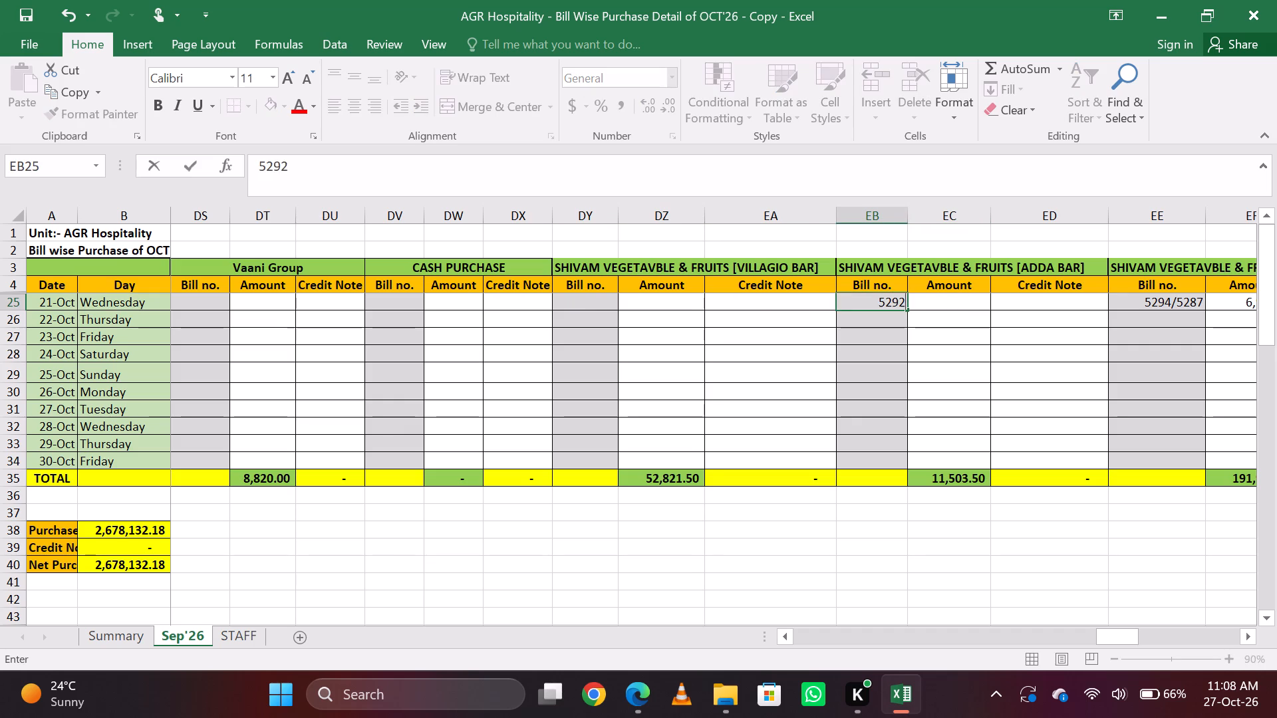
key("Tab")
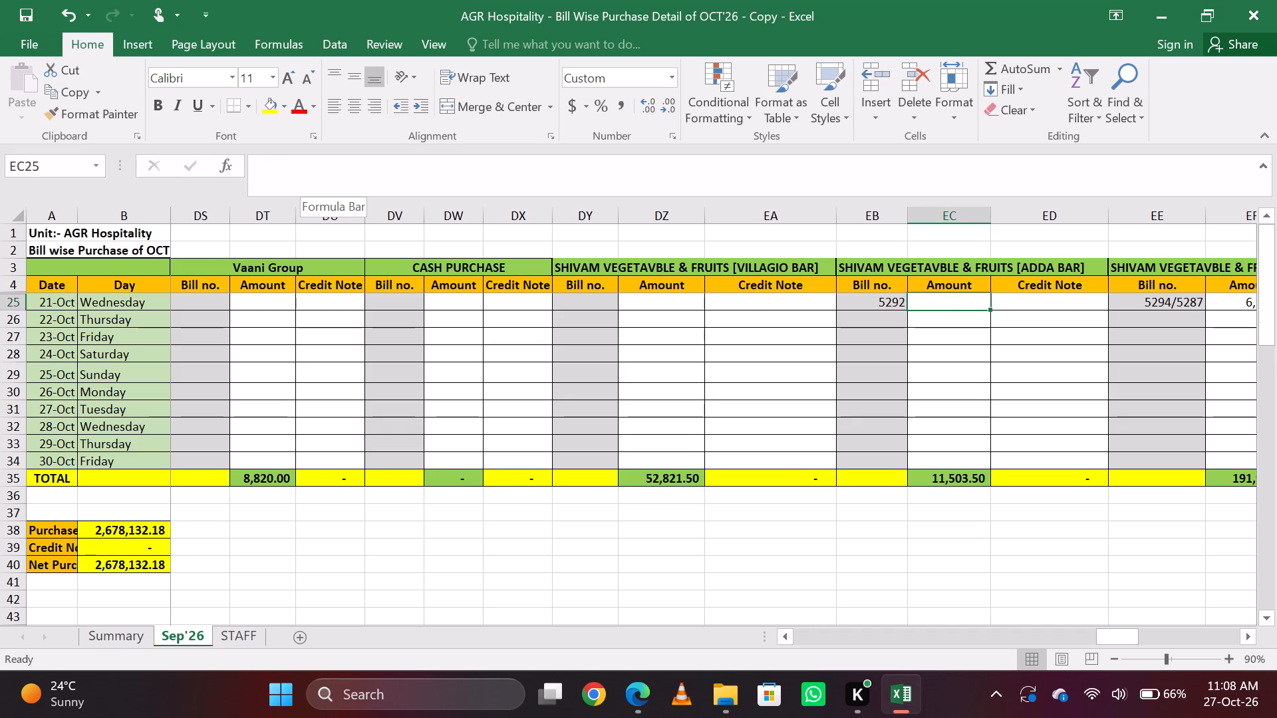
type("752")
key("Tab")
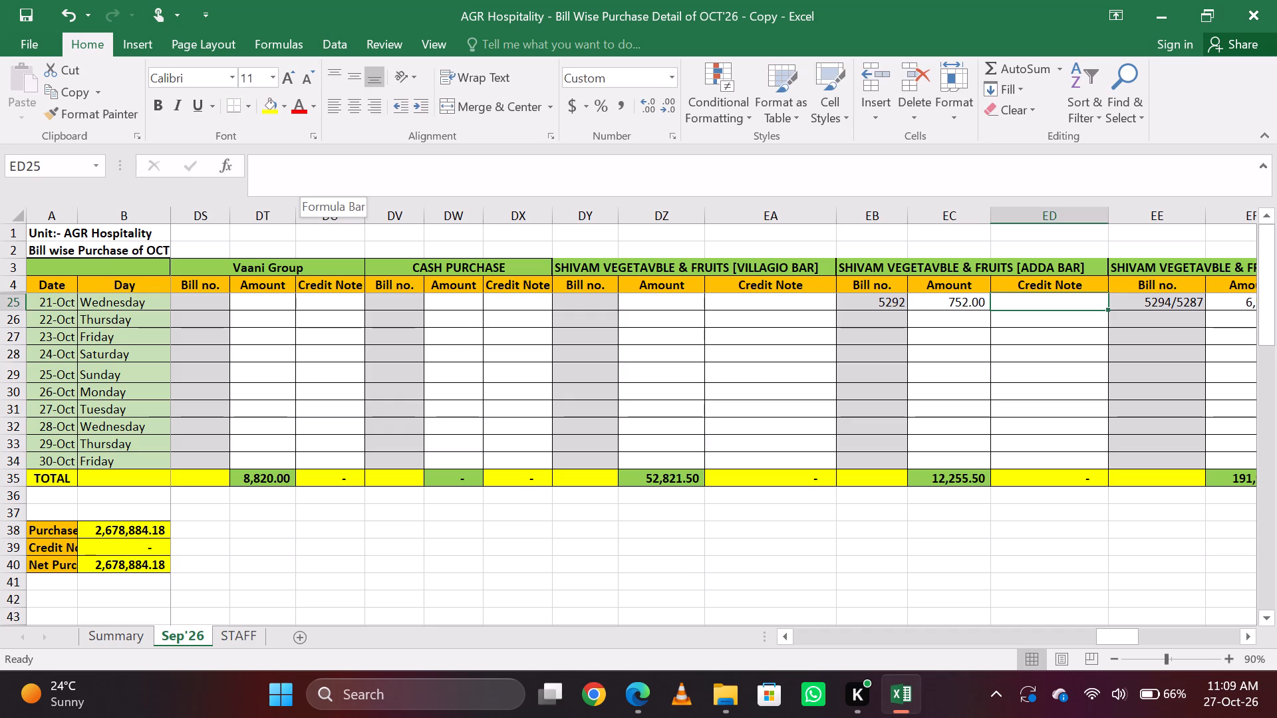
Append bill number 5293 to SHIVAM VEGETAVBLE & FRUITS [KITCHEN]'s 21-Oct entry, making it 5294/5287/5293.
key("Left")
key("Right")
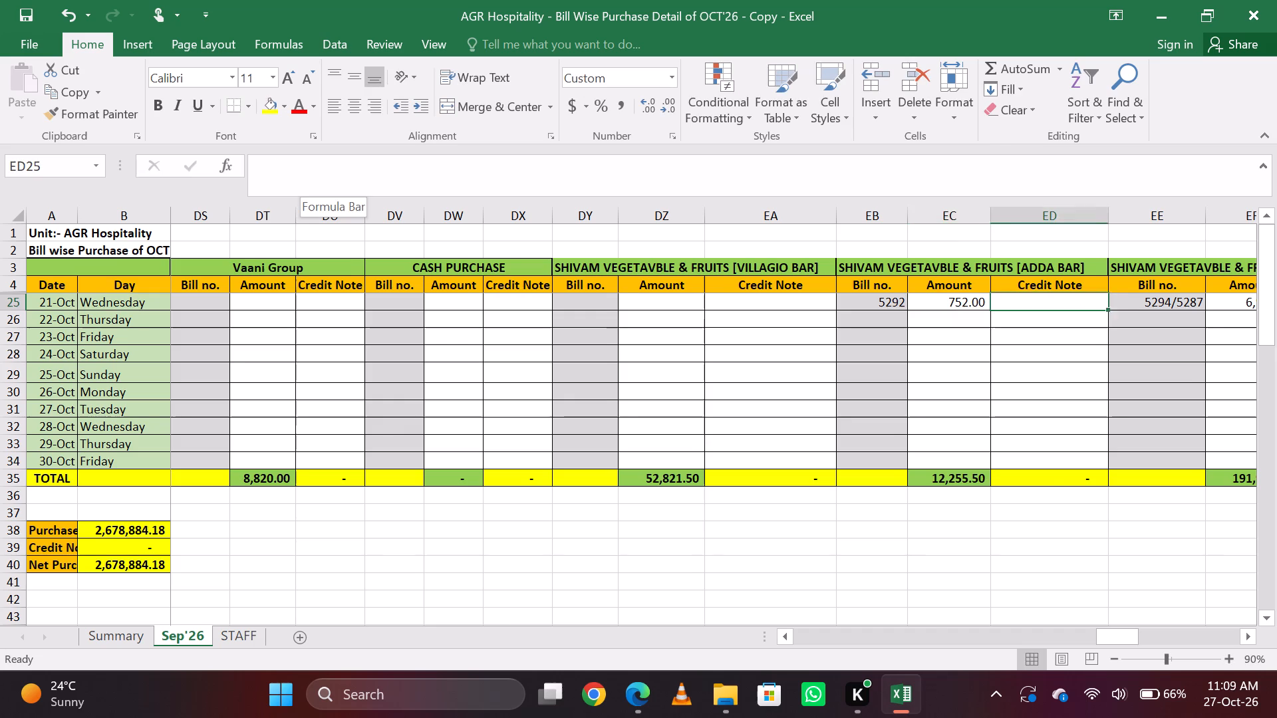
key("Right")
key("Right")
key("Right")
key("Right")
key("Left")
key("Left")
key("Left")
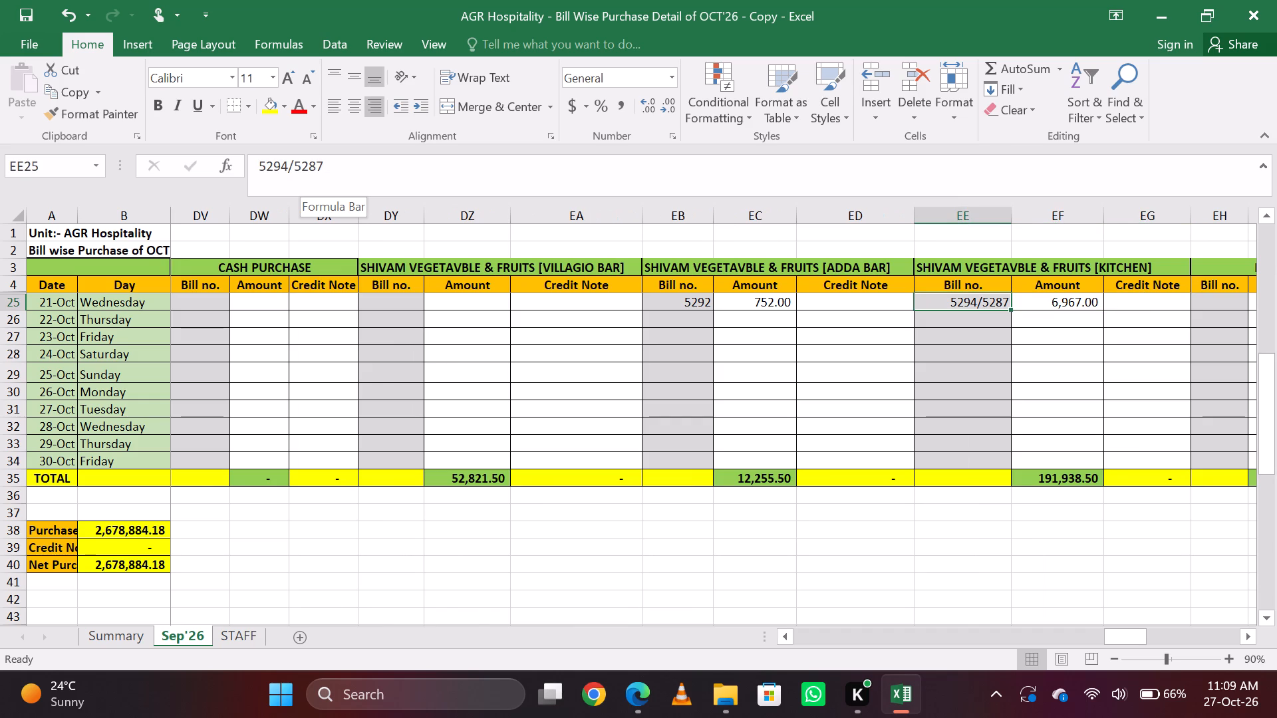
left_click(384, 167)
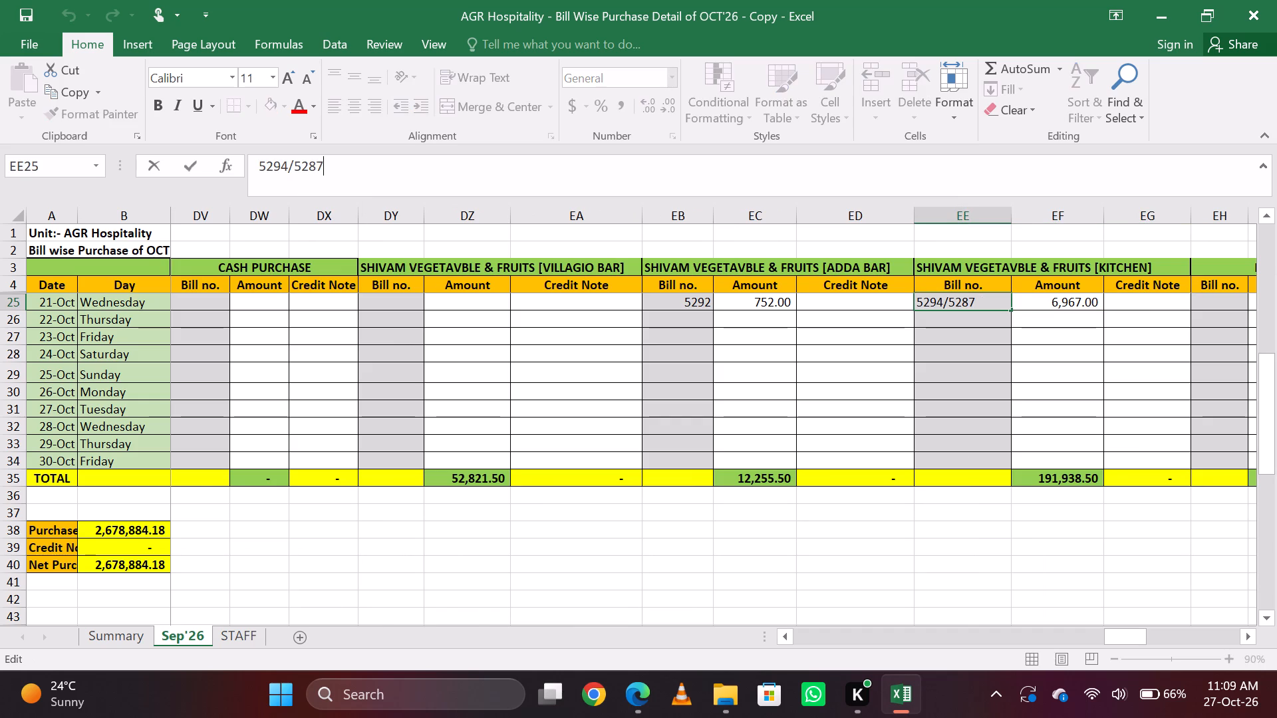
type("/52")
type("93")
key("Tab")
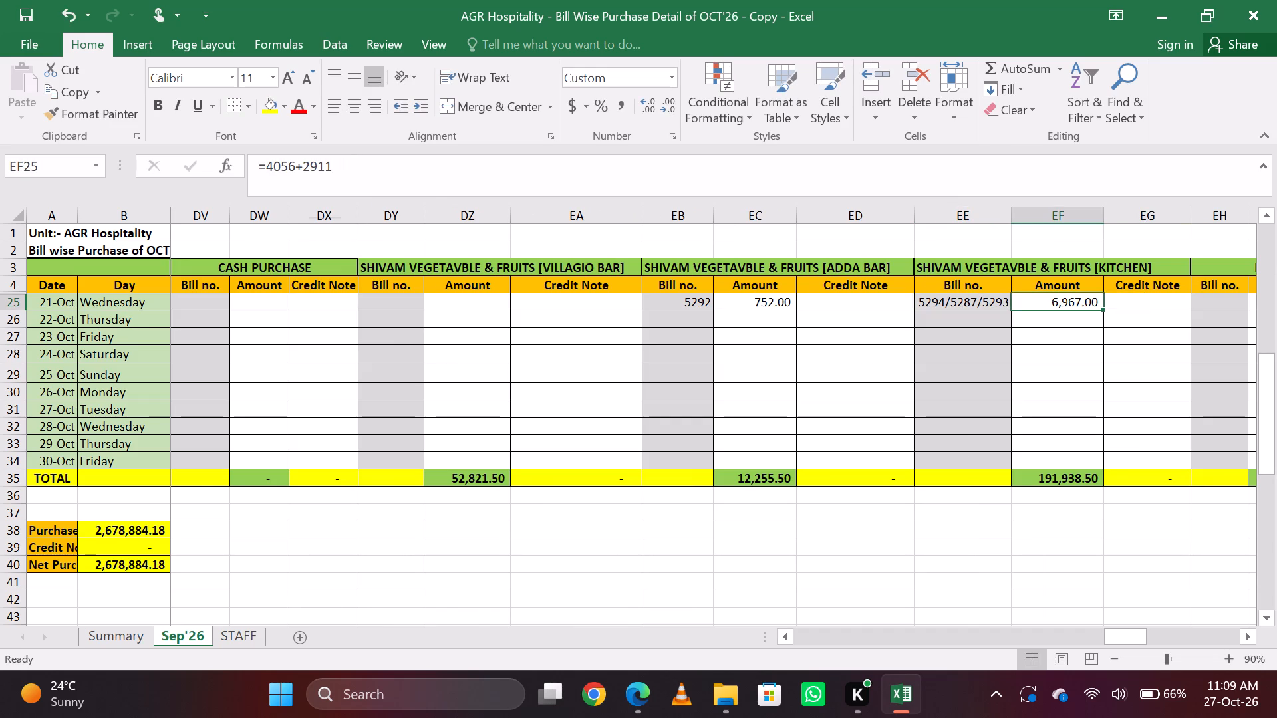
Extend SHIVAM VEGETAVBLE & FRUITS [KITCHEN]'s 21-Oct amount formula to =4056+2911+3845.
left_click(384, 167)
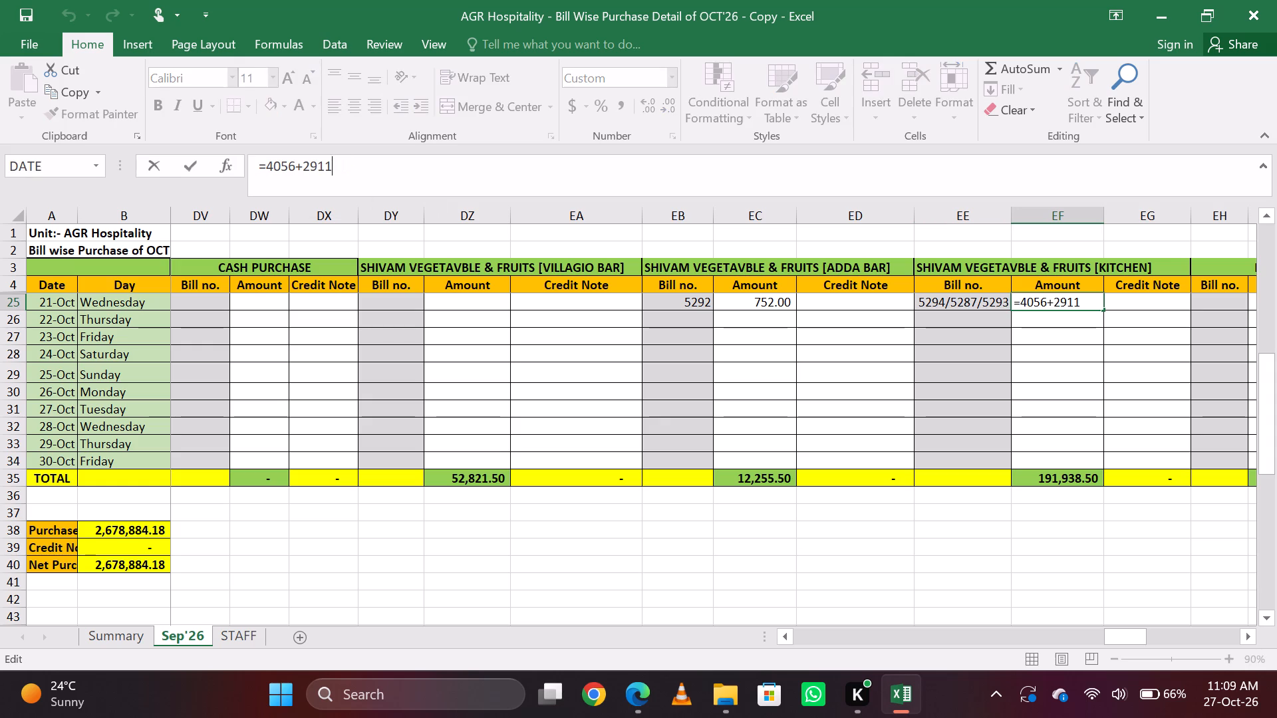
key("shift+plus")
type("3845")
key("Return")
key("Up")
key("Right")
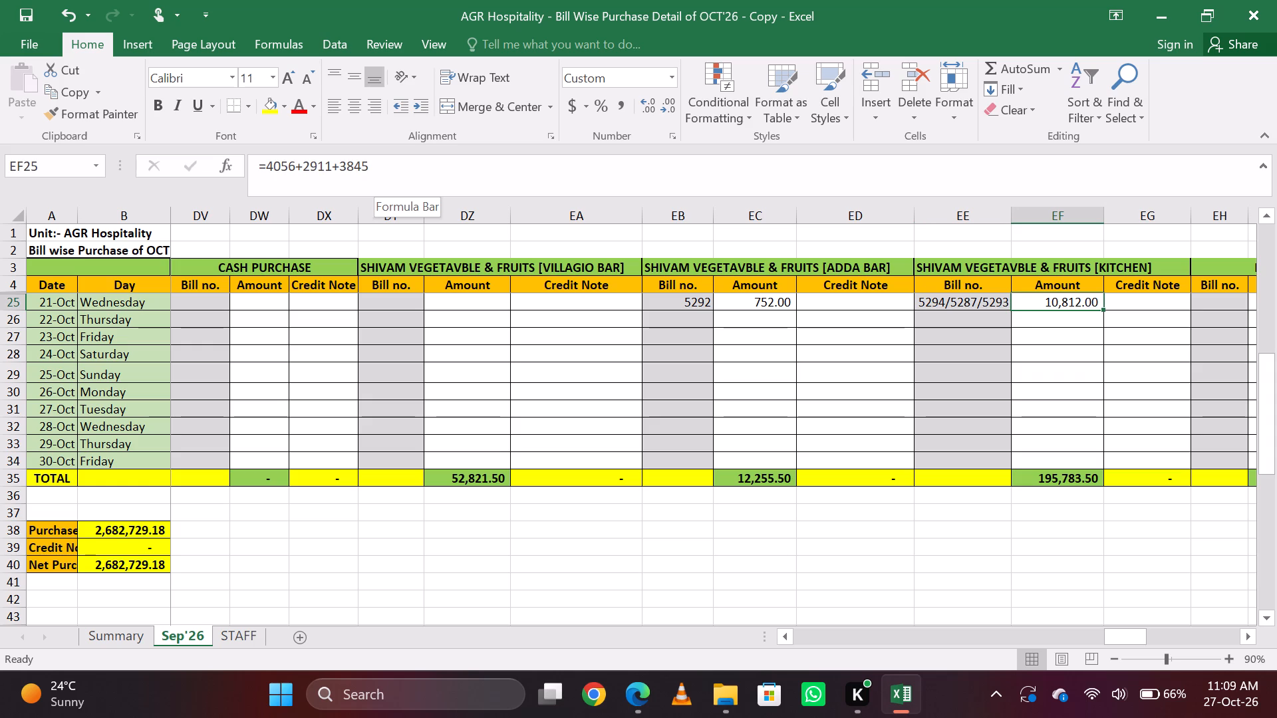
Search for THAK and enter THAKUR VEGETABLES' 21-Oct bill number 22360 and amount 1757.
key("ctrl+f")
type("THAK")
key("Return")
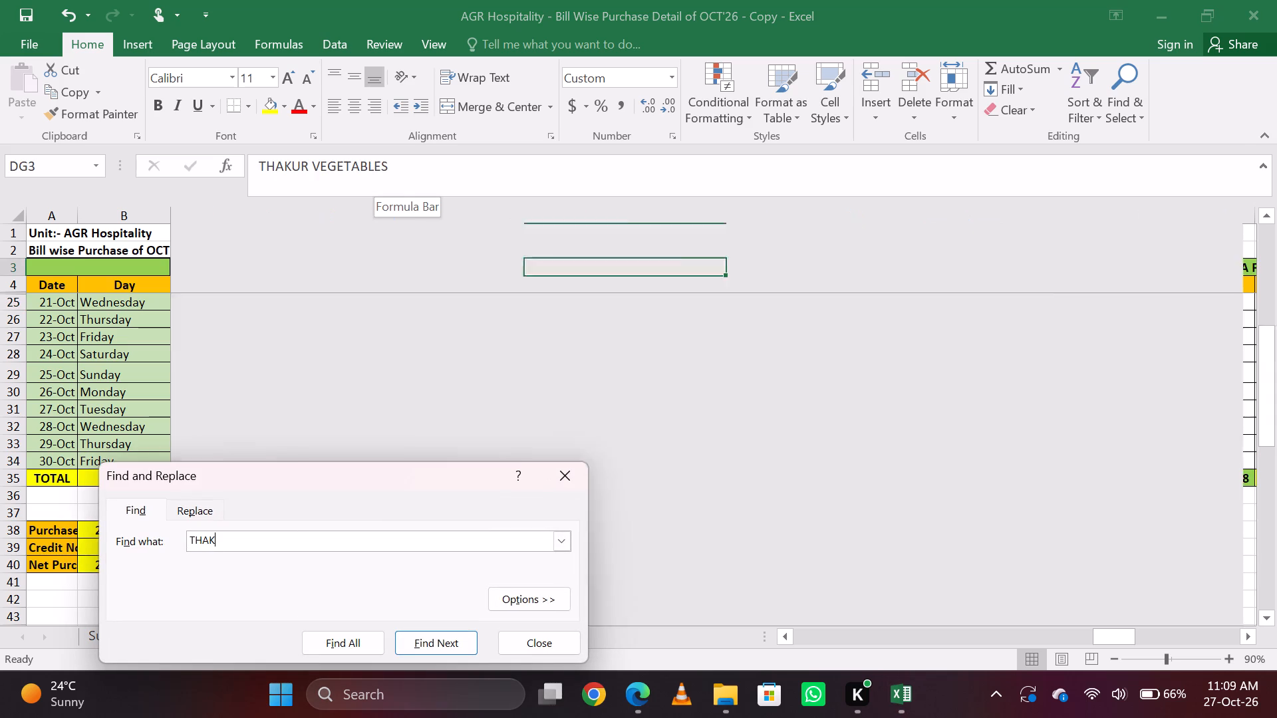
key("Escape")
key("Down")
key("Down")
key("Down")
key("Up")
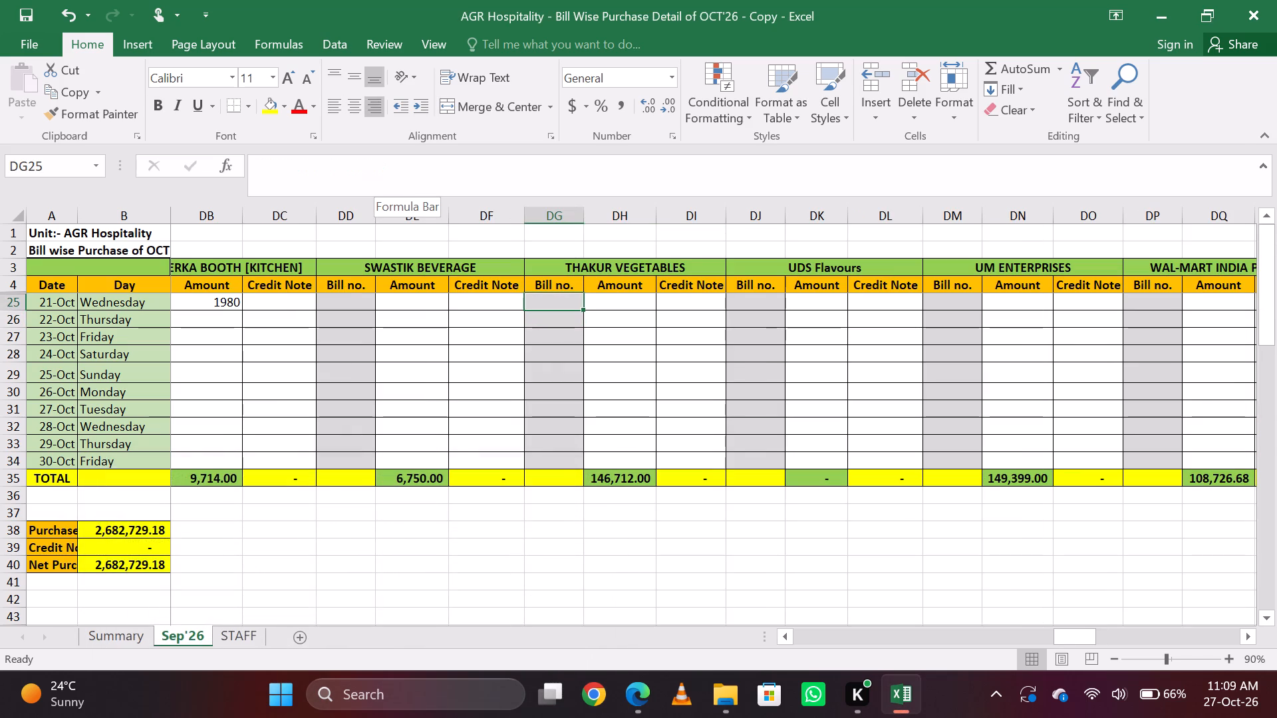
type("223")
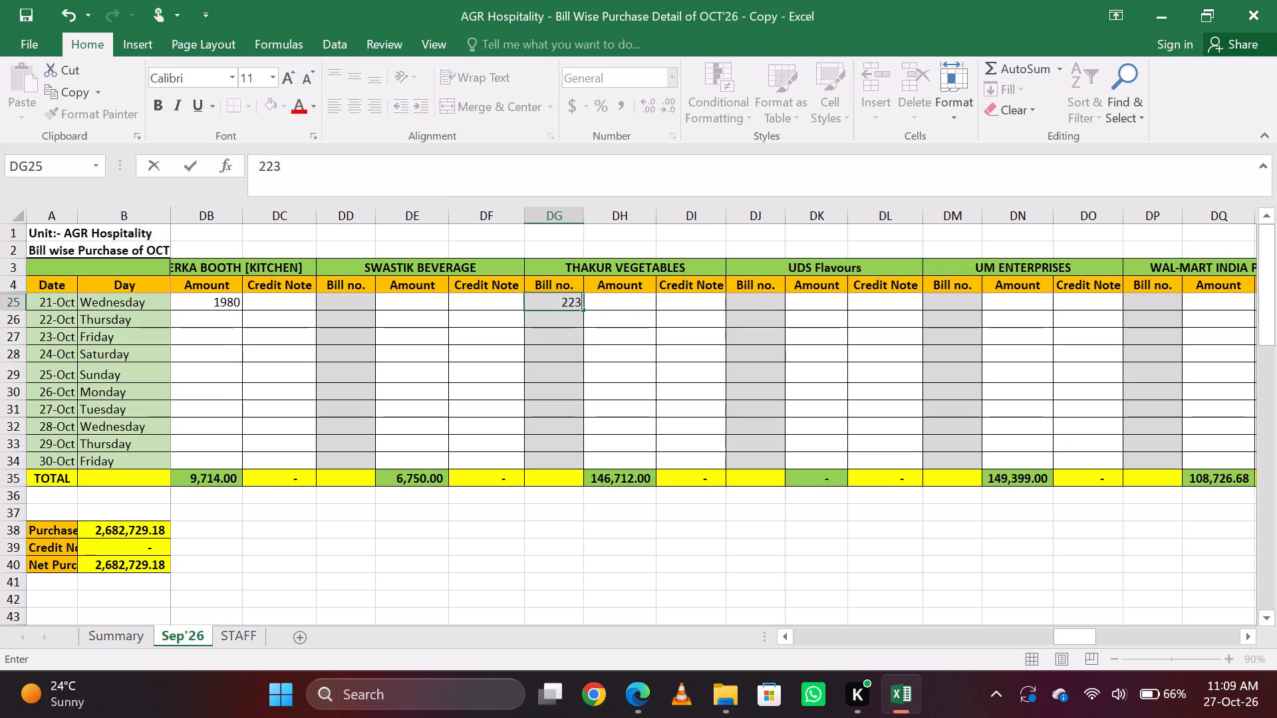
type("60")
key("Return")
key("Up")
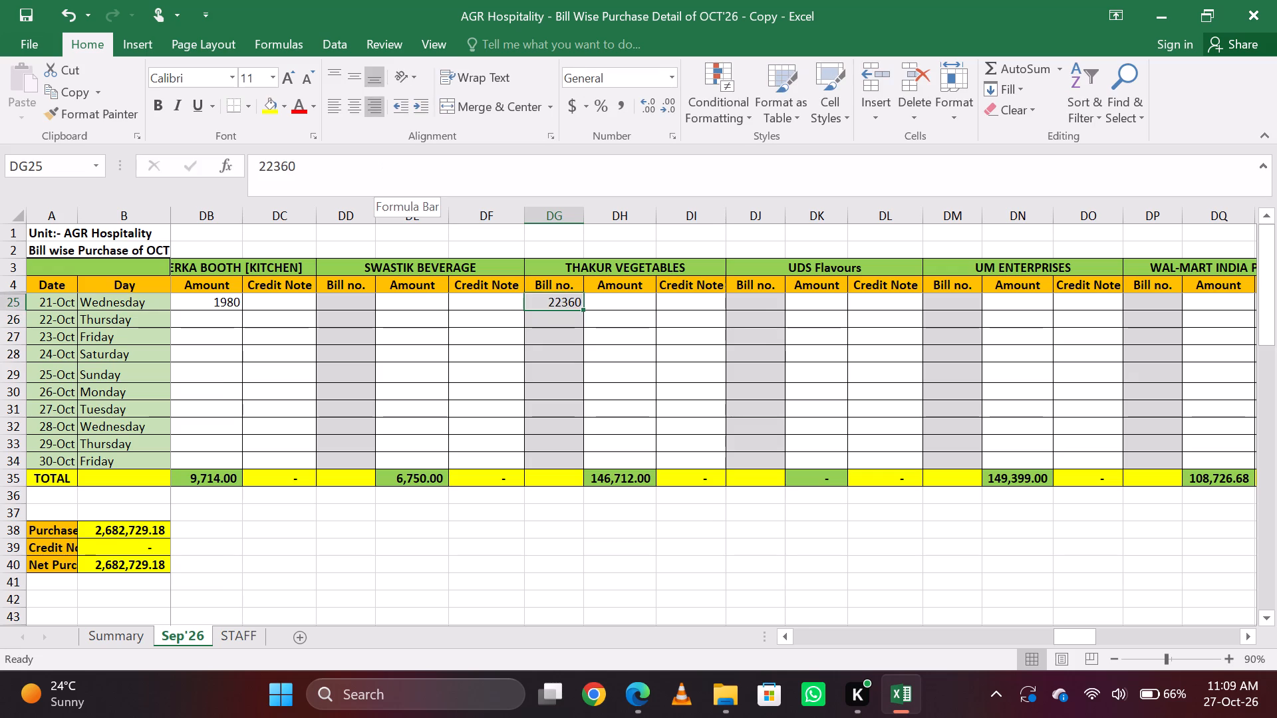
key("Right")
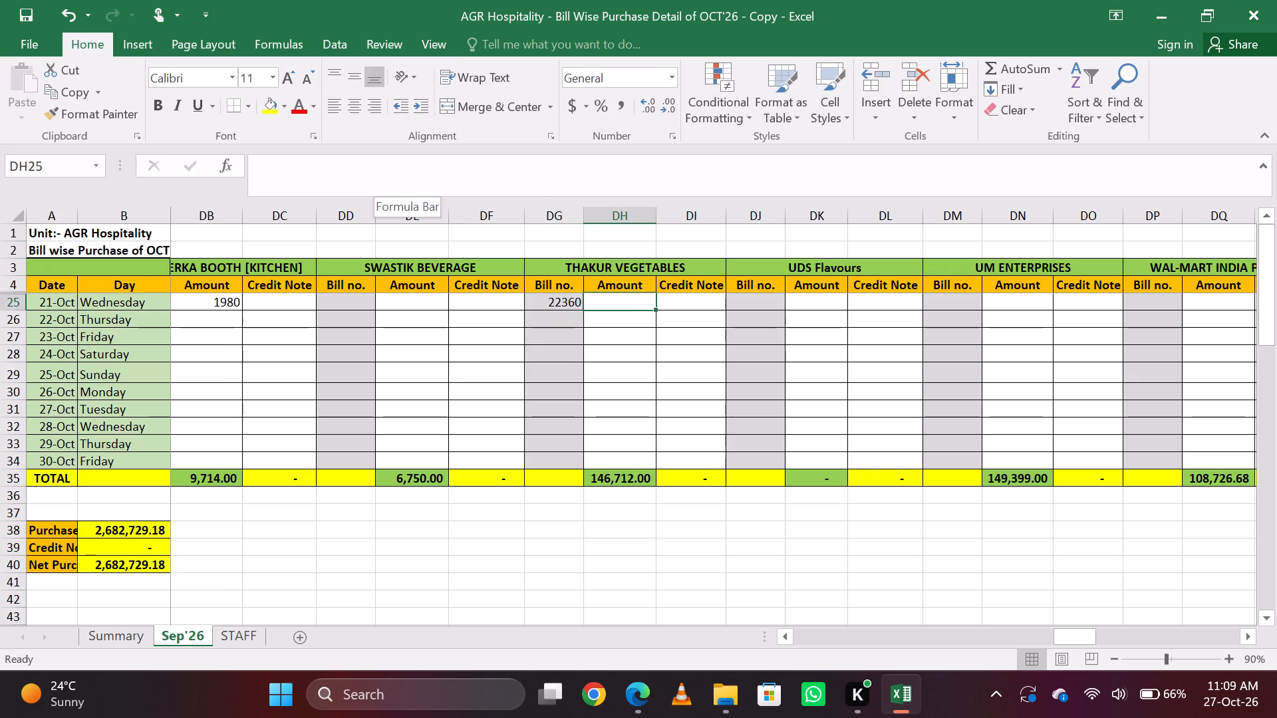
type("17")
type("57")
key("Return")
key("Up")
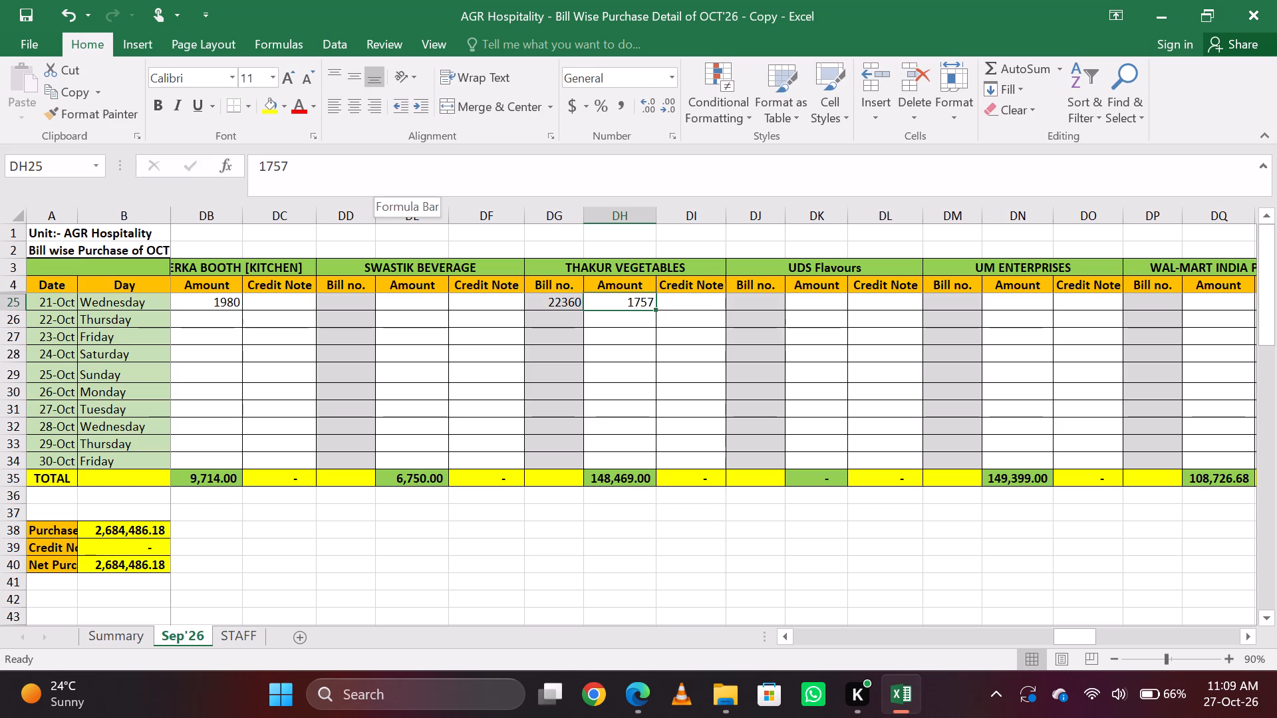
Search for LUCK and go to LUCKY KHAN DAIRY [ADDA BAR]'s 21-Oct bill number cell.
key("ctrl+f")
type("LUCK")
key("Return")
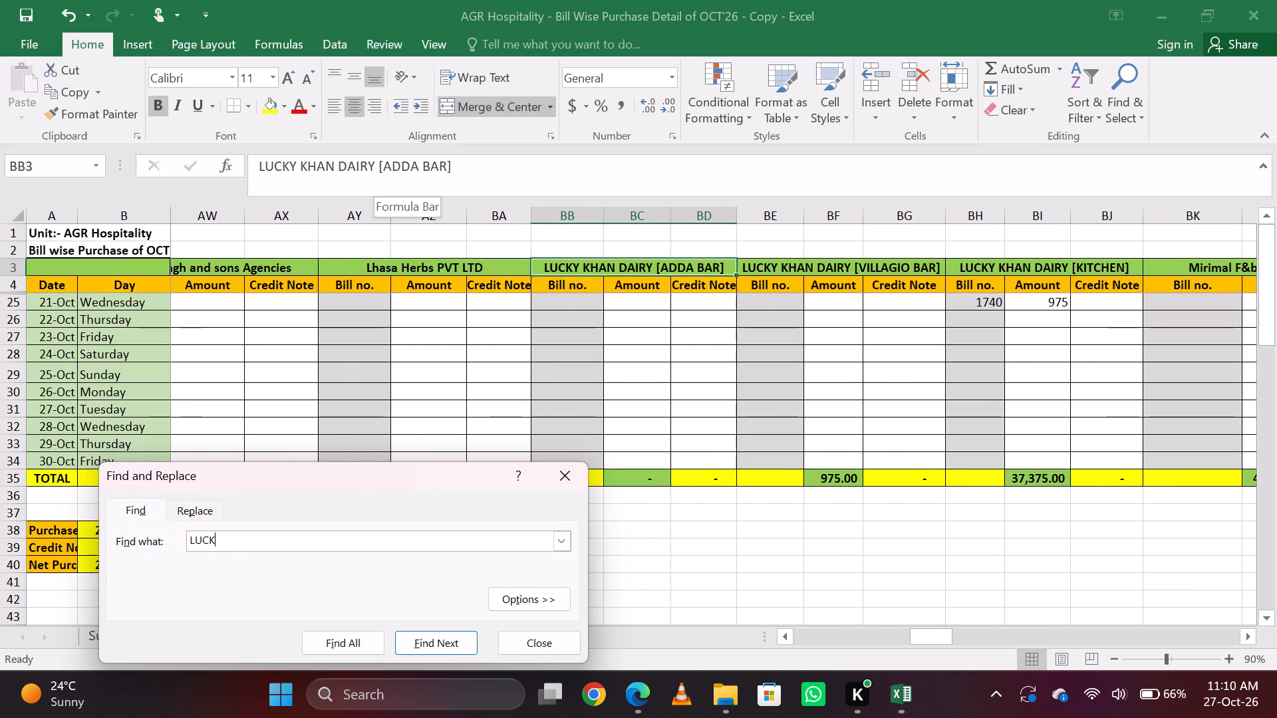
key("Escape")
key("Down")
key("Down")
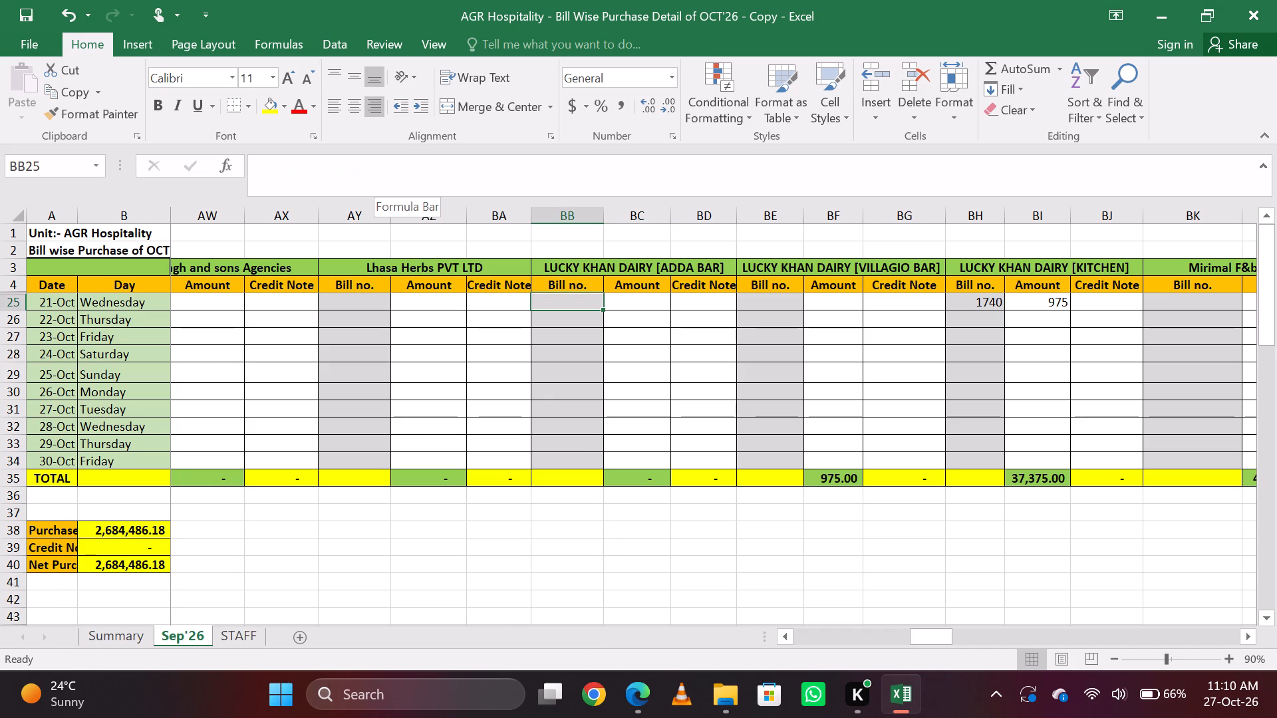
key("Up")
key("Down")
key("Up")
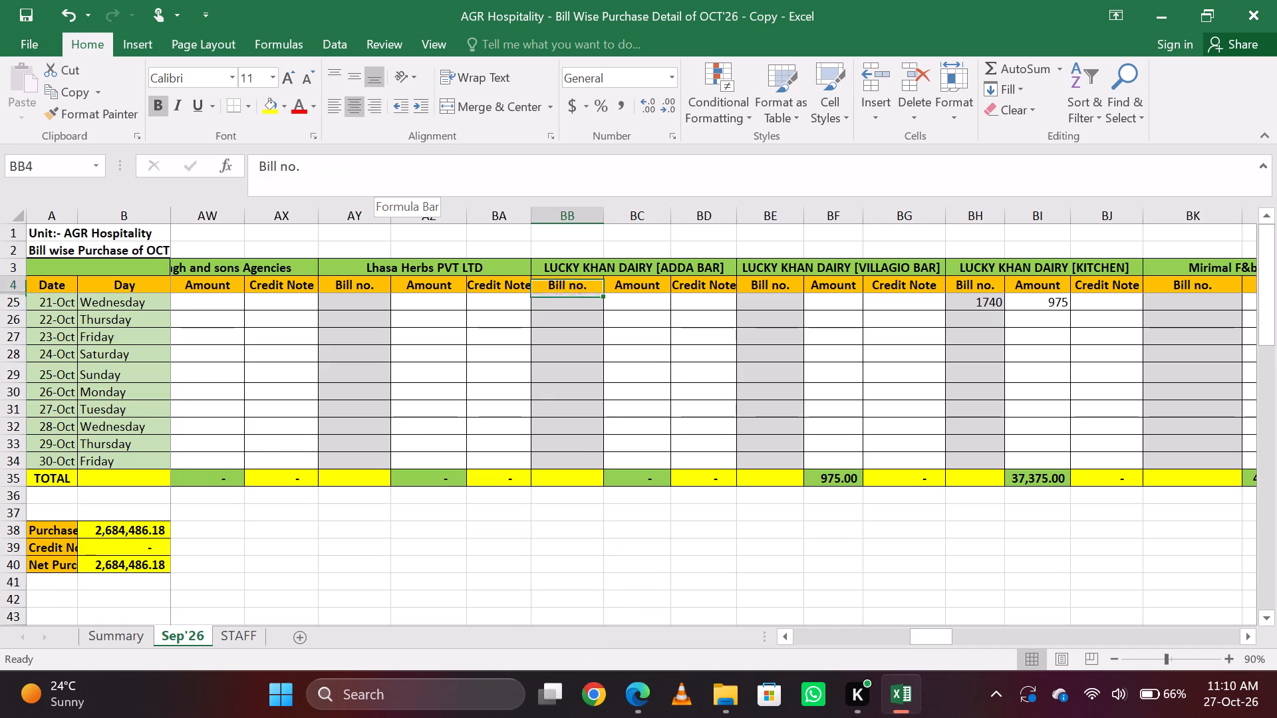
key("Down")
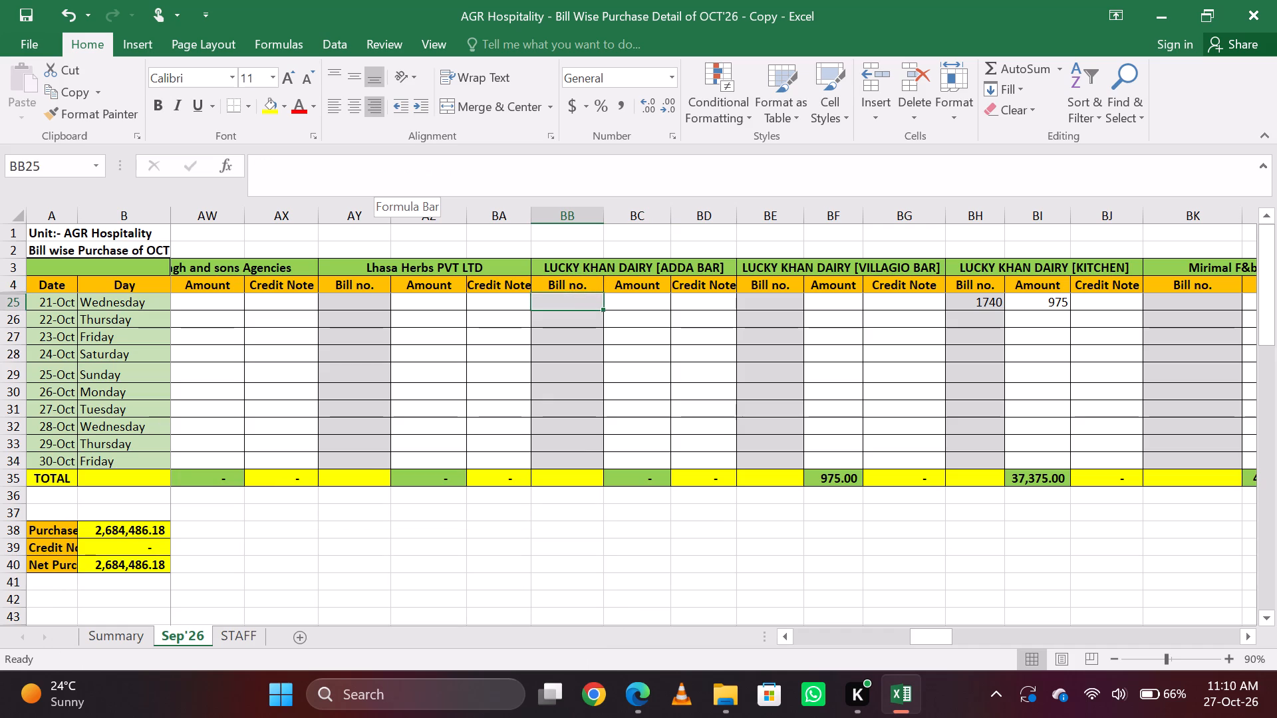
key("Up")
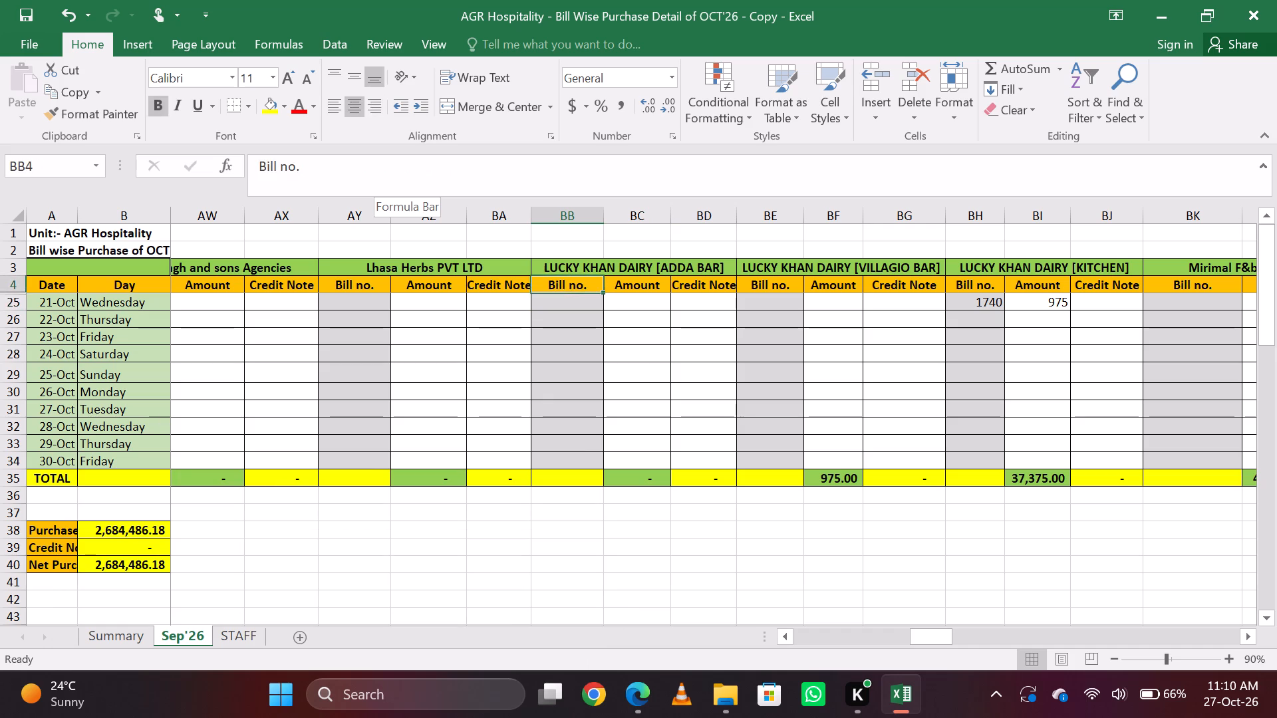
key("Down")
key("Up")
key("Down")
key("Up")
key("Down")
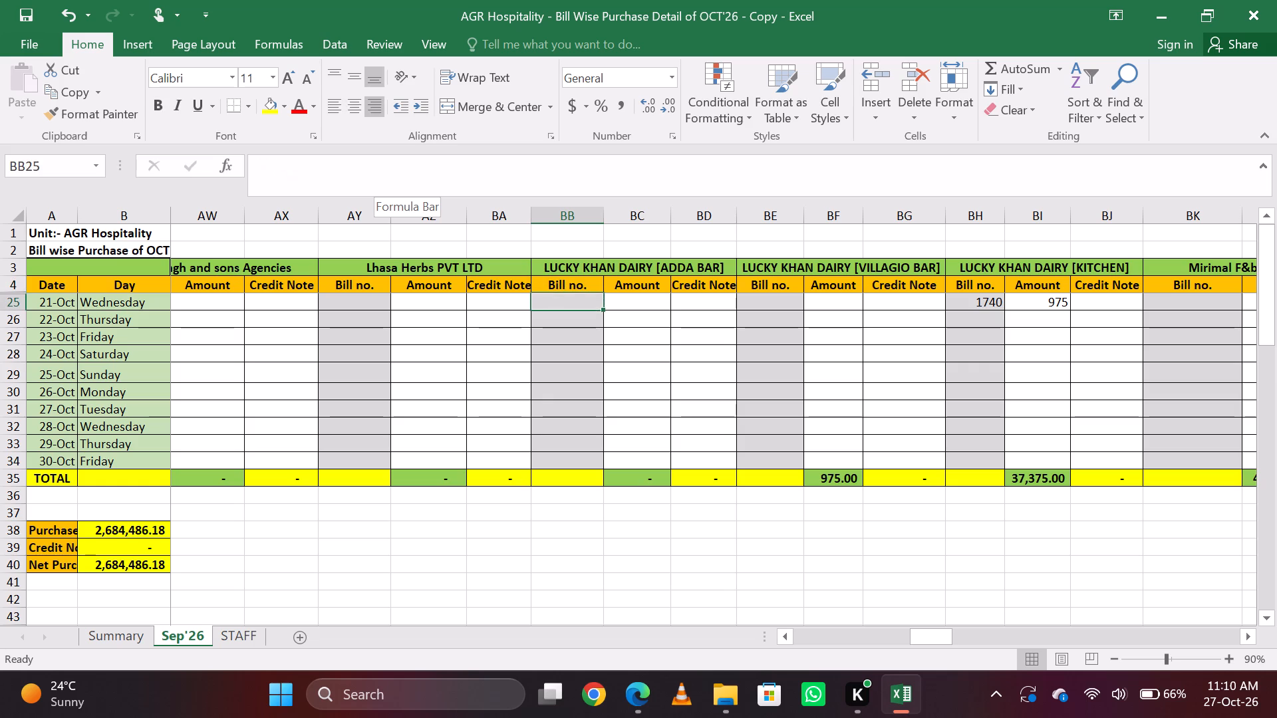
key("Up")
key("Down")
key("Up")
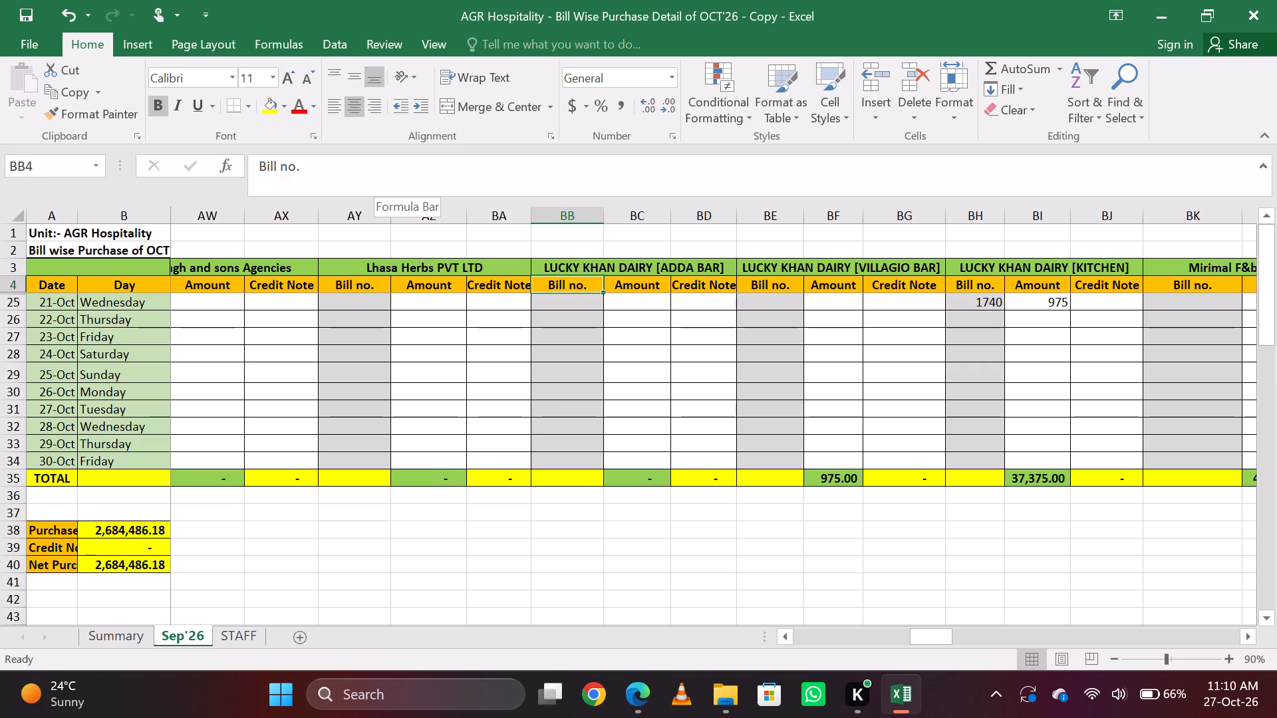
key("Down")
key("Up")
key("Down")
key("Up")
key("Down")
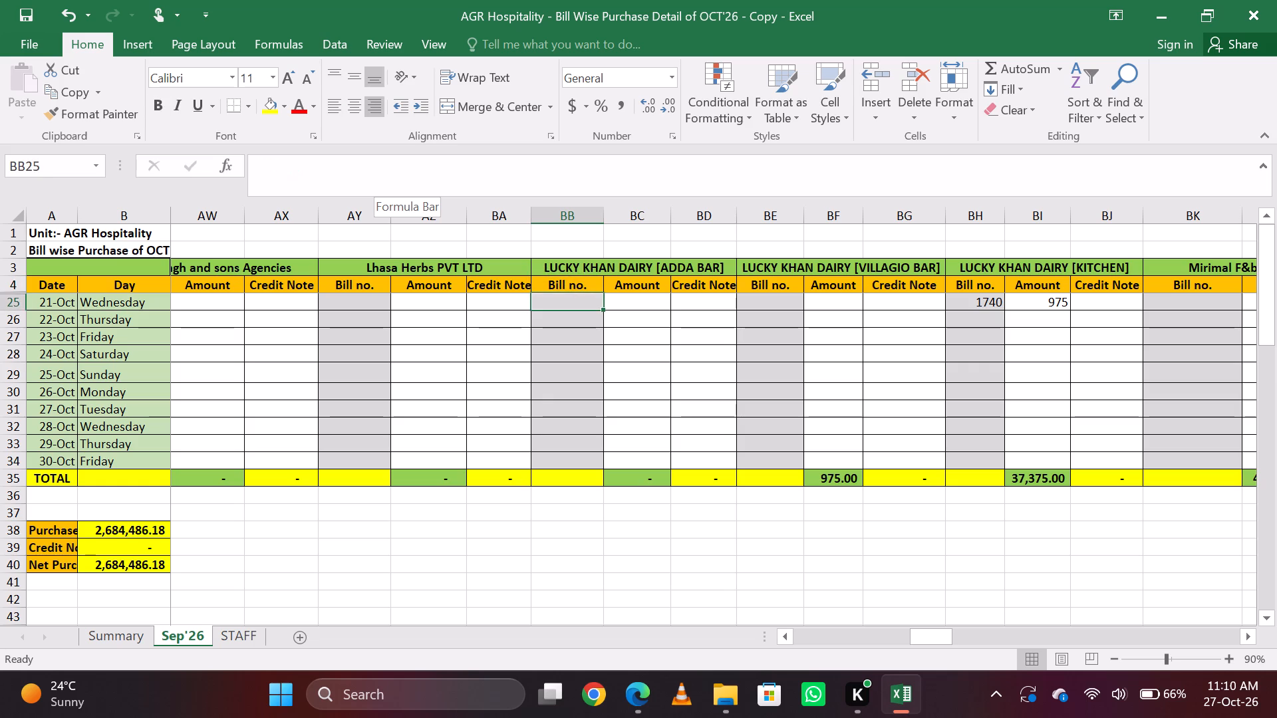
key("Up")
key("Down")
Append bill number 3226 to LUCKY KHAN DAIRY [KITCHEN]'s 21-Oct entry, making it 1740/3226.
key("Right")
key("Right")
key("Right")
key("Right")
key("Right")
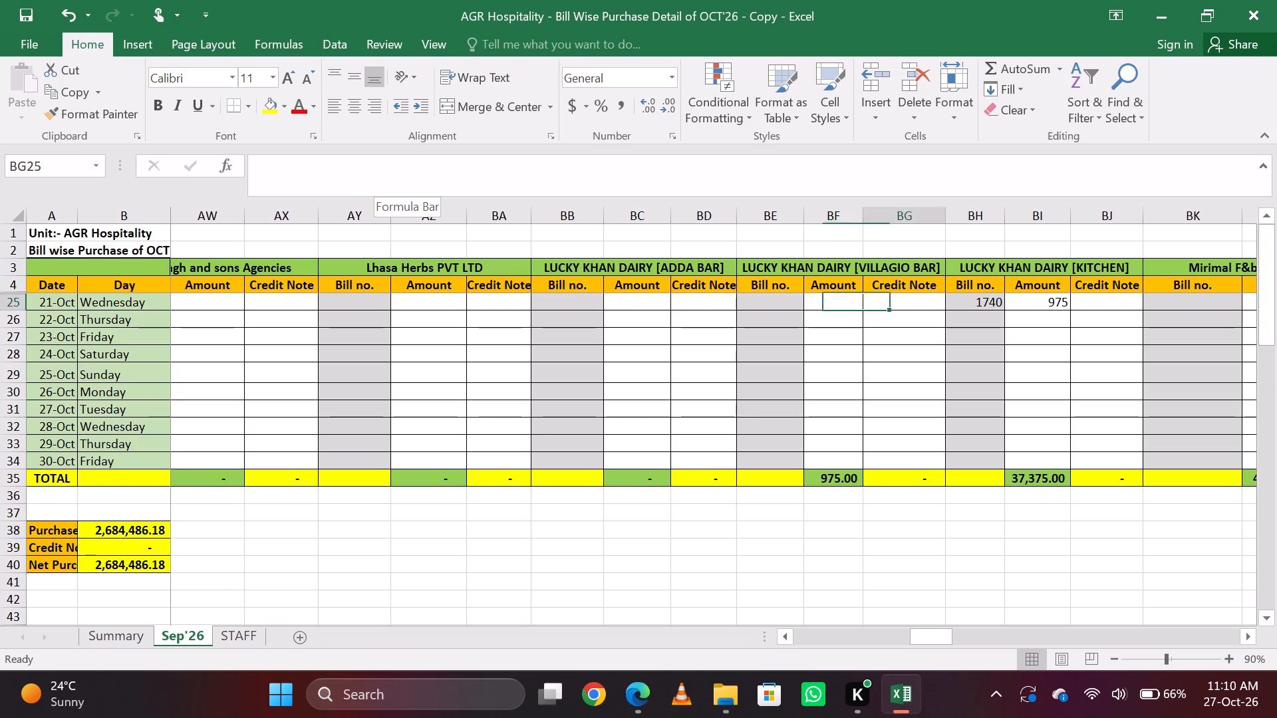
key("Right")
key("Right")
key("Right")
key("Left")
key("Left")
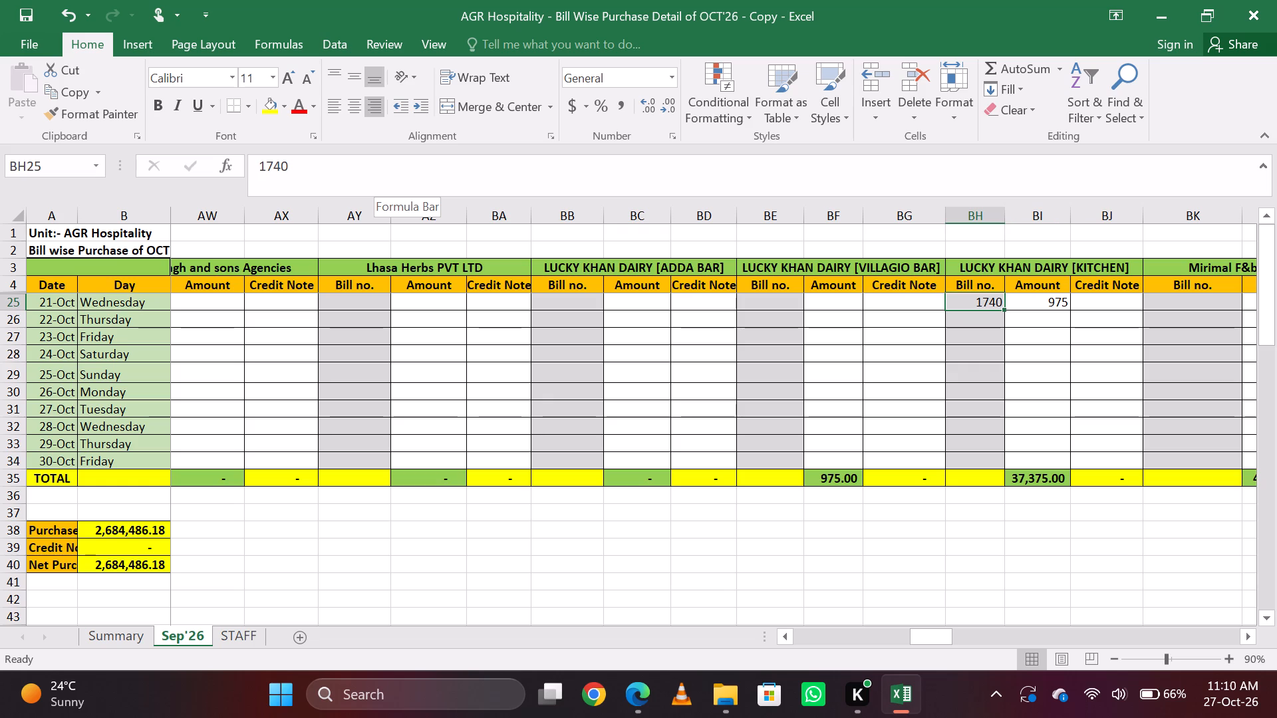
key("Left")
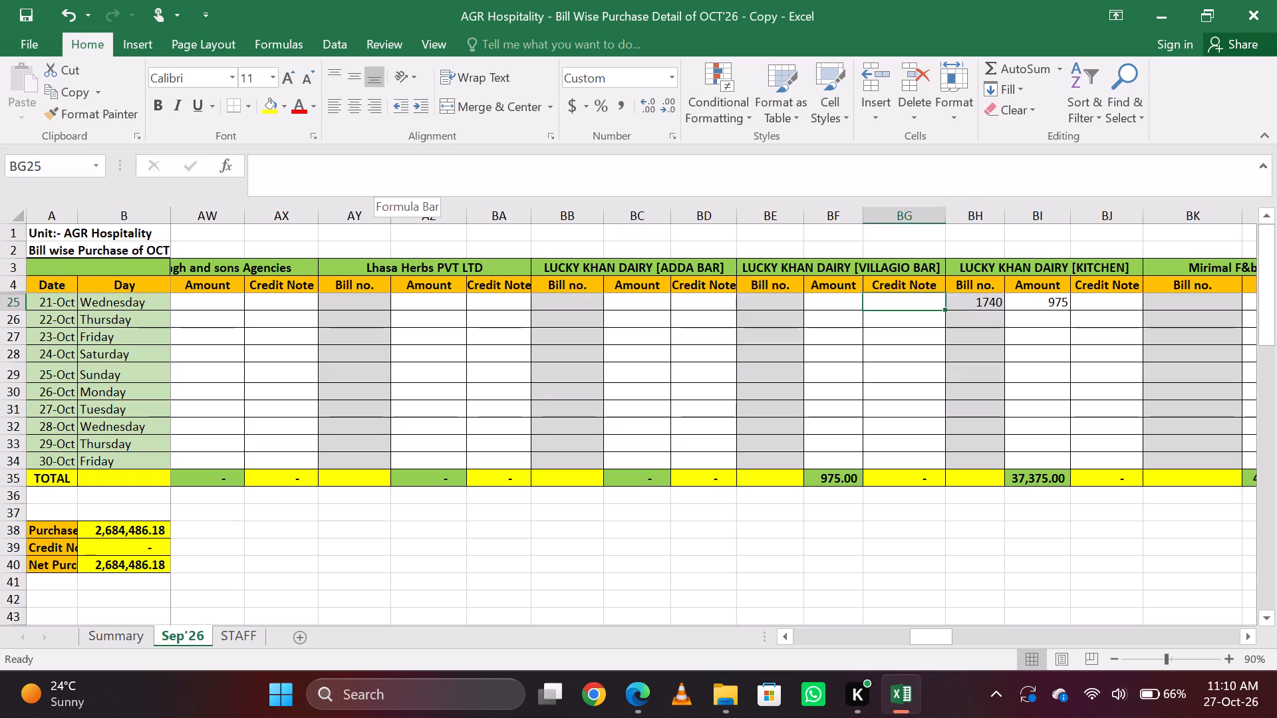
key("Right")
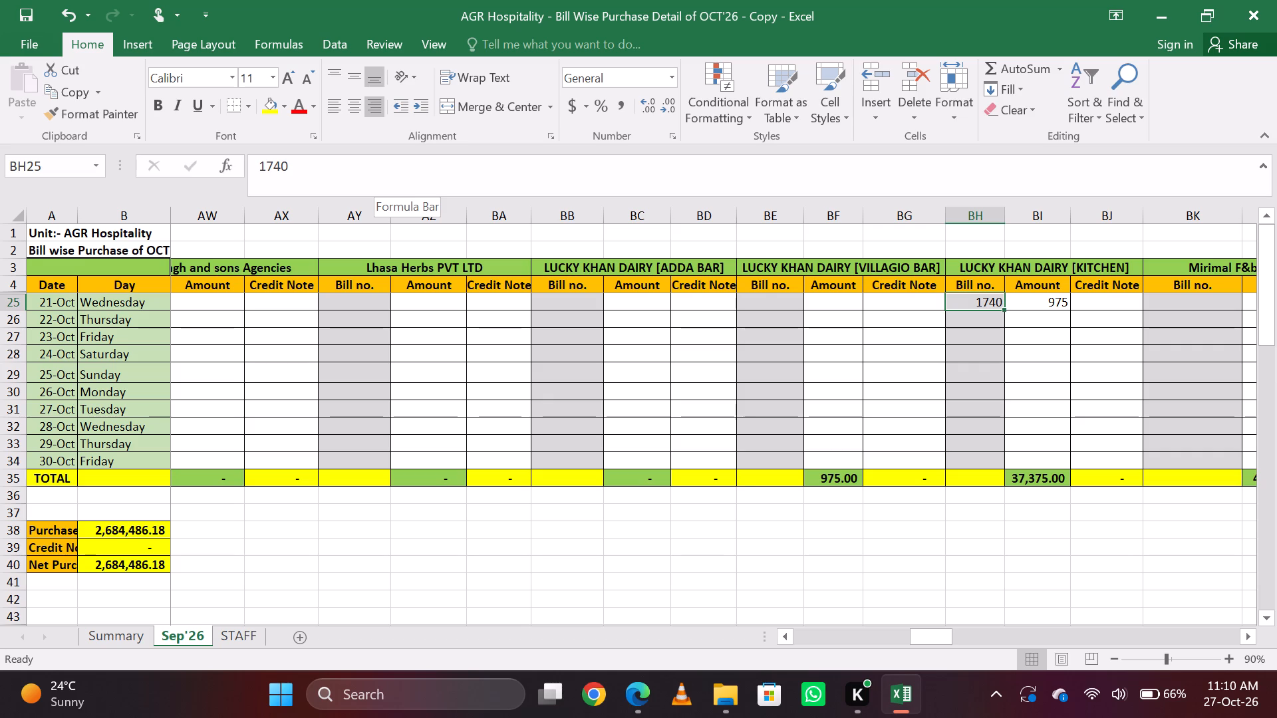
key("Left")
key("Right")
key("Left")
key("Right")
key("Left")
key("Right")
key("Left")
key("Right")
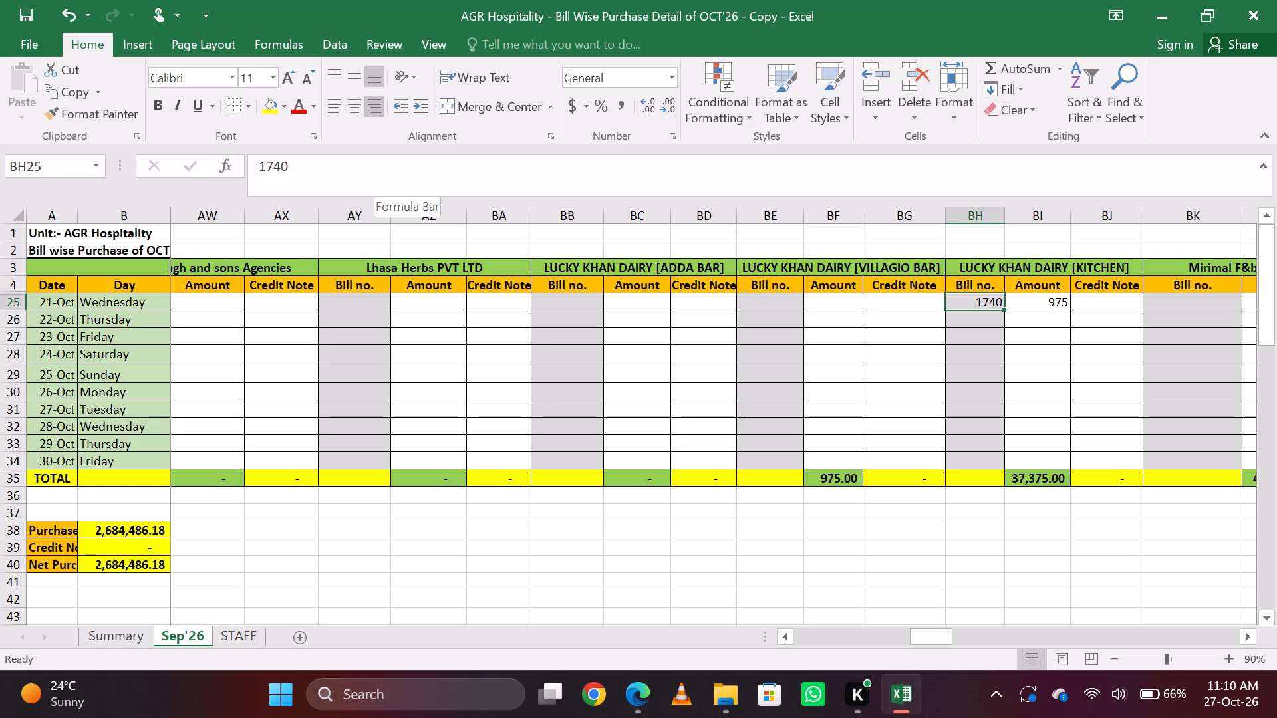
key("Right")
key("Left")
left_click(384, 167)
key("slash")
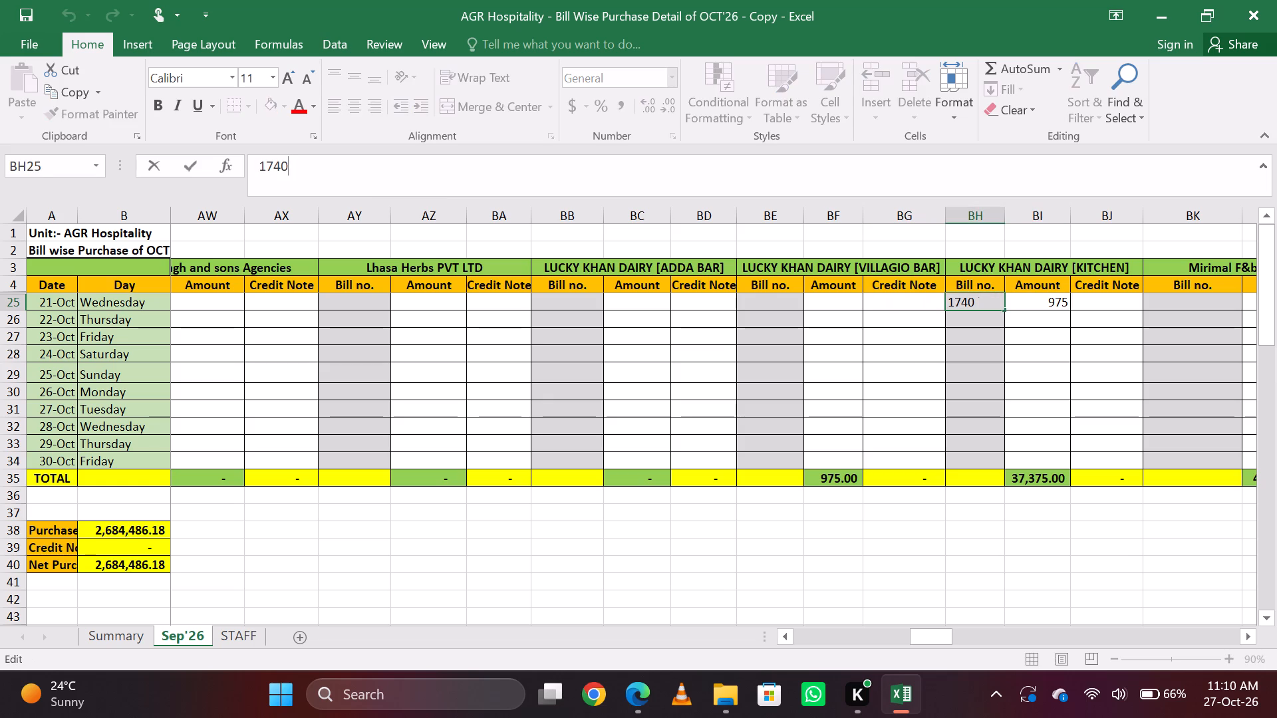
type("3226")
key("Tab")
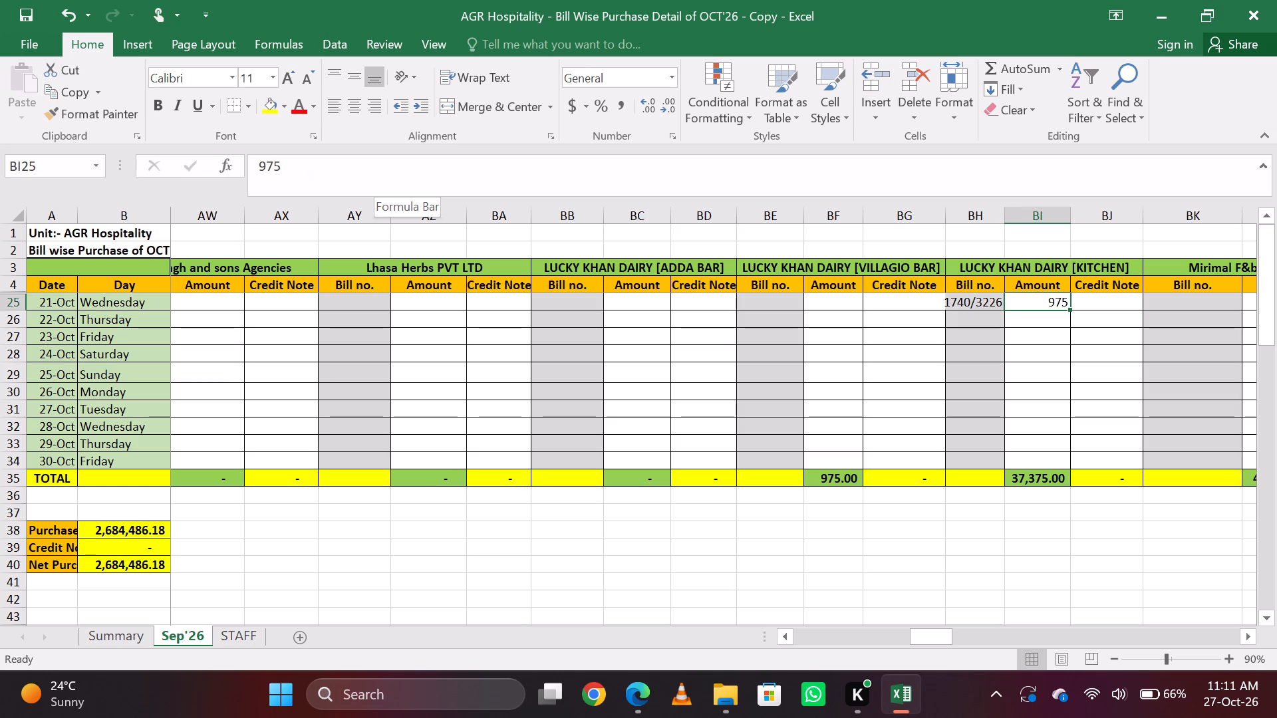
Change LUCKY KHAN DAIRY [KITCHEN]'s 21-Oct amount to the formula =975+1300.
left_click(404, 169)
key("Left")
key("Left")
key("Left")
key("Left")
key("equal")
key("Right")
key("Right")
key("Right")
key("Right")
key("Right")
key("Right")
key("Right")
key("Right")
key("Right")
key("Right")
key("Right")
key("Right")
key("Right")
key("Right")
key("Right")
key("Right")
key("Right")
key("Right")
key("Right")
key("Right")
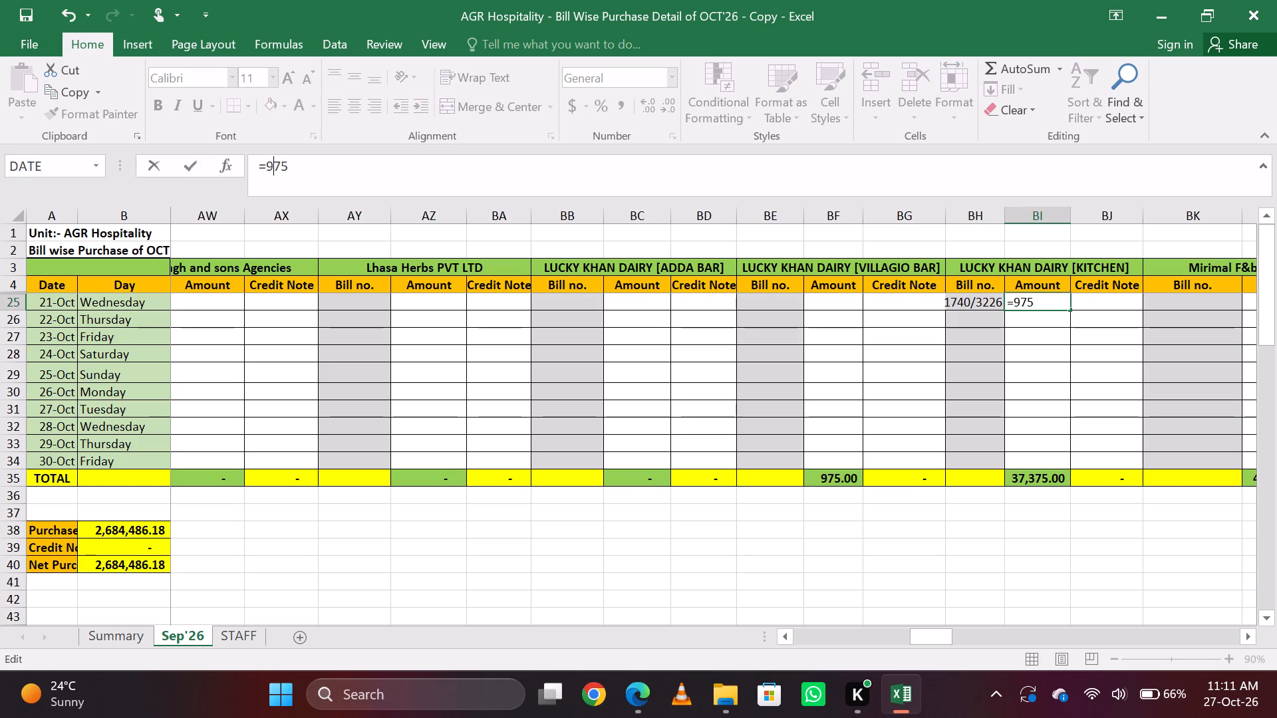
key("shift+plus")
type("1300")
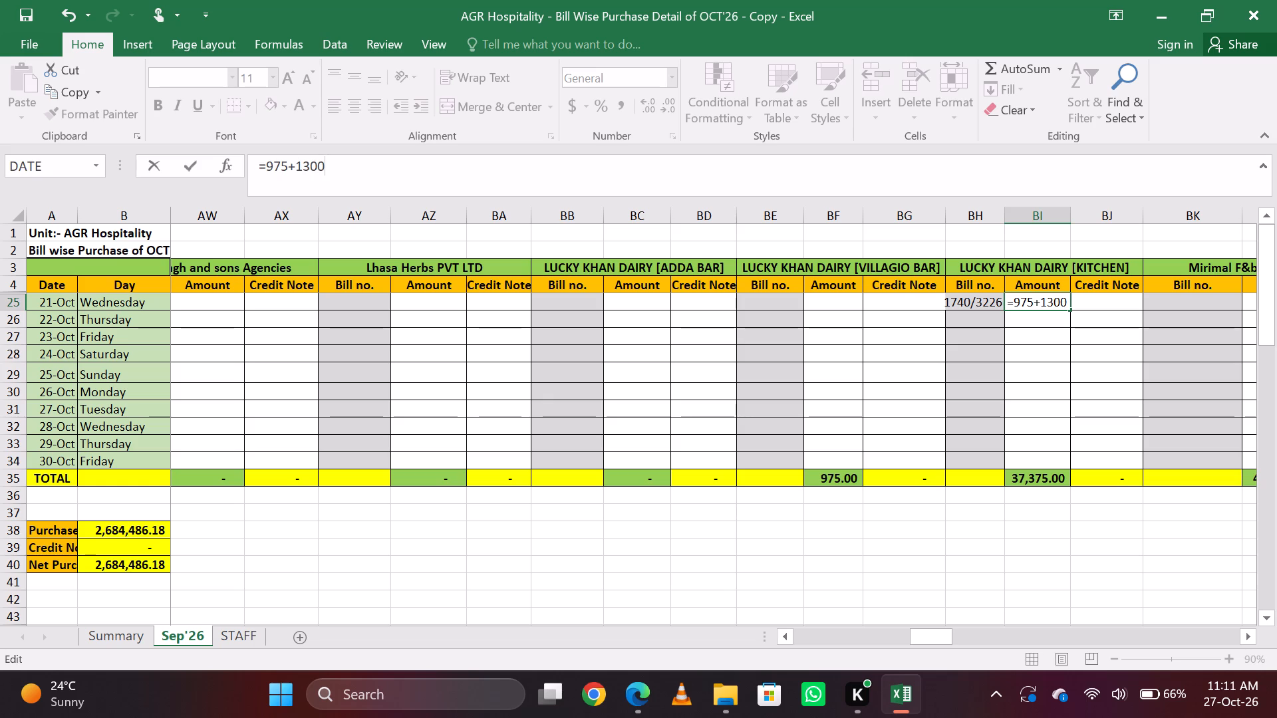
key("Return")
key("Up")
key("Right")
key("Left")
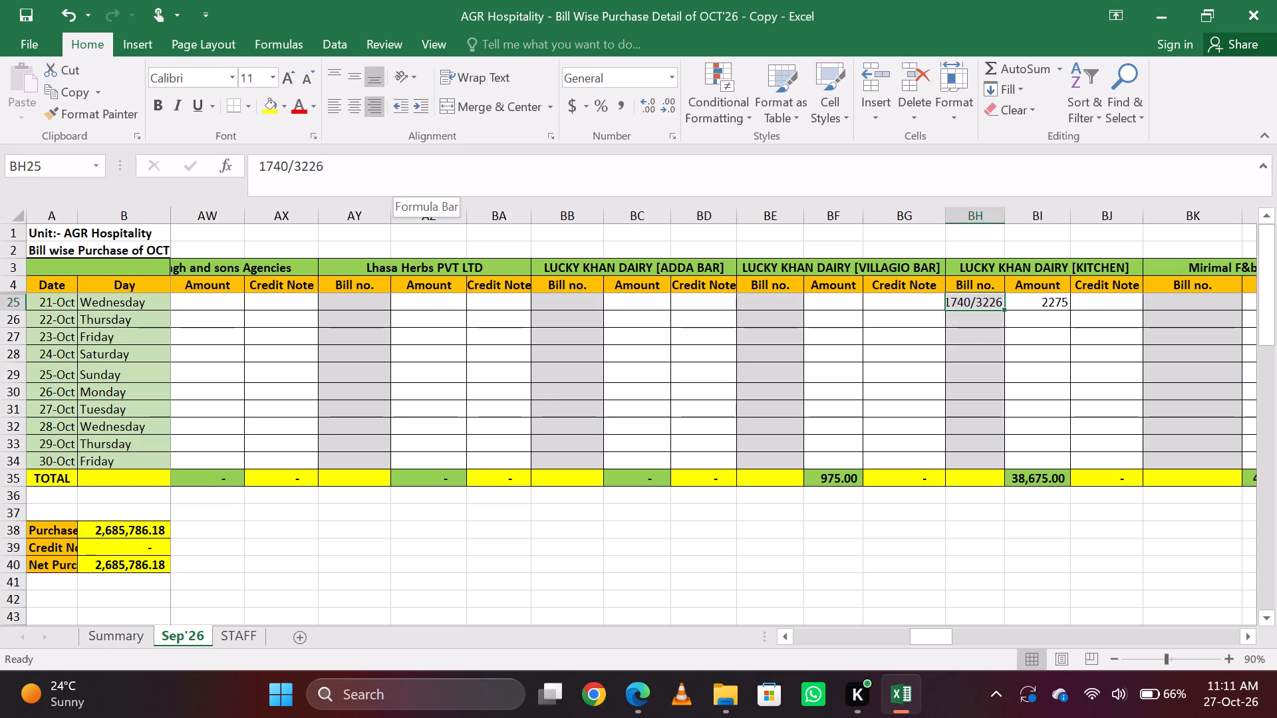
key("Right")
key("Left")
key("Right")
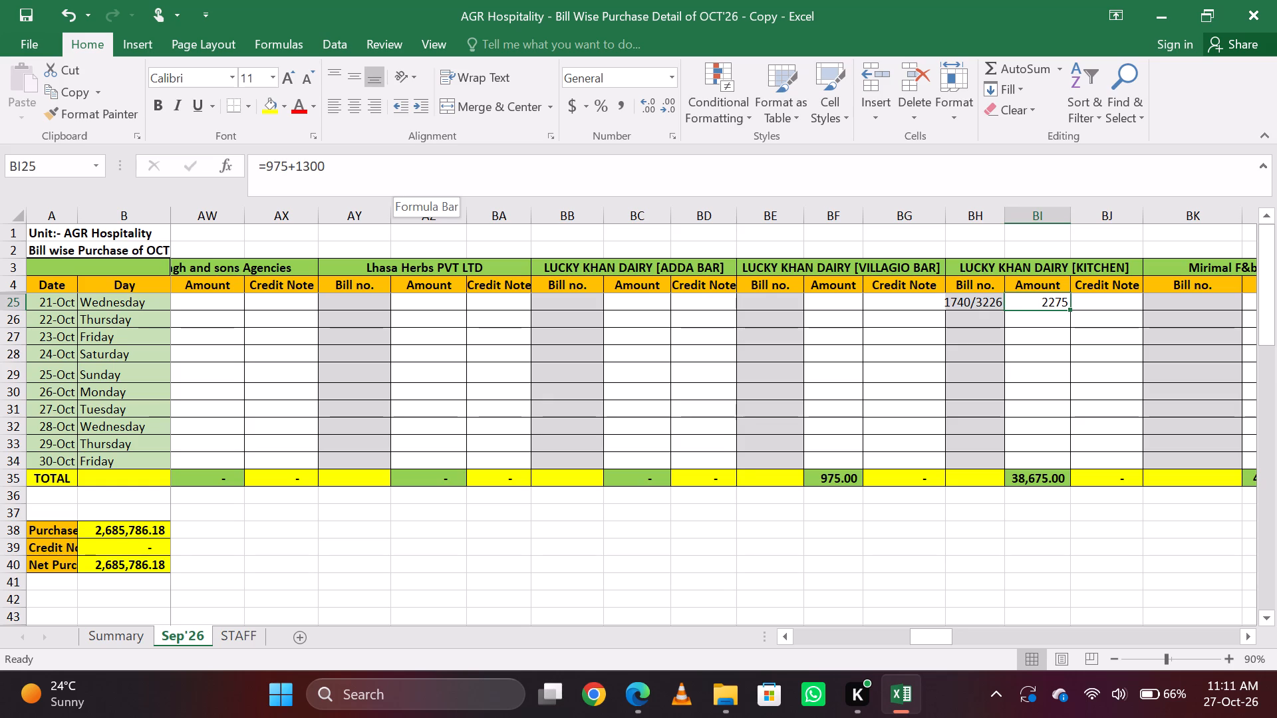
Search for SETH and go to SETHI VERKA BOOTH [VILLAGIO BAR]'s 21-Oct bill number cell.
key("ctrl+f")
type("SETG")
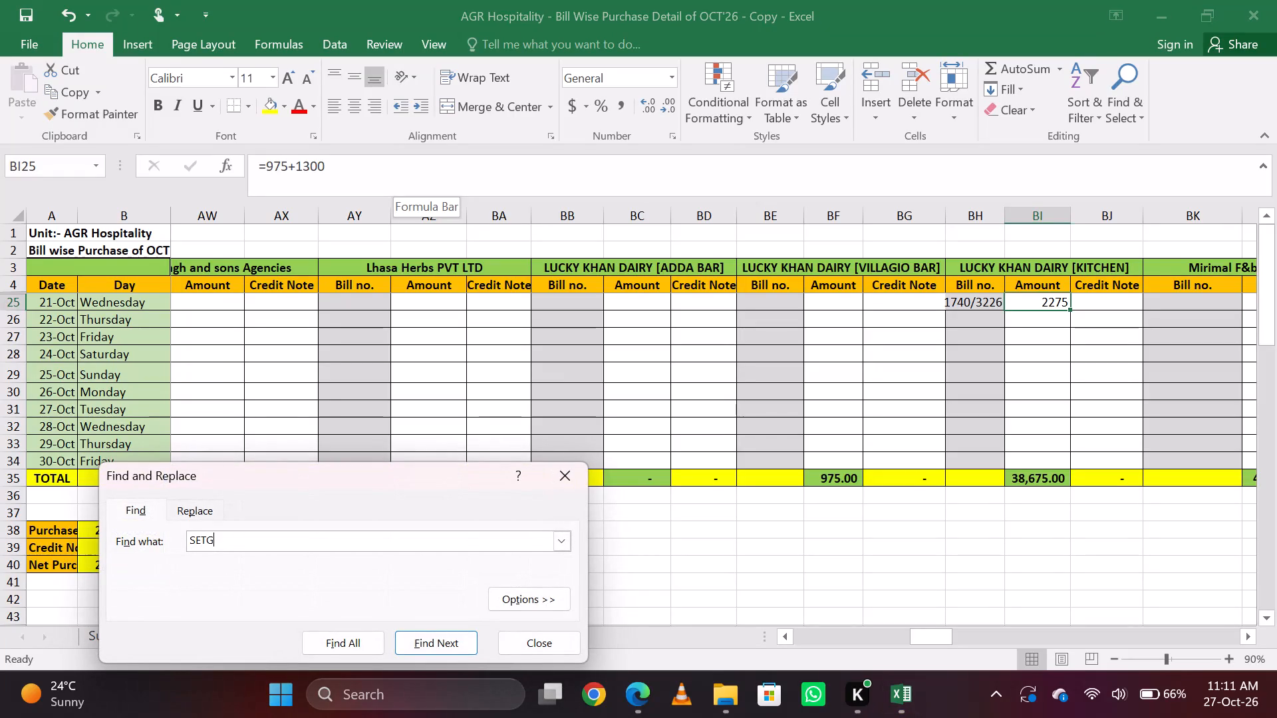
key("BackSpace")
key("h")
key("Return")
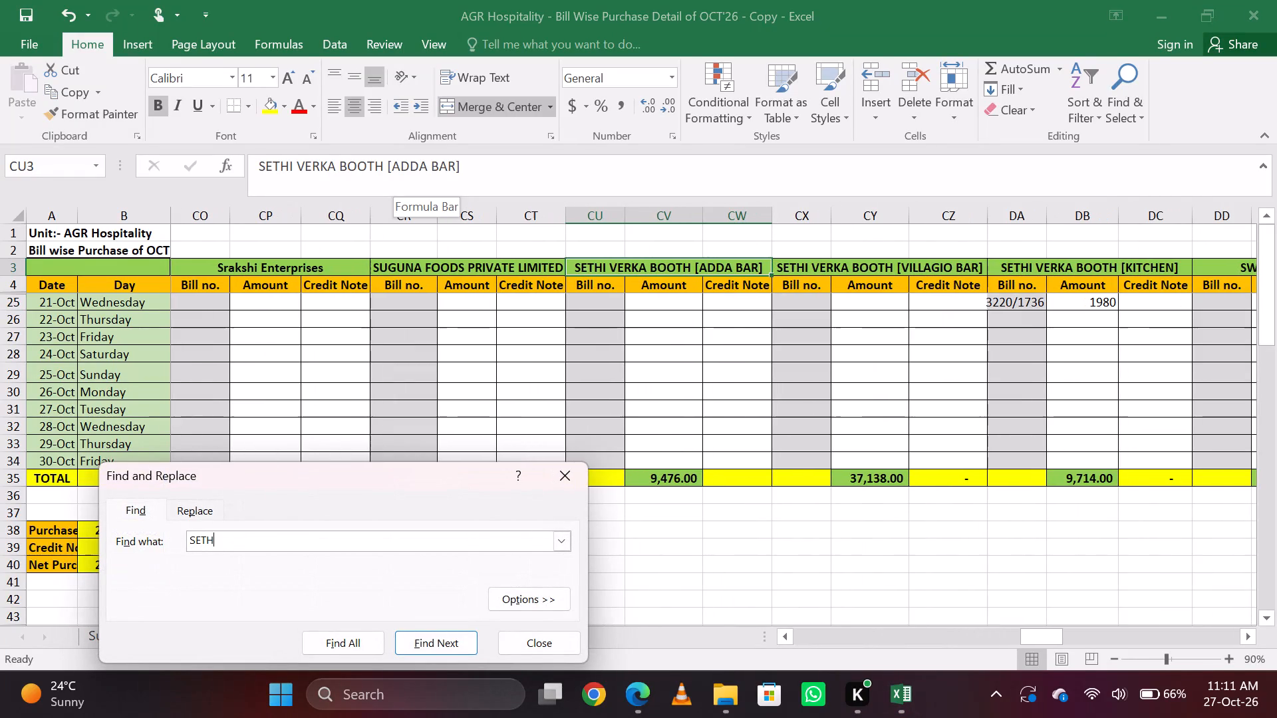
key("Escape")
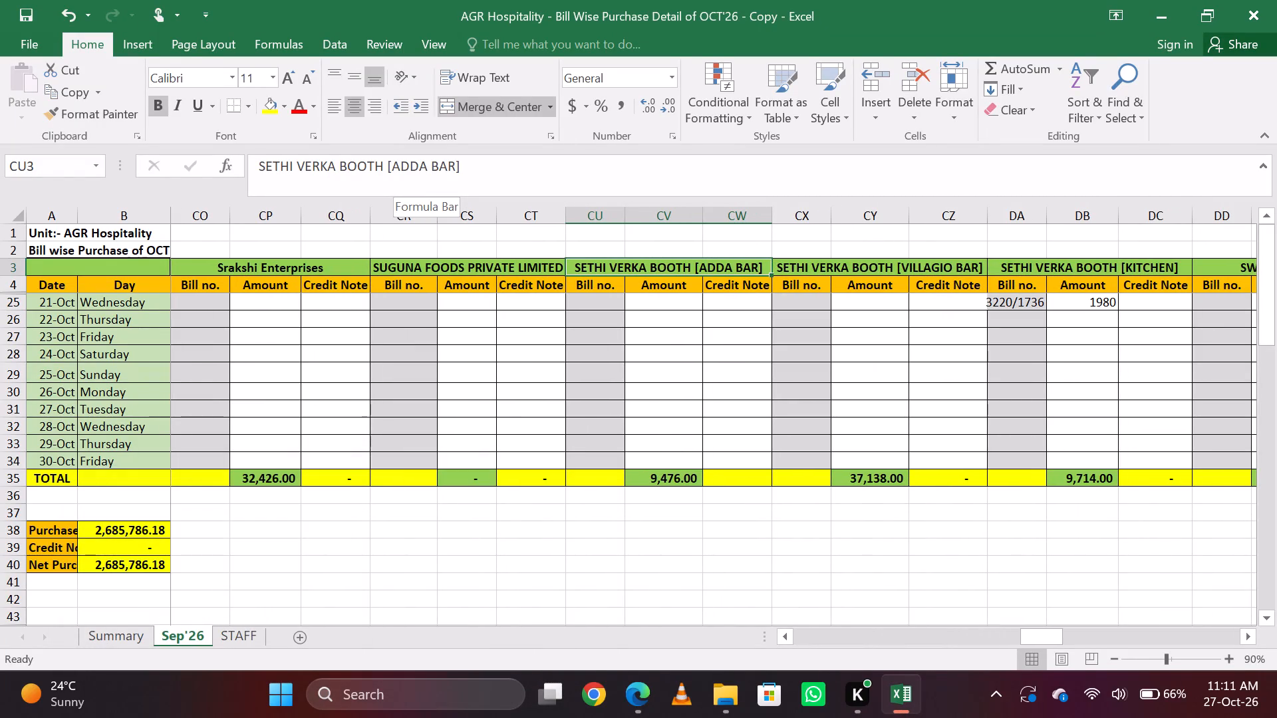
key("Down")
key("Up")
key("Down")
key("Up")
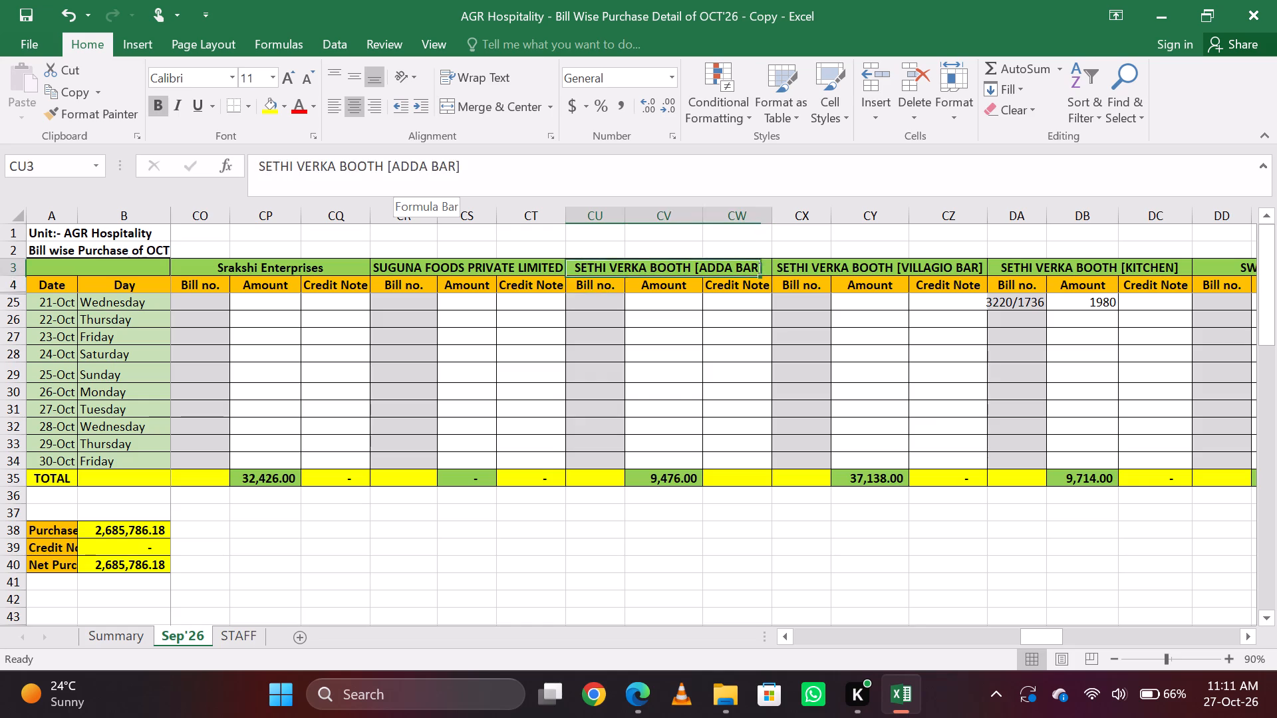
key("Down")
key("Down")
key("Up")
key("Down")
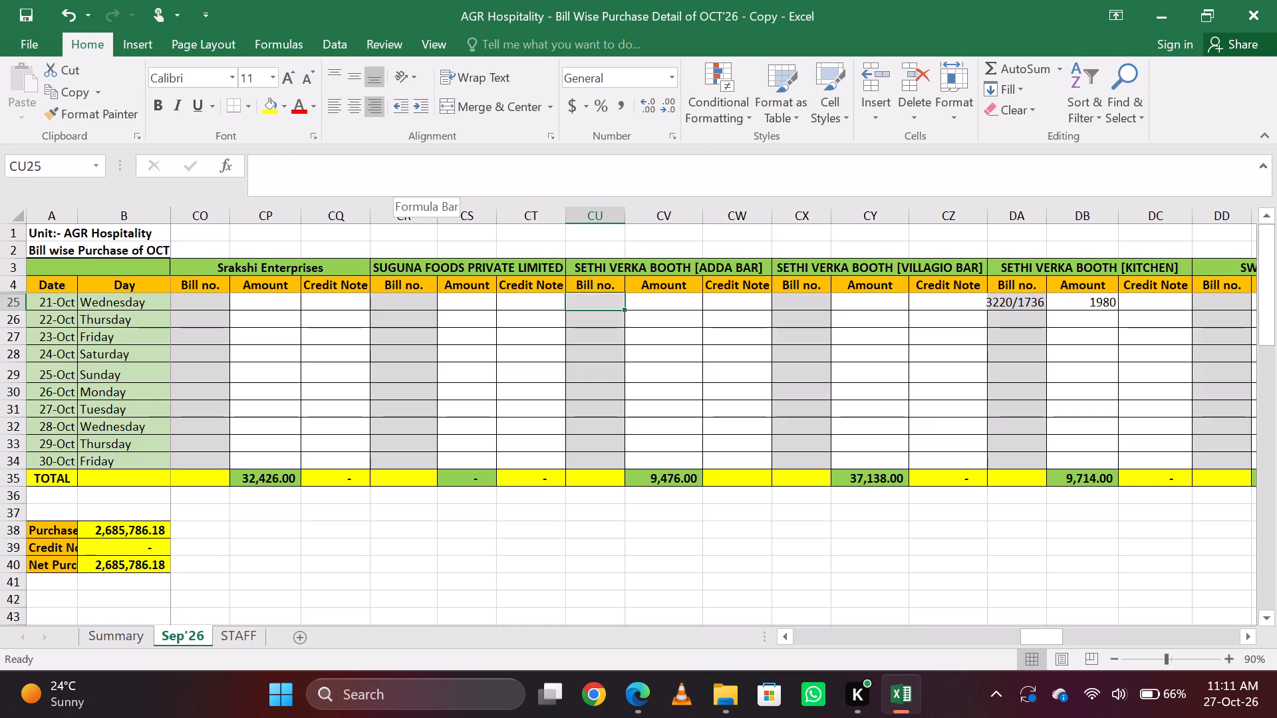
key("Right")
key("Right")
key("Right")
key("Right")
key("Left")
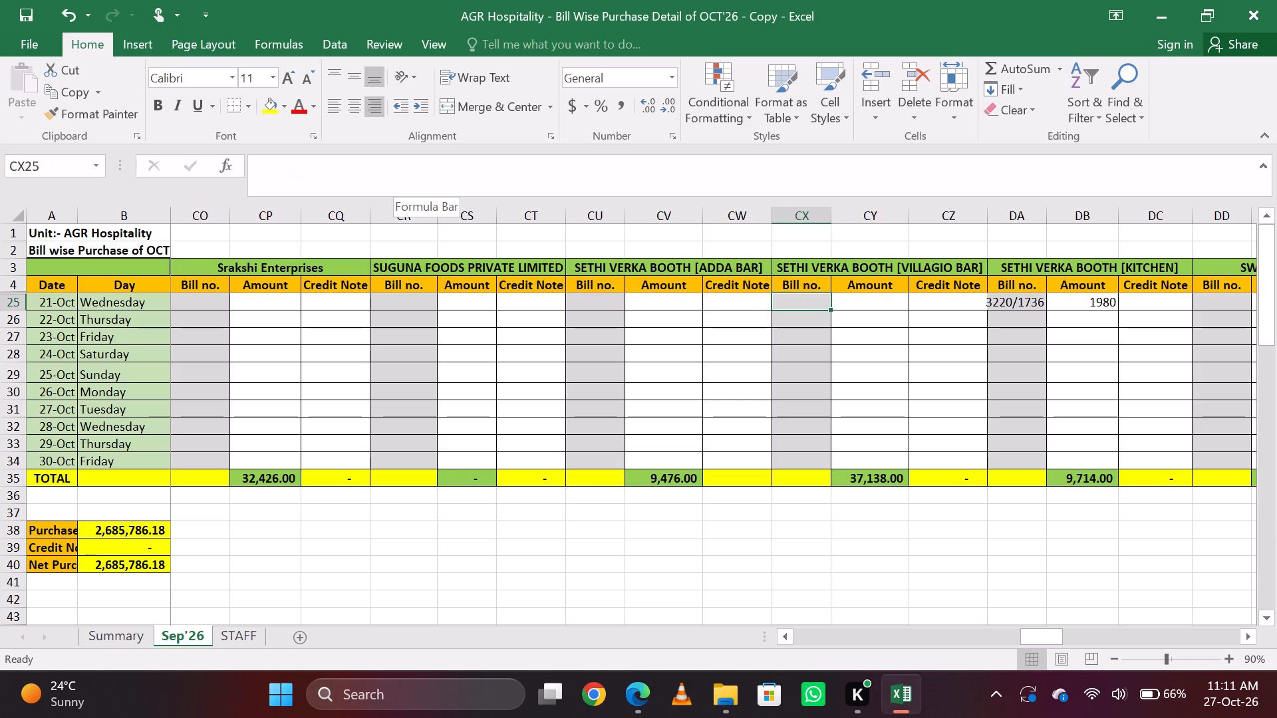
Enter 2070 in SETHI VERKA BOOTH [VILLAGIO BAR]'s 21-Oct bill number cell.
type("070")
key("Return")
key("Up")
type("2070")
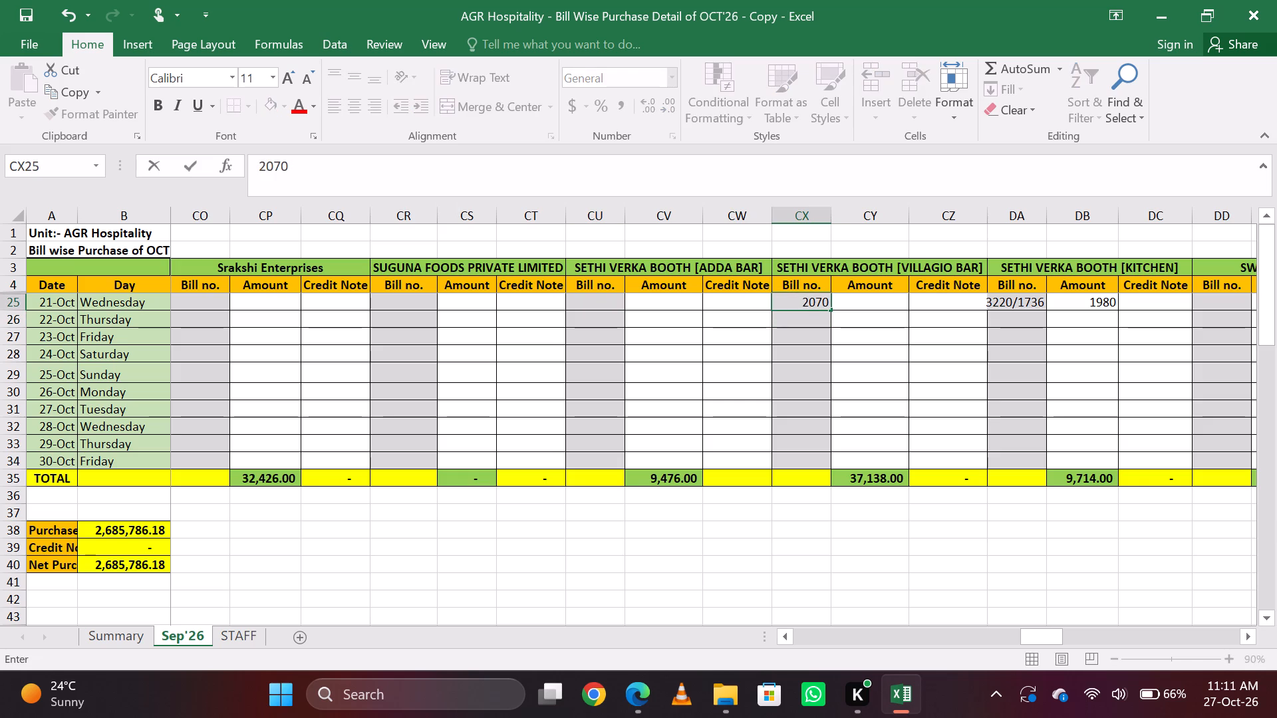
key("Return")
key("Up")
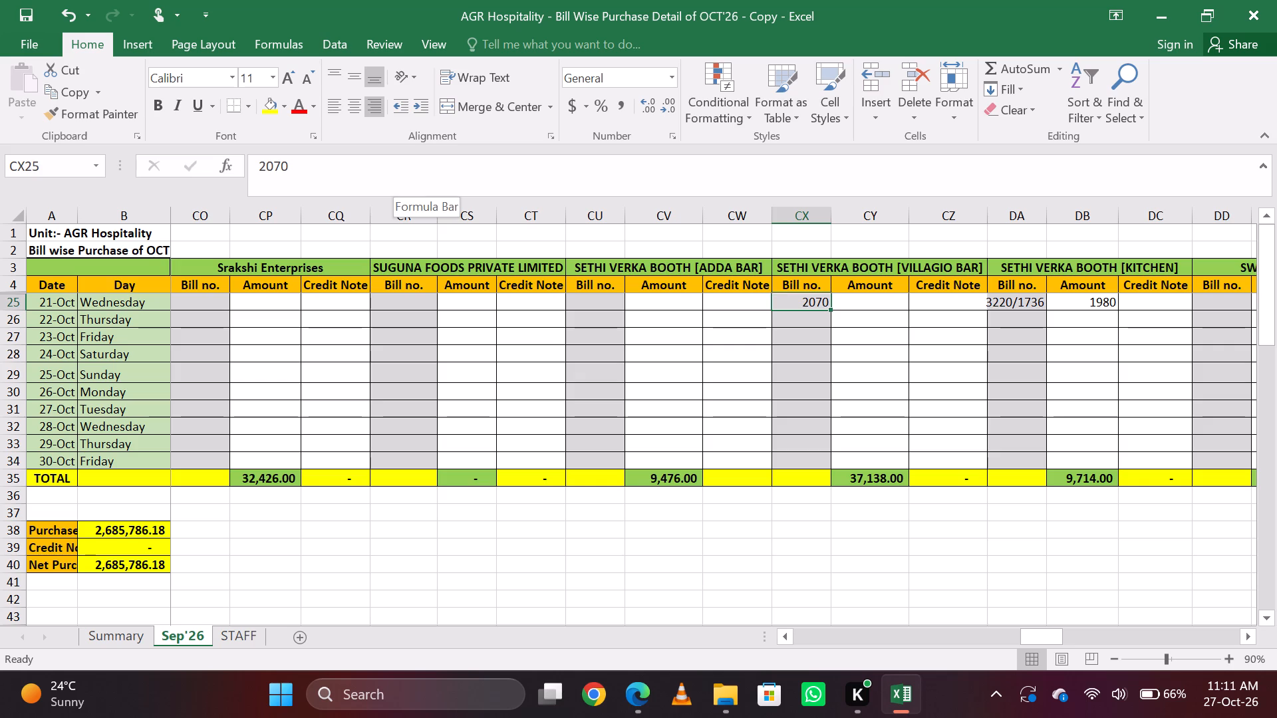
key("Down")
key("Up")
Enter amount 2070 and bill number 3219 for SETHI VERKA BOOTH [VILLAGIO BAR] on 21-Oct.
key("Right")
key("2")
type("070")
key("Return")
key("Up")
key("Left")
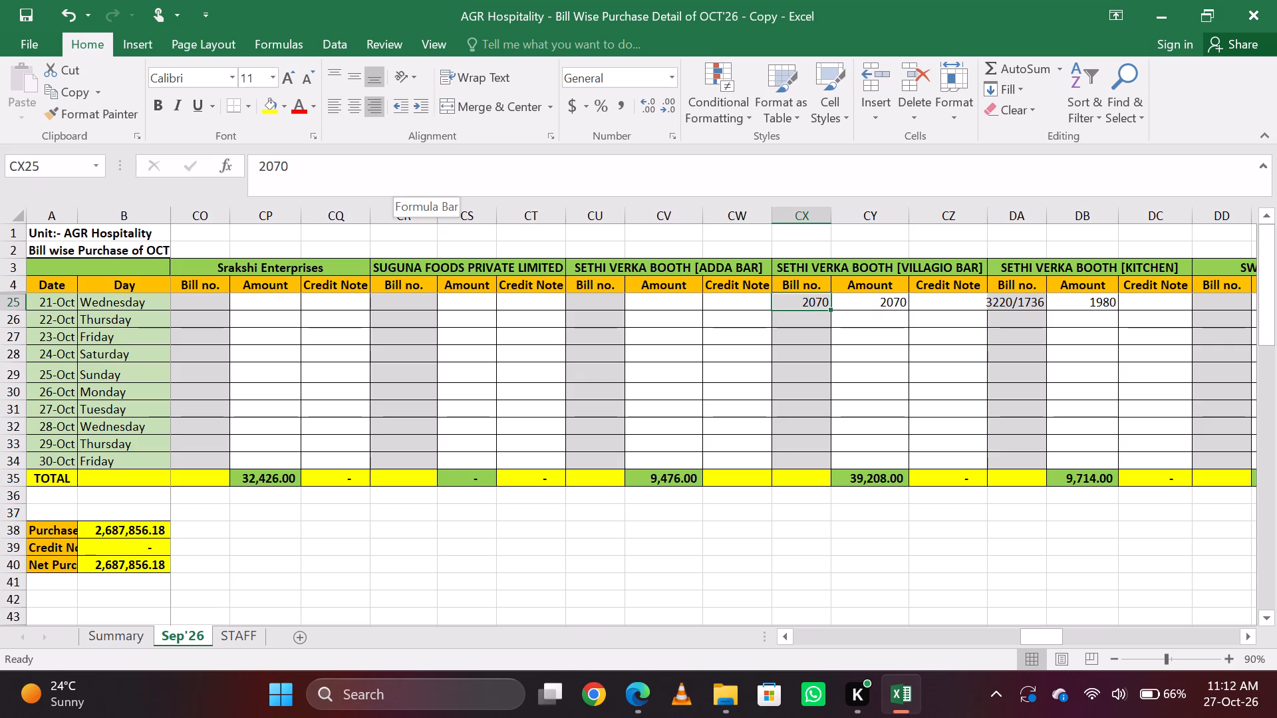
type("3219")
key("Return")
key("Up")
key("Right")
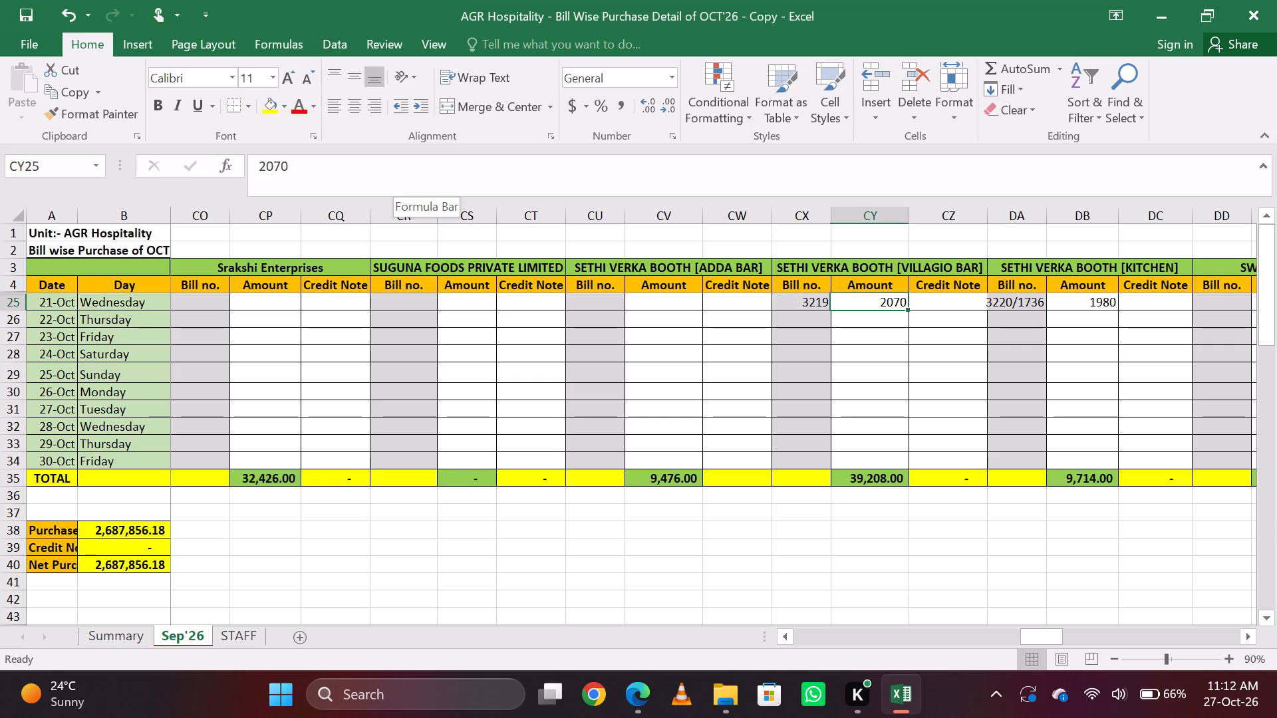
Search for SHIV and append bill number 5289 to SHIVAM VEGETAVBLE & FRUITS [KITCHEN]'s 21-Oct entry, making it 5294/5287/5293/5289.
key("ctrl+f")
type("SHIV")
key("Return")
key("Escape")
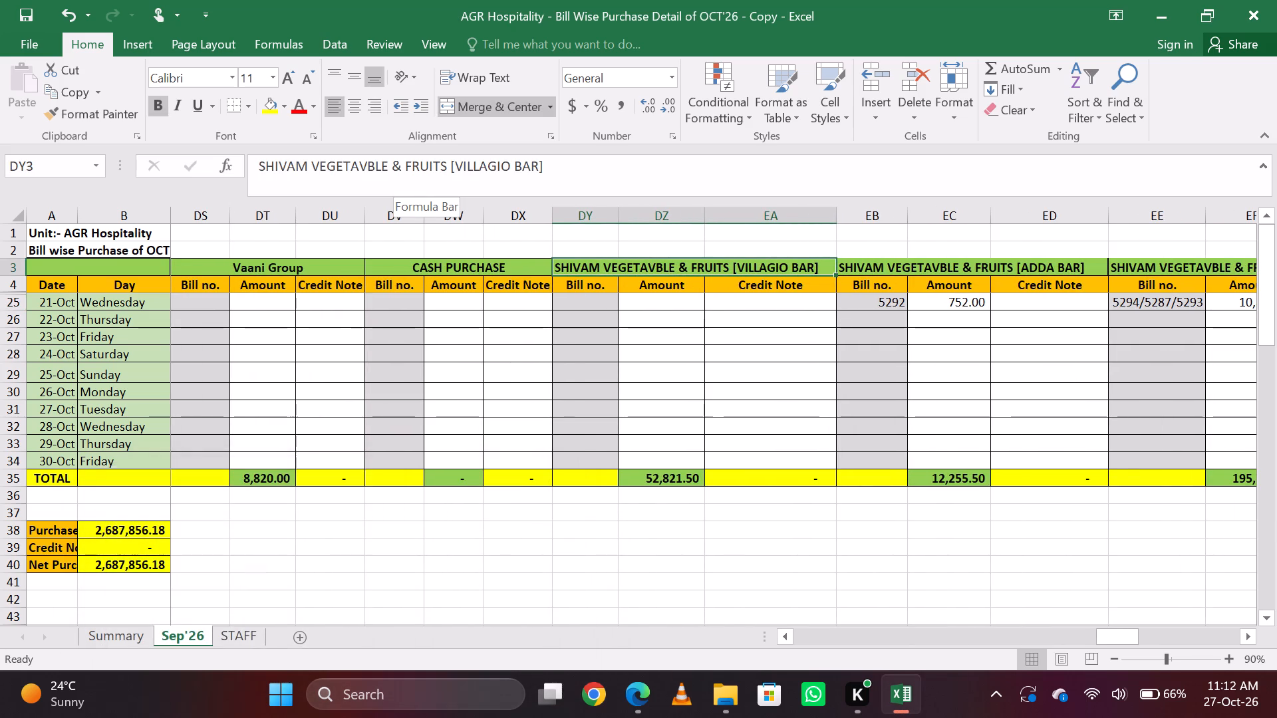
key("Down")
key("Down")
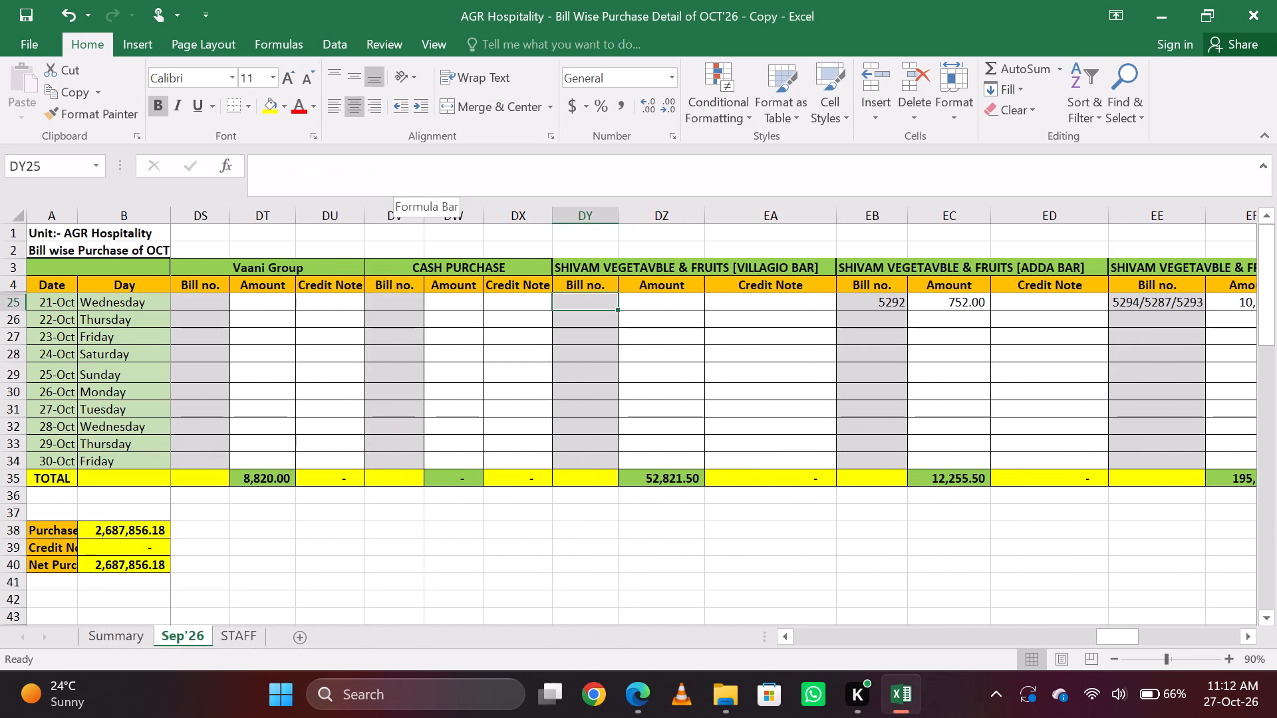
key("Right")
key("Right")
key("Right")
key("Right")
key("Right")
key("Right")
key("Right")
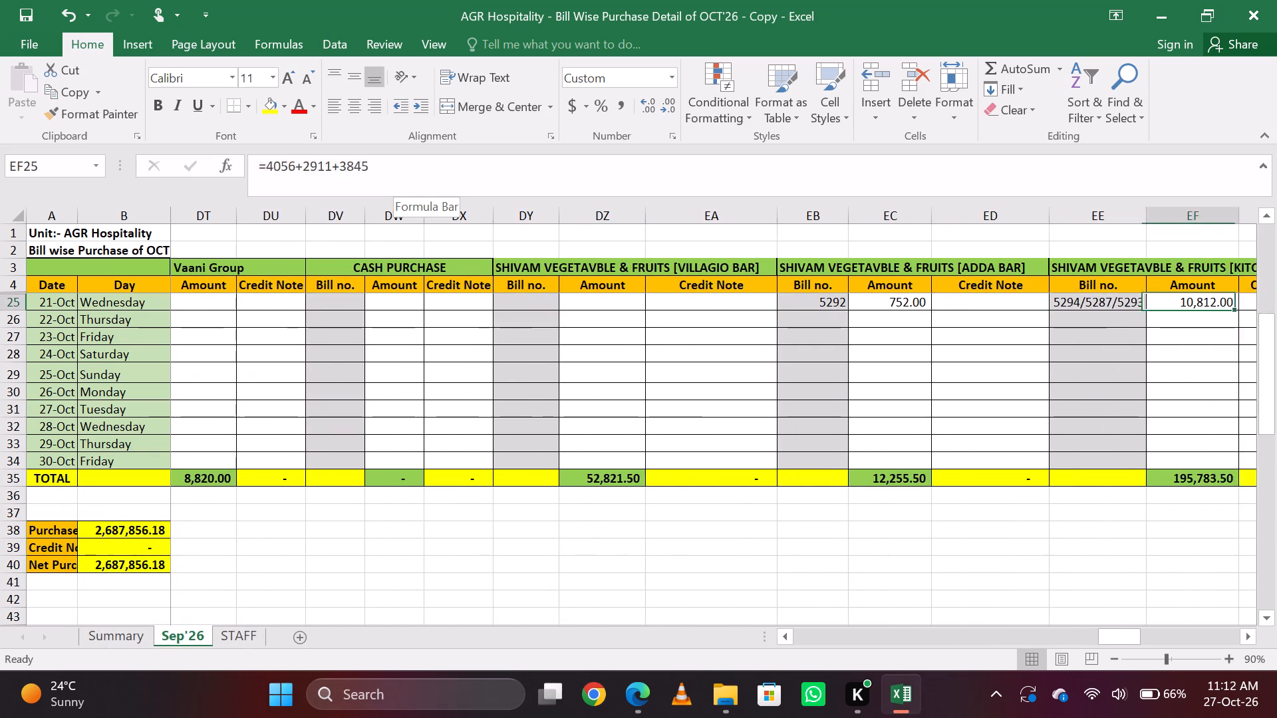
key("Right")
key("Right")
key("Left")
key("Left")
key("Left")
left_click(404, 169)
key("slash")
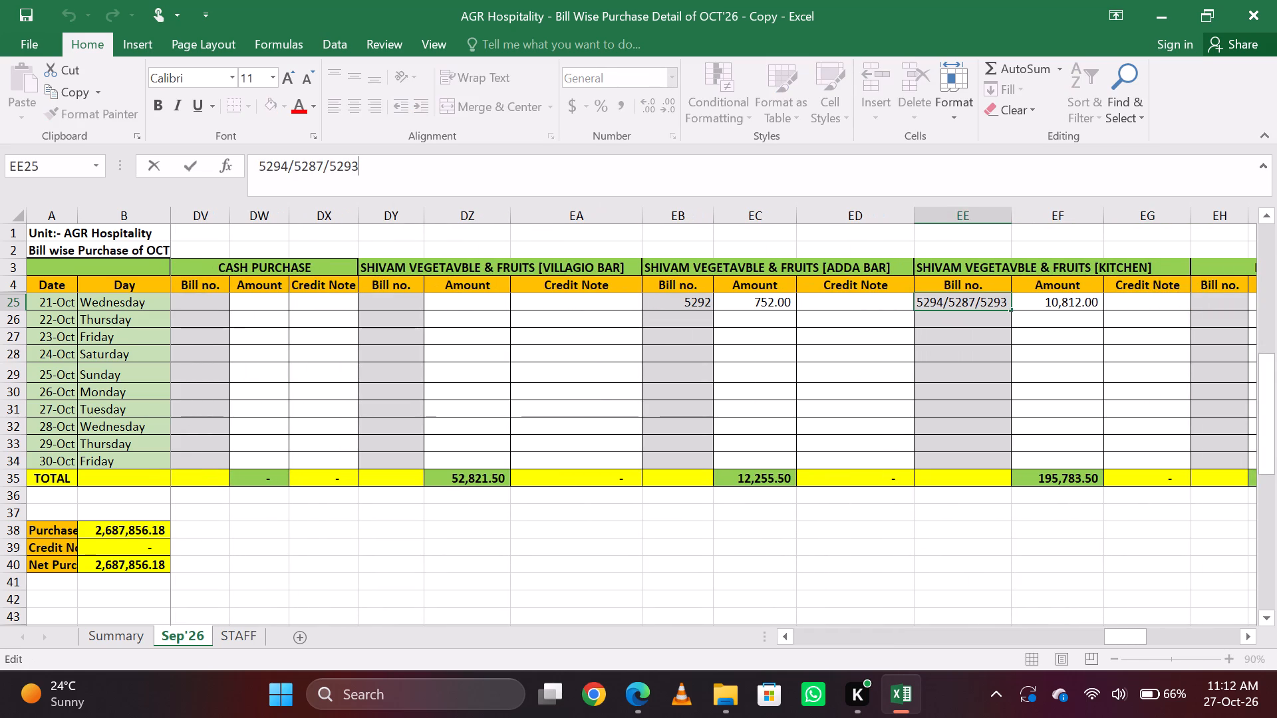
type("5289")
key("Return")
key("Up")
Extend SHIVAM VEGETAVBLE & FRUITS [KITCHEN]'s 21-Oct amount formula to =4056+2911+3845+11924.5.
key("Right")
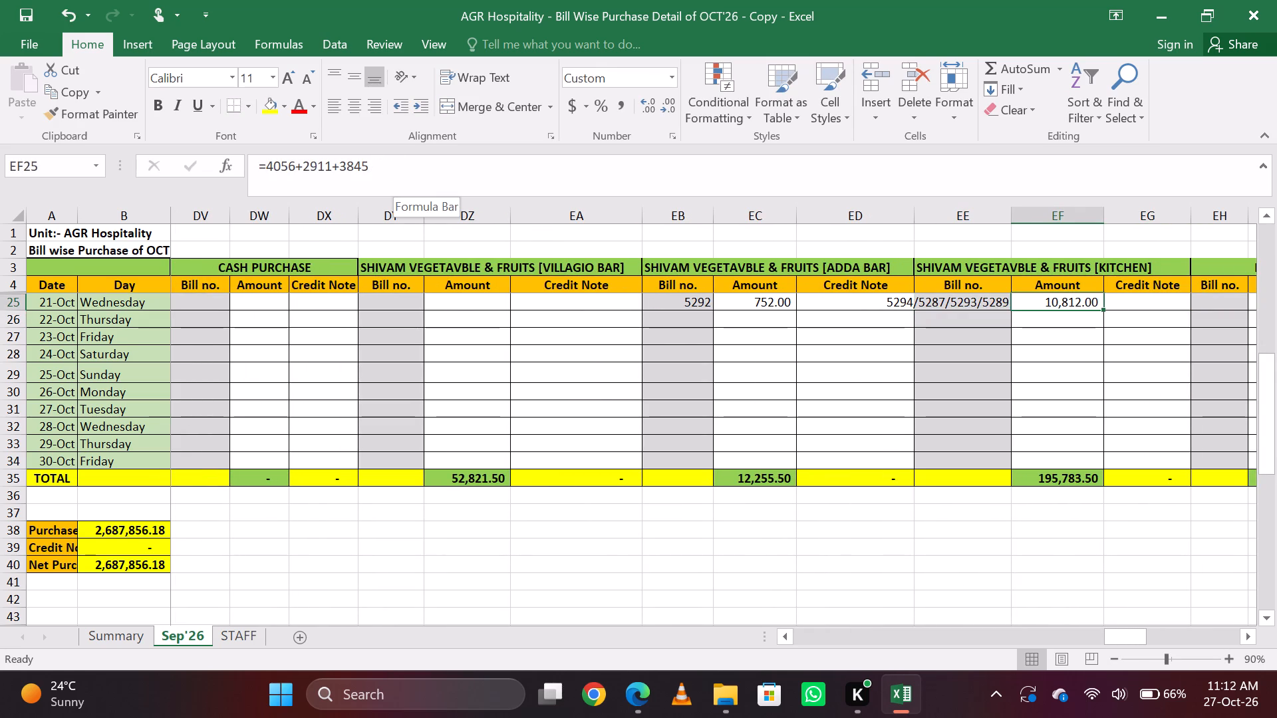
left_click(404, 169)
key("shift+plus")
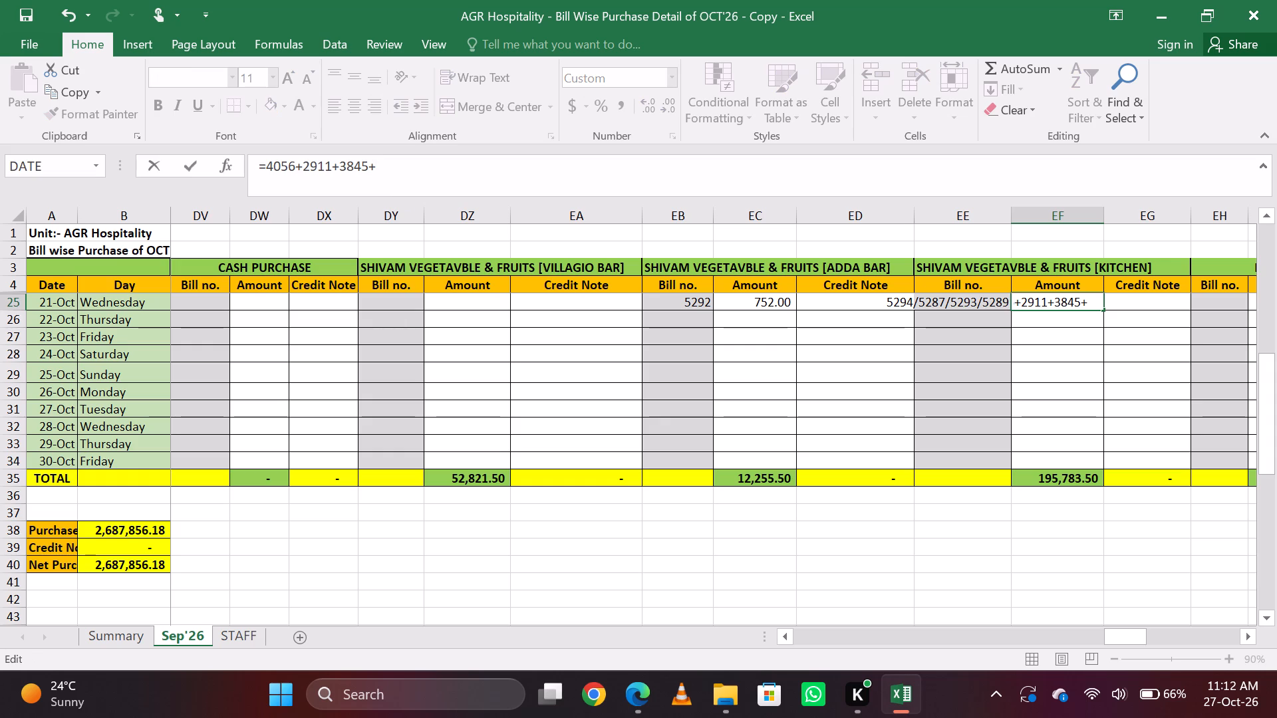
type("11")
type("924")
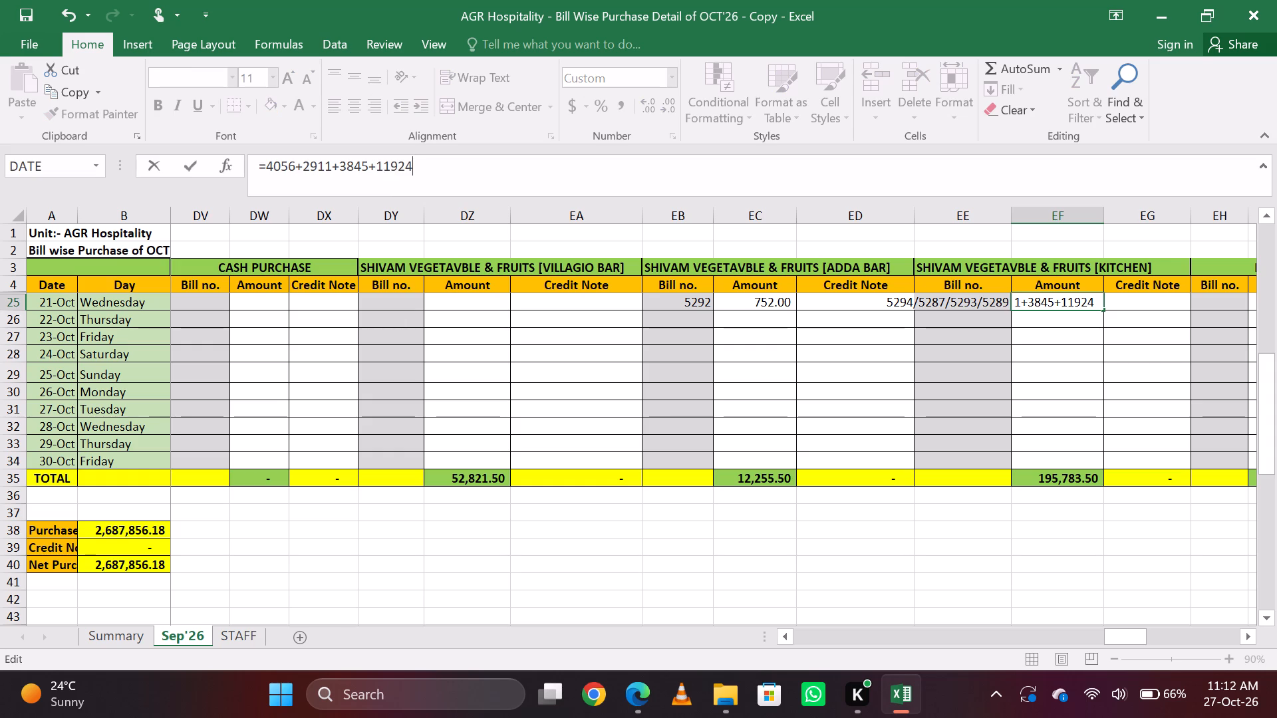
type(".5")
key("Return")
key("Up")
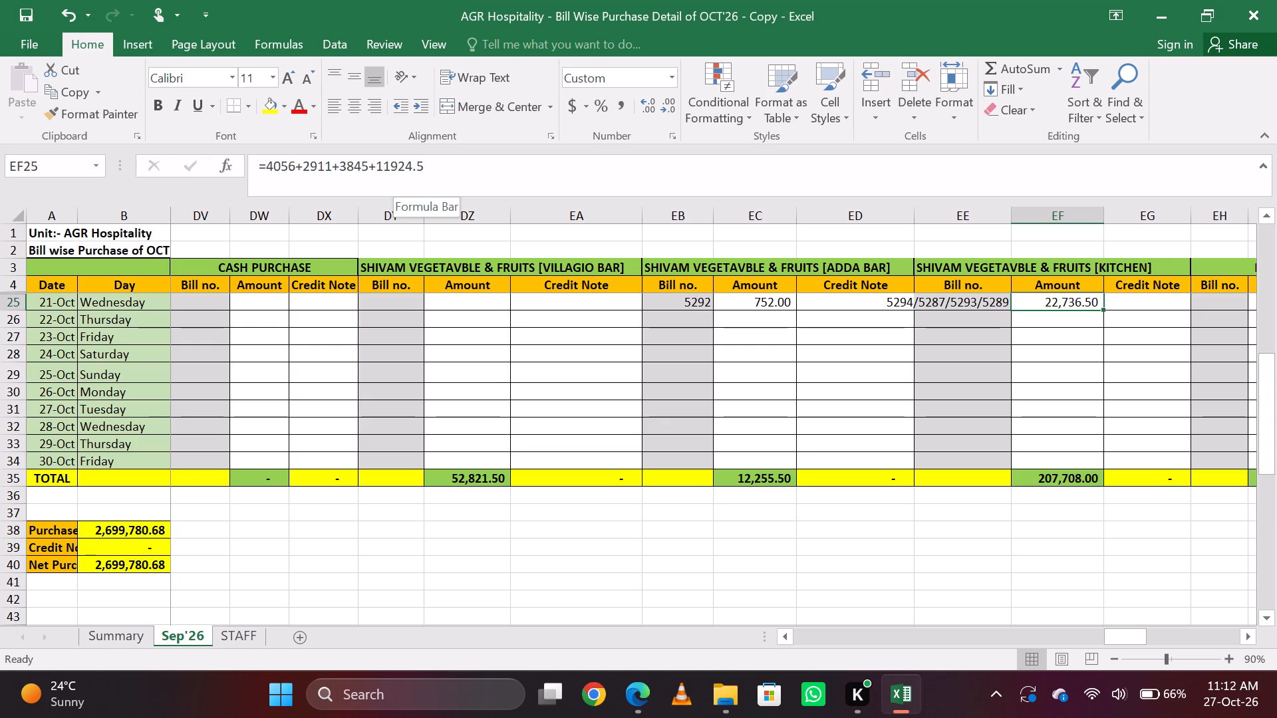
Enter bill number 5288 for SHIVAM VEGETAVBLE & FRUITS [VILLAGIO BAR] on 21-Oct.
key("Left")
key("Left")
key("Left")
key("Left")
key("Left")
key("Left")
key("Left")
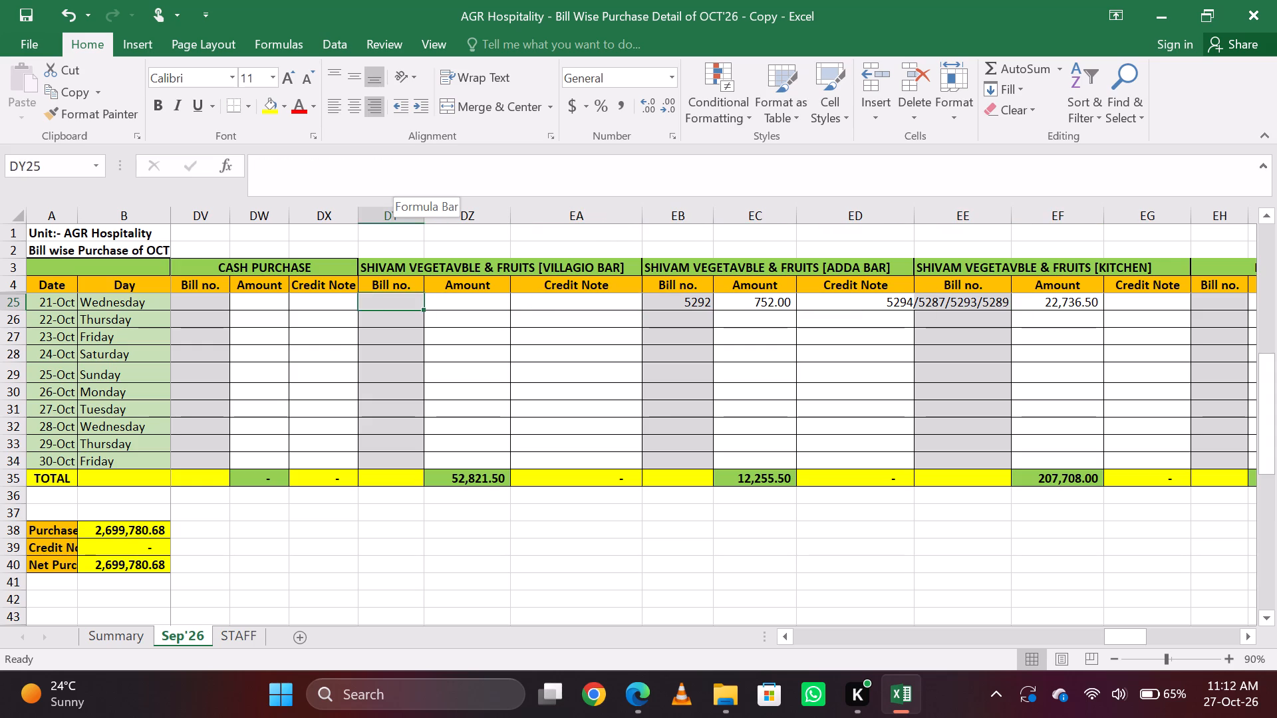
type("52888")
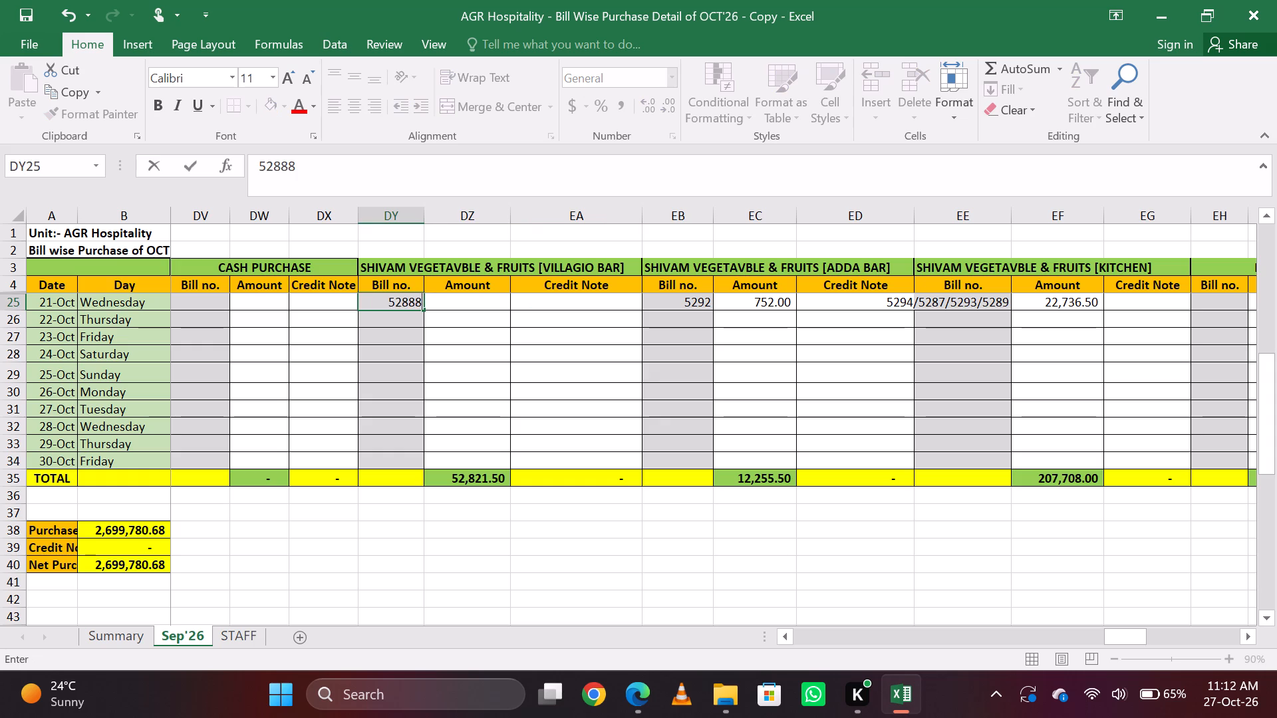
key("BackSpace")
key("Return")
Enter amount 4413 for SHIVAM VEGETAVBLE & FRUITS [VILLAGIO BAR] on 21-Oct.
key("Page_Down")
key("Right")
key("Page_Up")
key("Up")
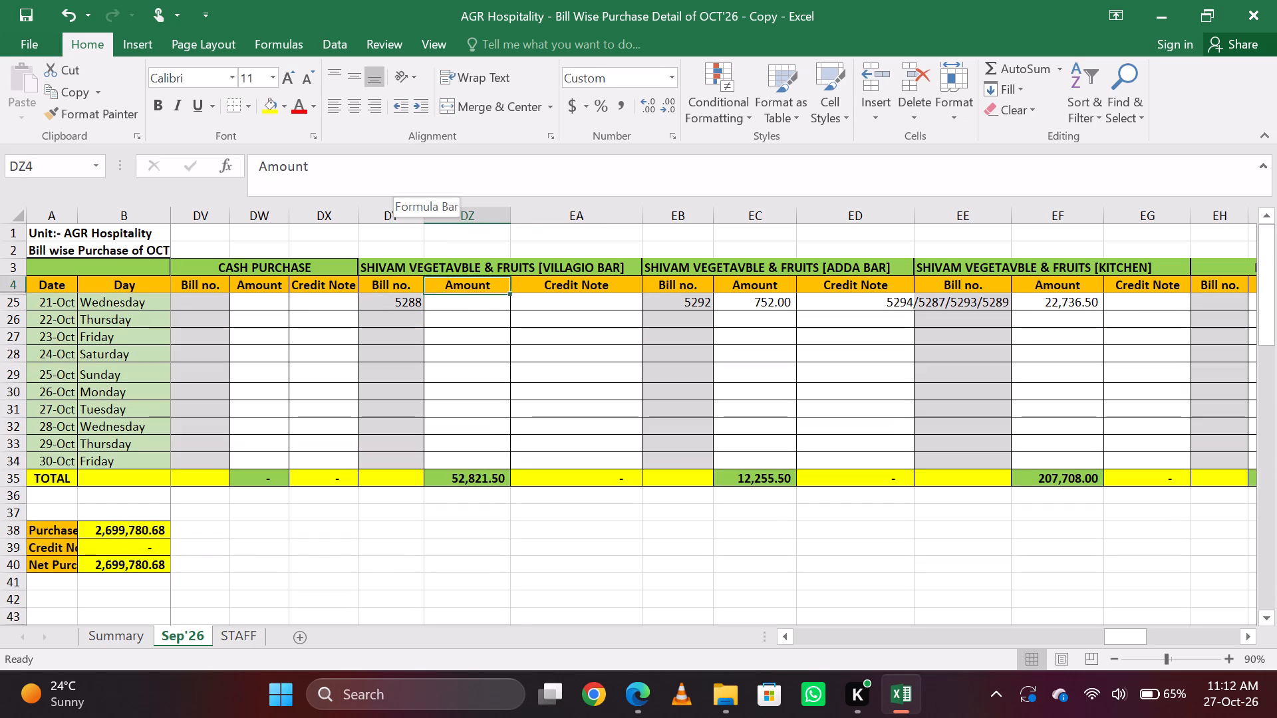
key("Down")
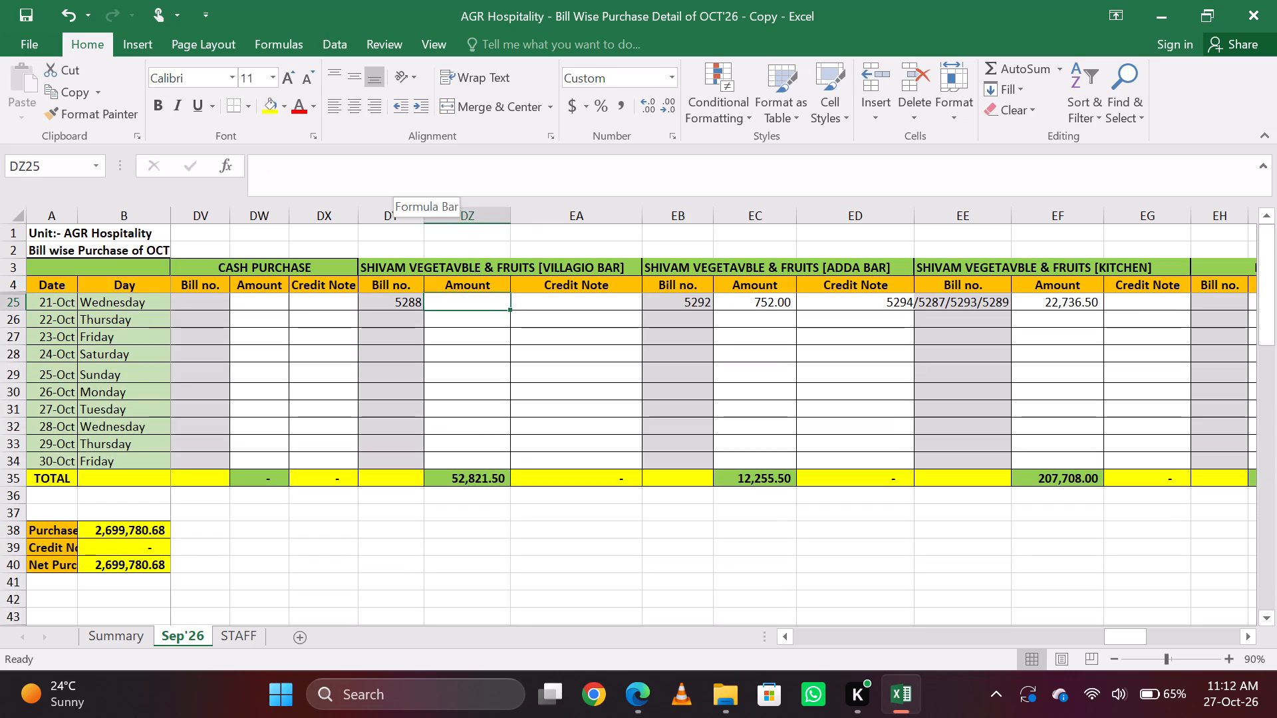
type("4413")
key("Tab")
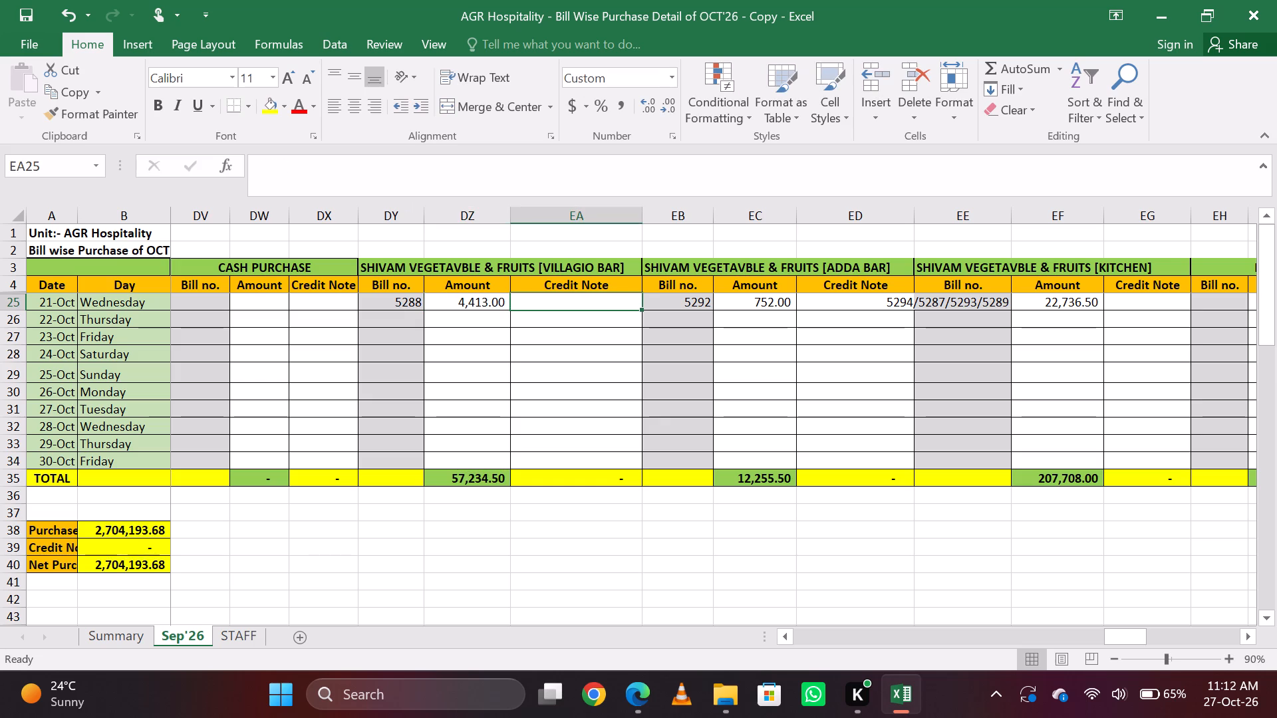
Append bill number 5290 to SHIVAM VEGETAVBLE & FRUITS [KITCHEN]'s 21-Oct entry, making it 5294/5287/5293/5289/5290.
key("Left")
key("Right")
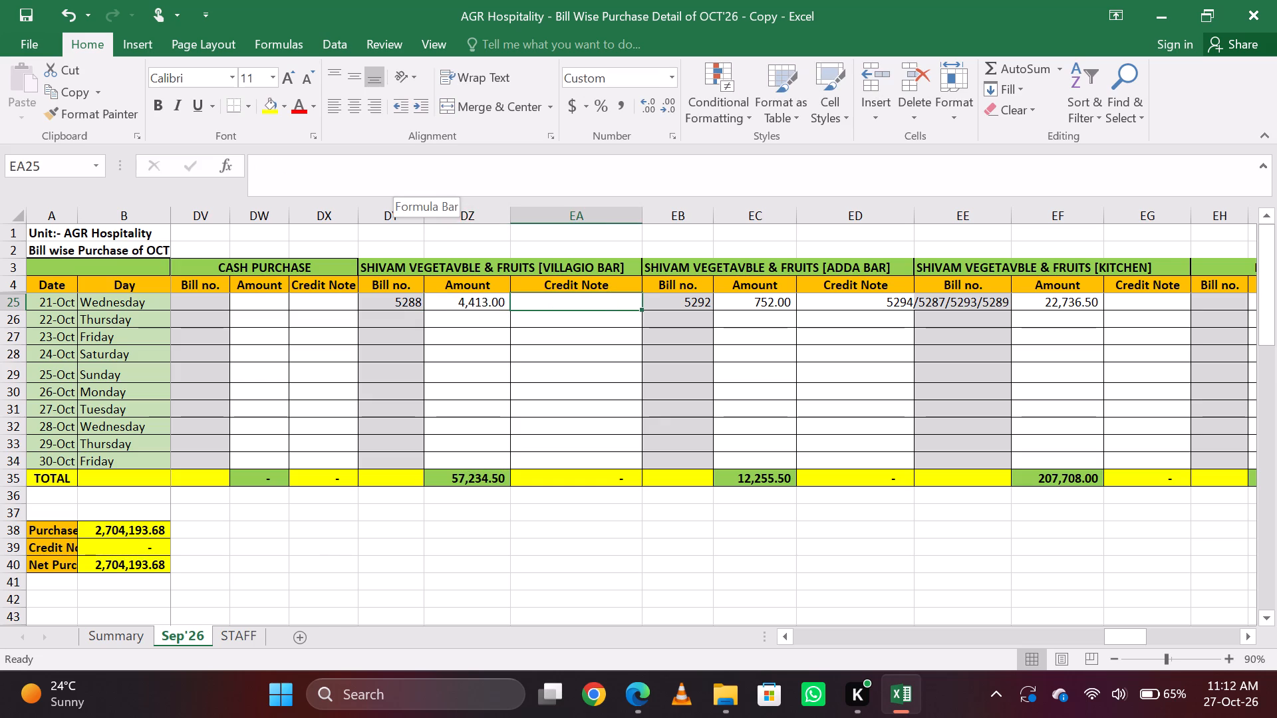
key("Right")
key("Right")
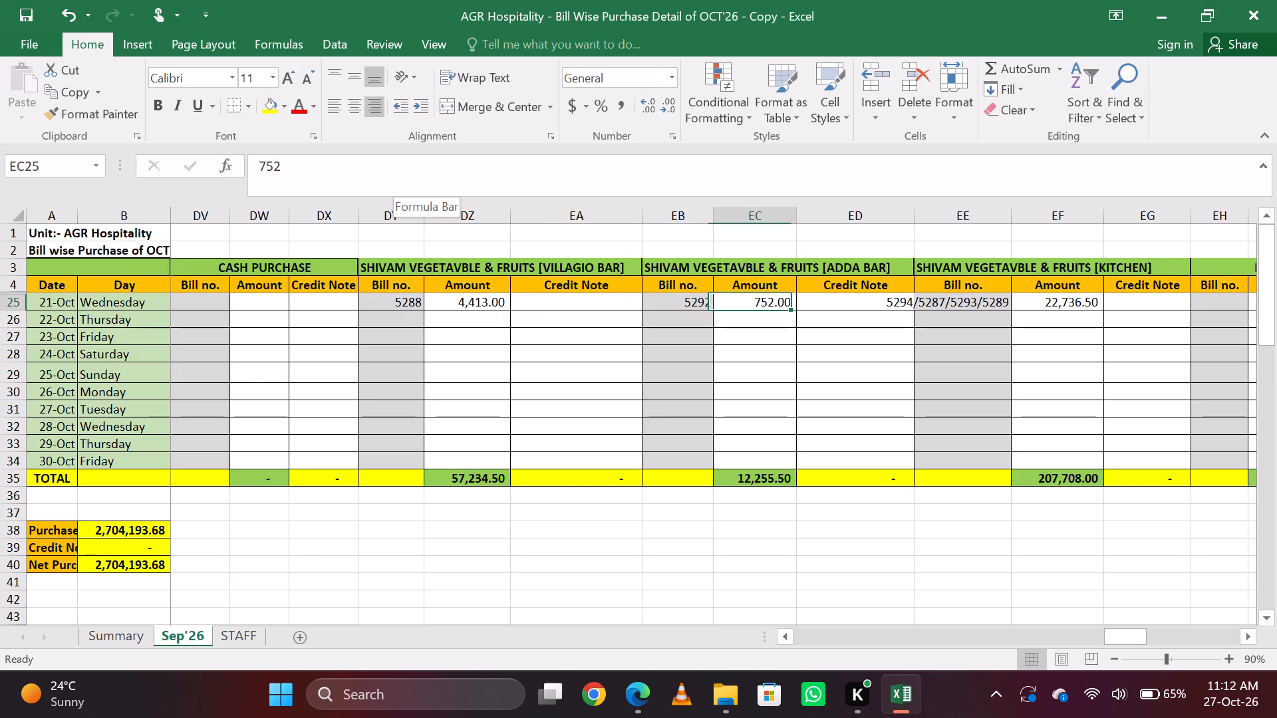
key("Right")
key("Right")
left_click(404, 169)
key("slash")
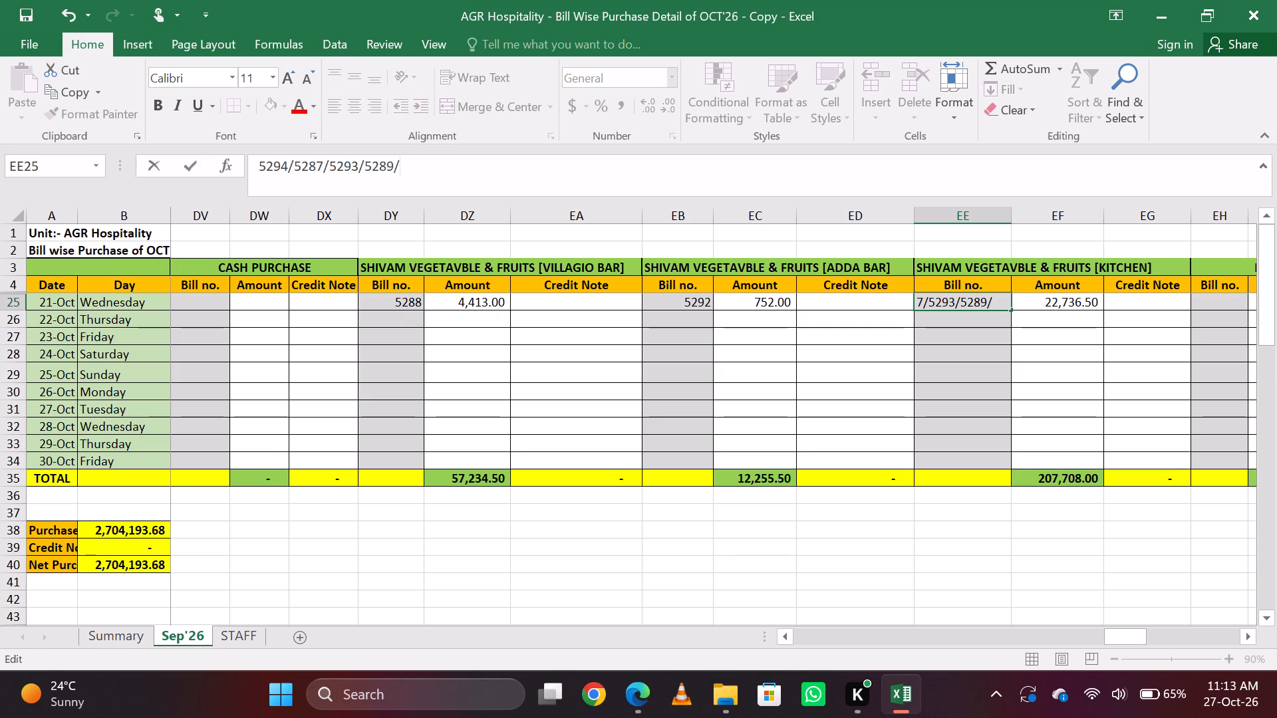
type("5290")
key("Return")
Extend SHIVAM VEGETAVBLE & FRUITS [KITCHEN]'s 21-Oct amount formula to =4056+2911+3845+11924.5+3555.
key("Up")
key("Right")
left_click(404, 169)
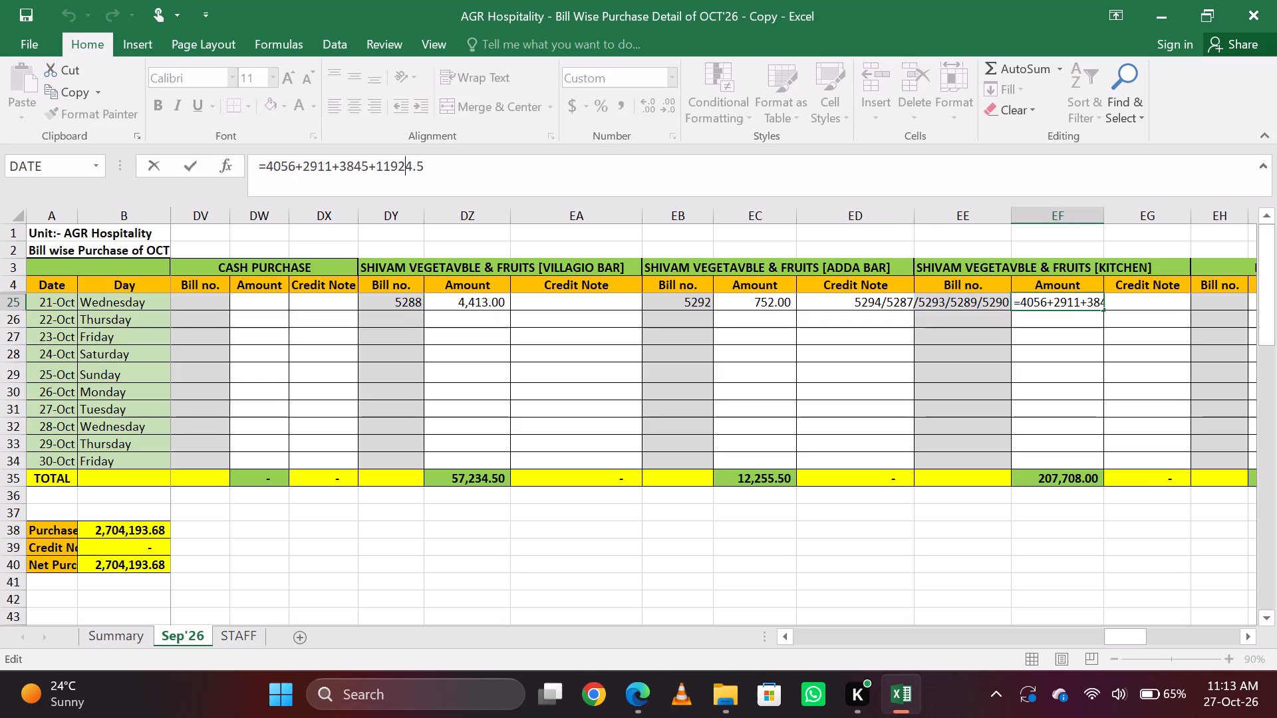
left_click(462, 160)
key("shift+plus")
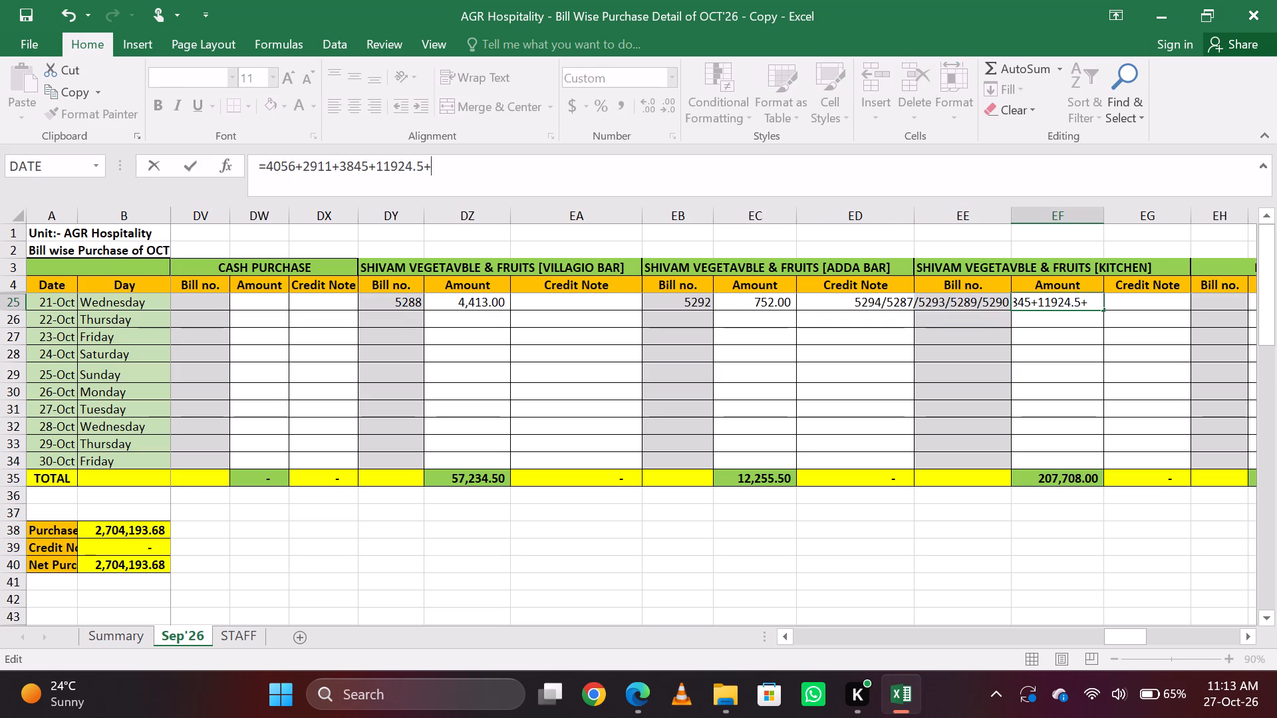
type("3555")
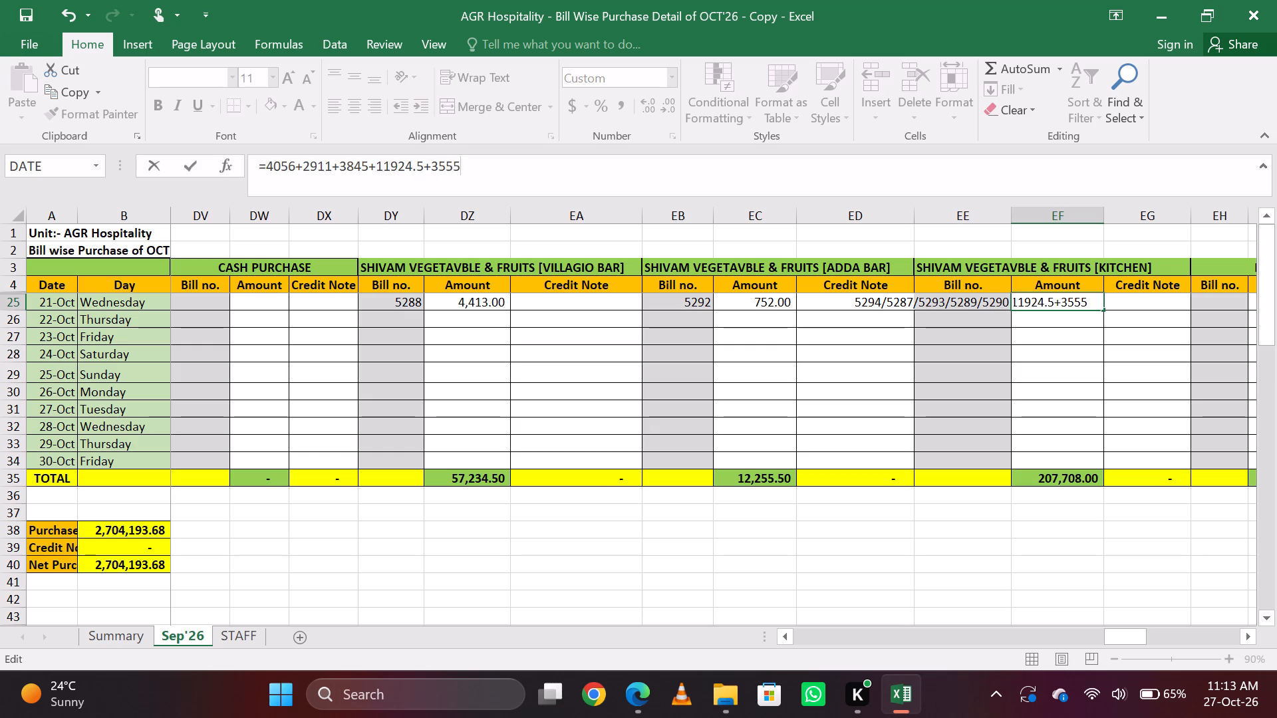
key("Return")
key("Up")
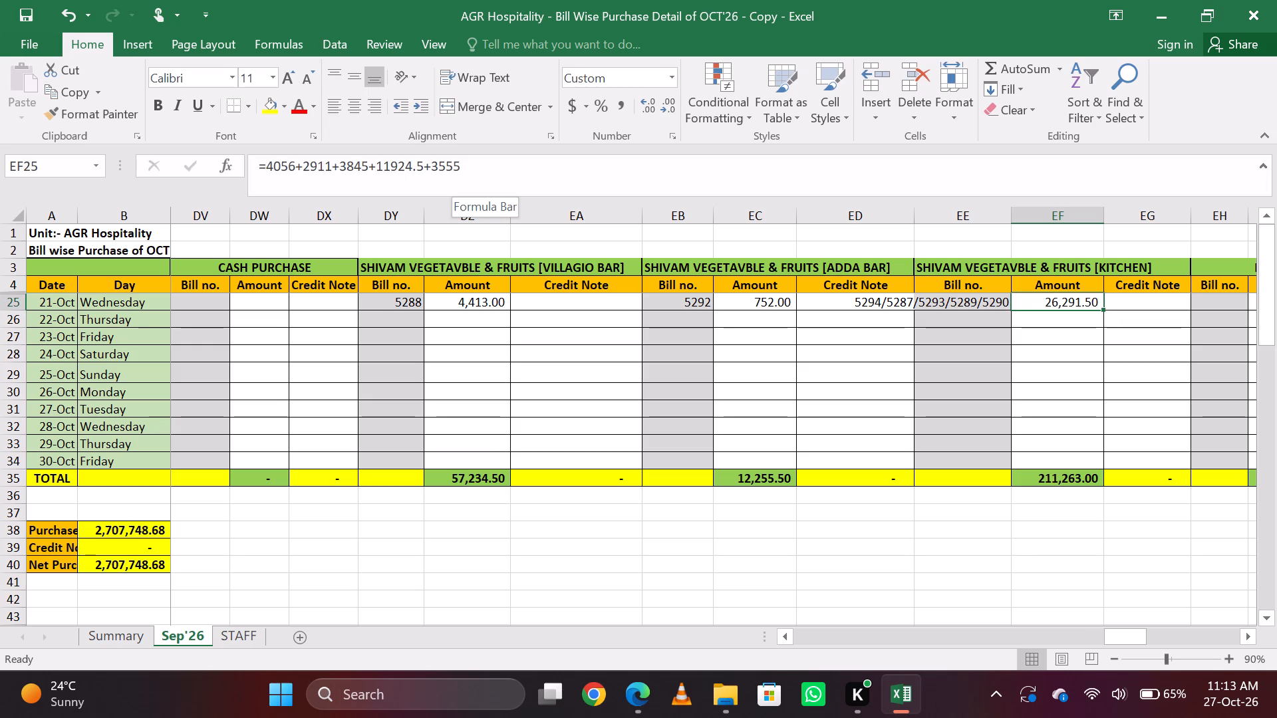
key("Down")
key("Up")
Search for THA and append bill number 22344 to THAKUR VEGETABLES' 21-Oct entry, making it 22360/22344.
key("ctrl+f")
type("THA")
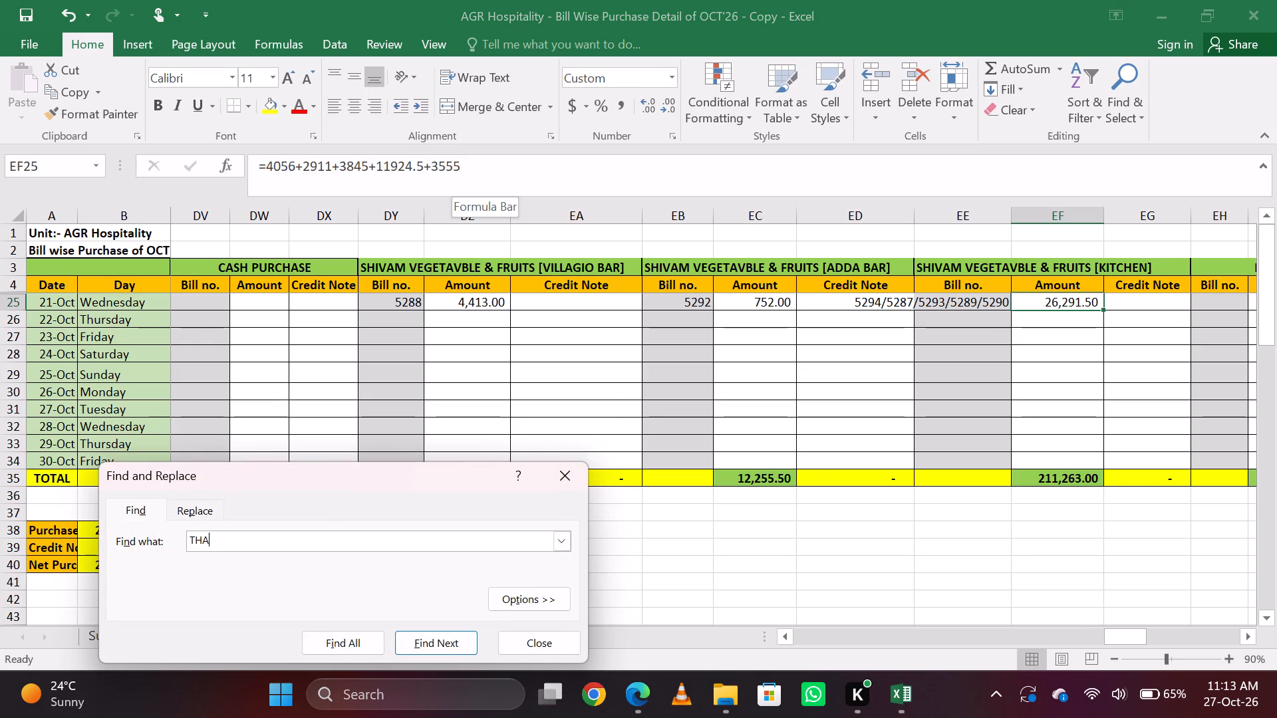
key("Return")
key("Escape")
key("Down")
key("Down")
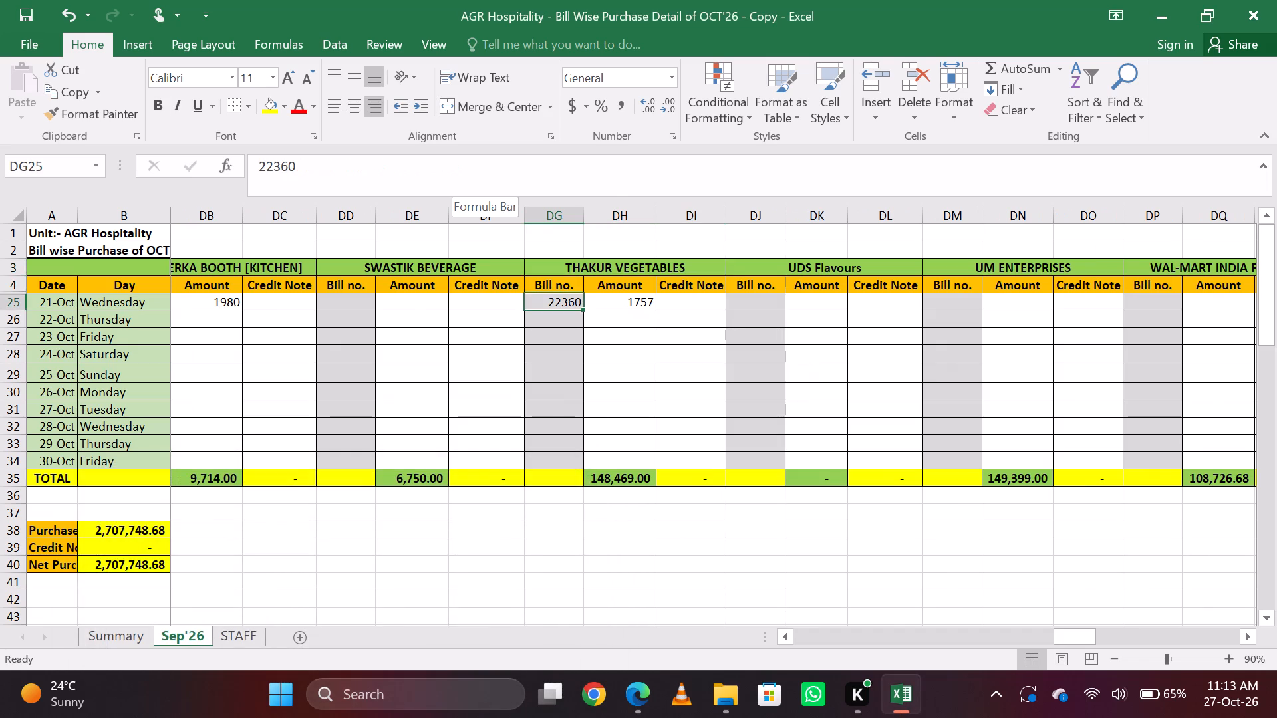
left_click(462, 160)
key("slash")
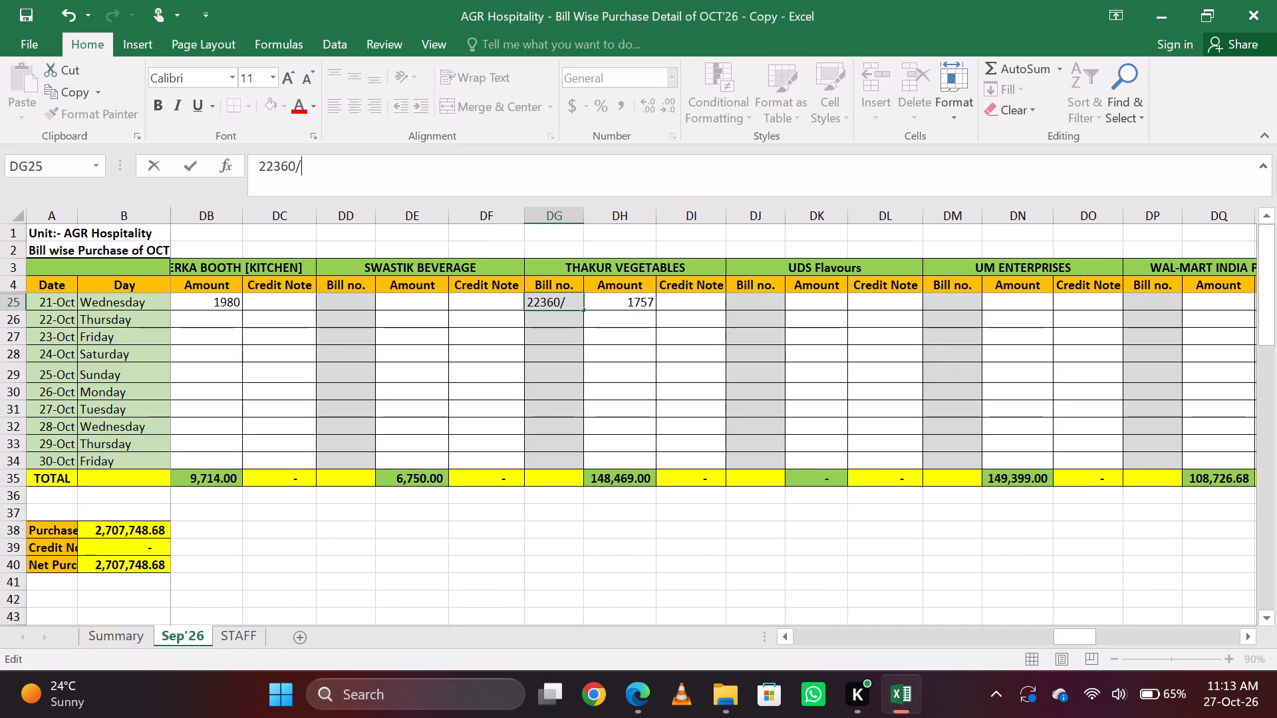
type("22")
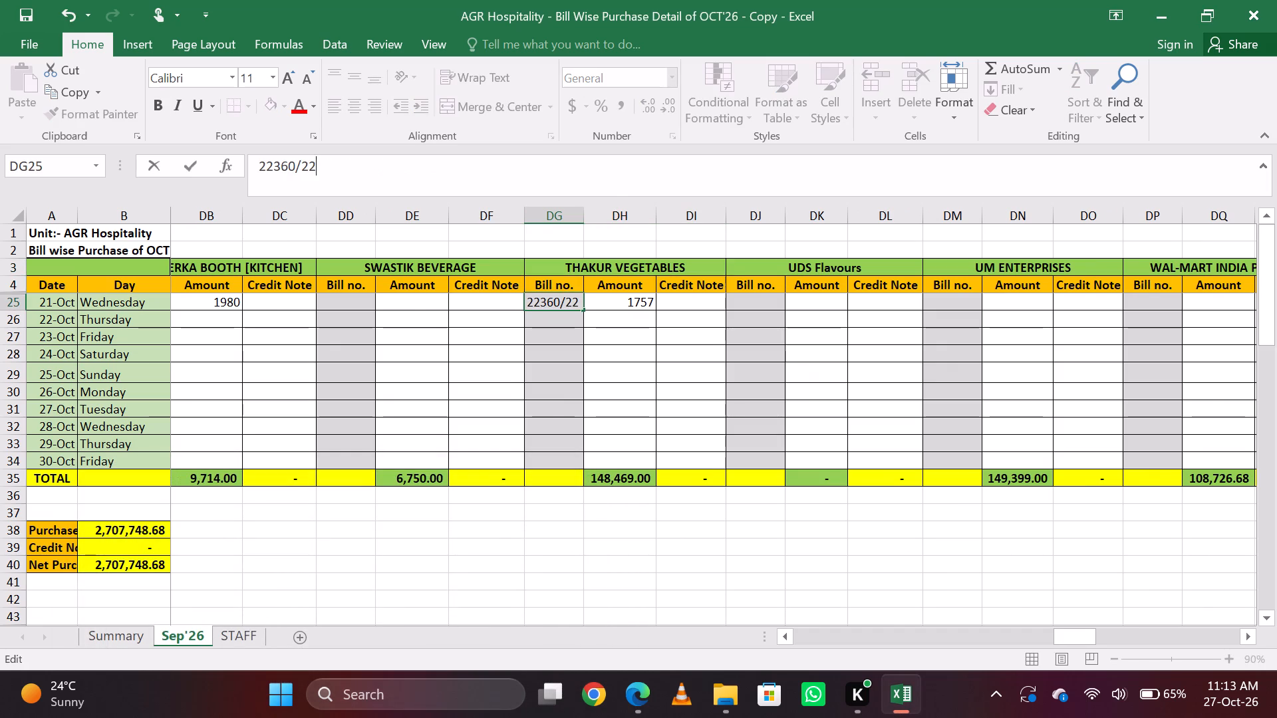
type("344")
Turn THAKUR VEGETABLES' 21-Oct amount into the formula =1757+6382.5.
key("Tab")
left_click(462, 160)
key("Left")
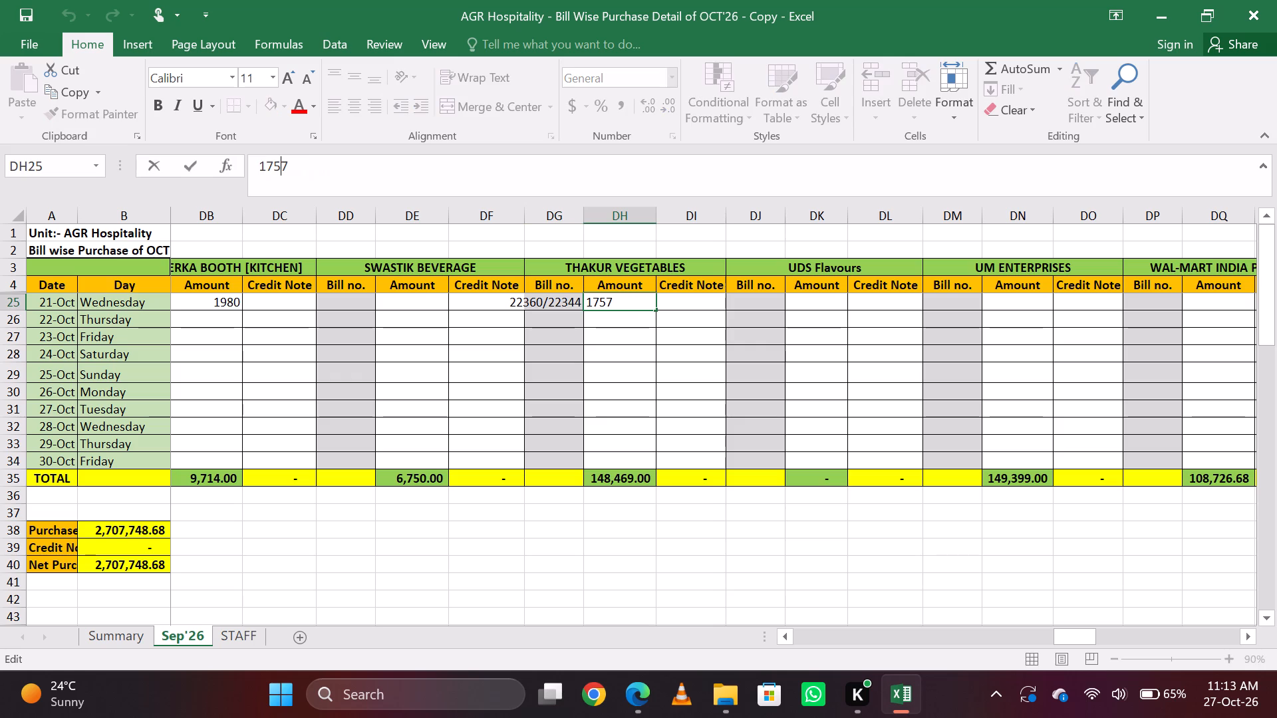
key("Left")
key("Left")
key("Left")
key("equal")
key("Right")
key("Right")
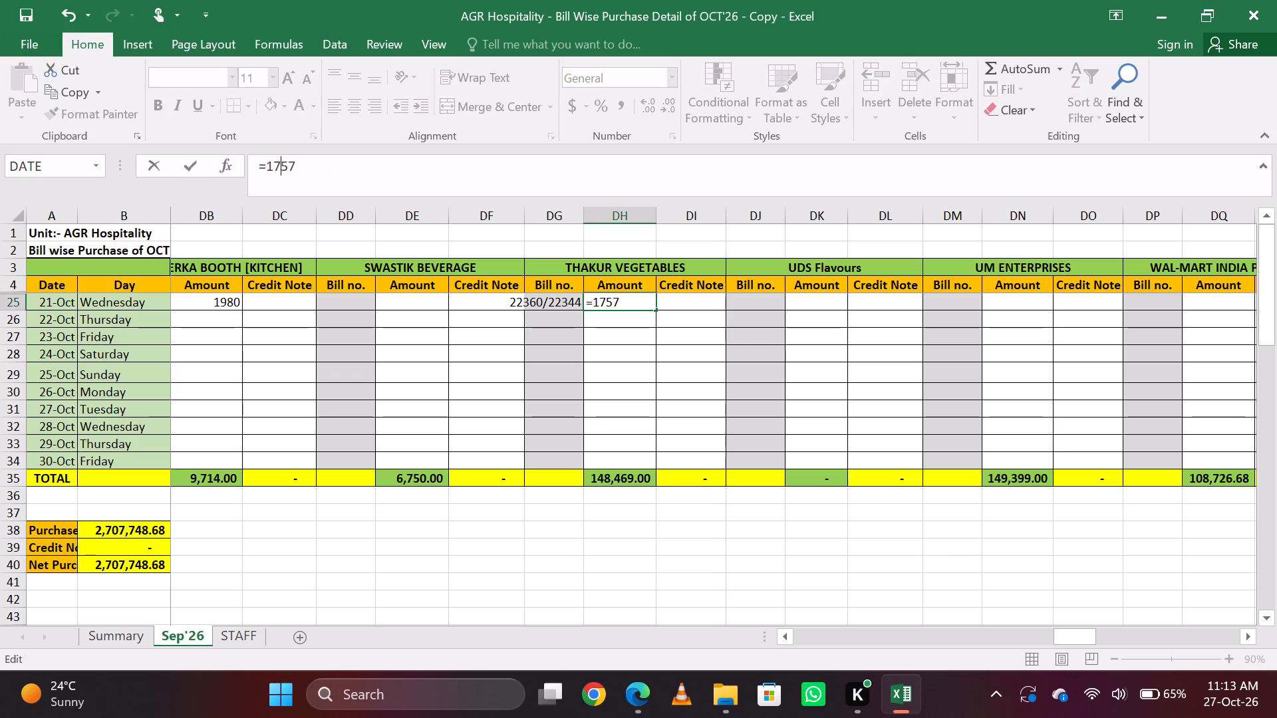
key("Right")
key("Right")
key("Right")
key("shift+plus")
type("63")
type("82")
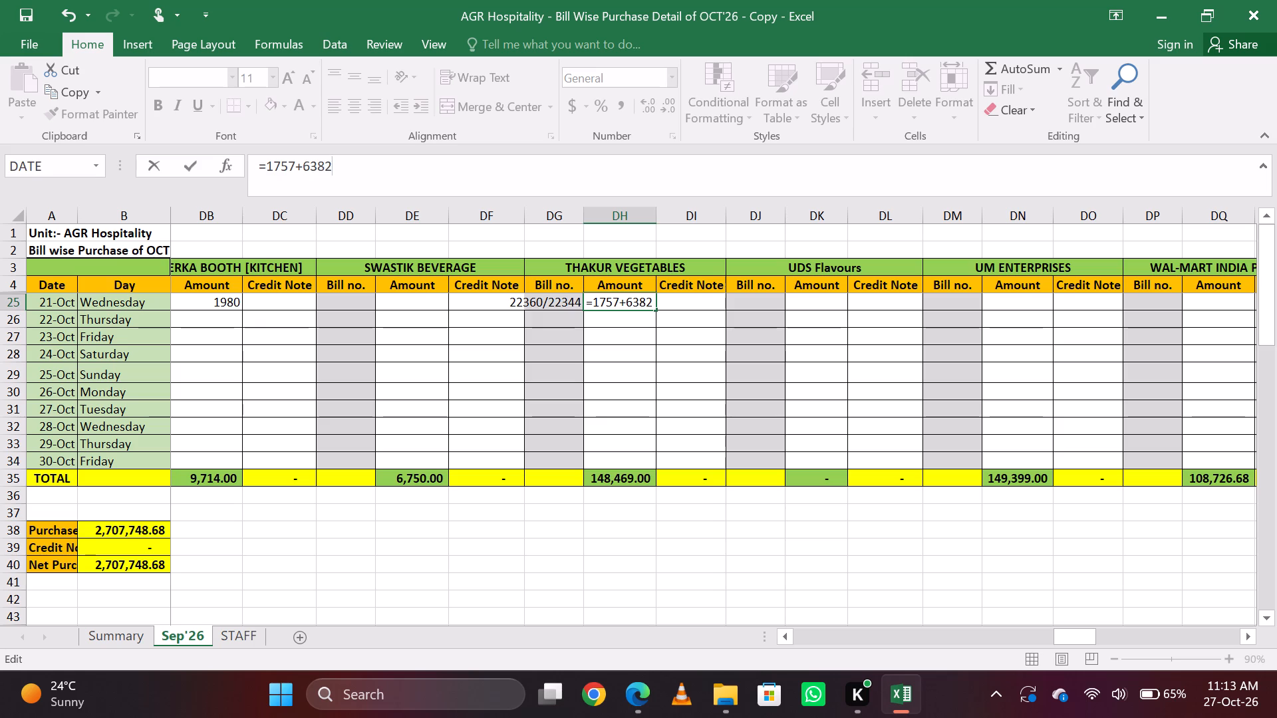
key("period")
key("5")
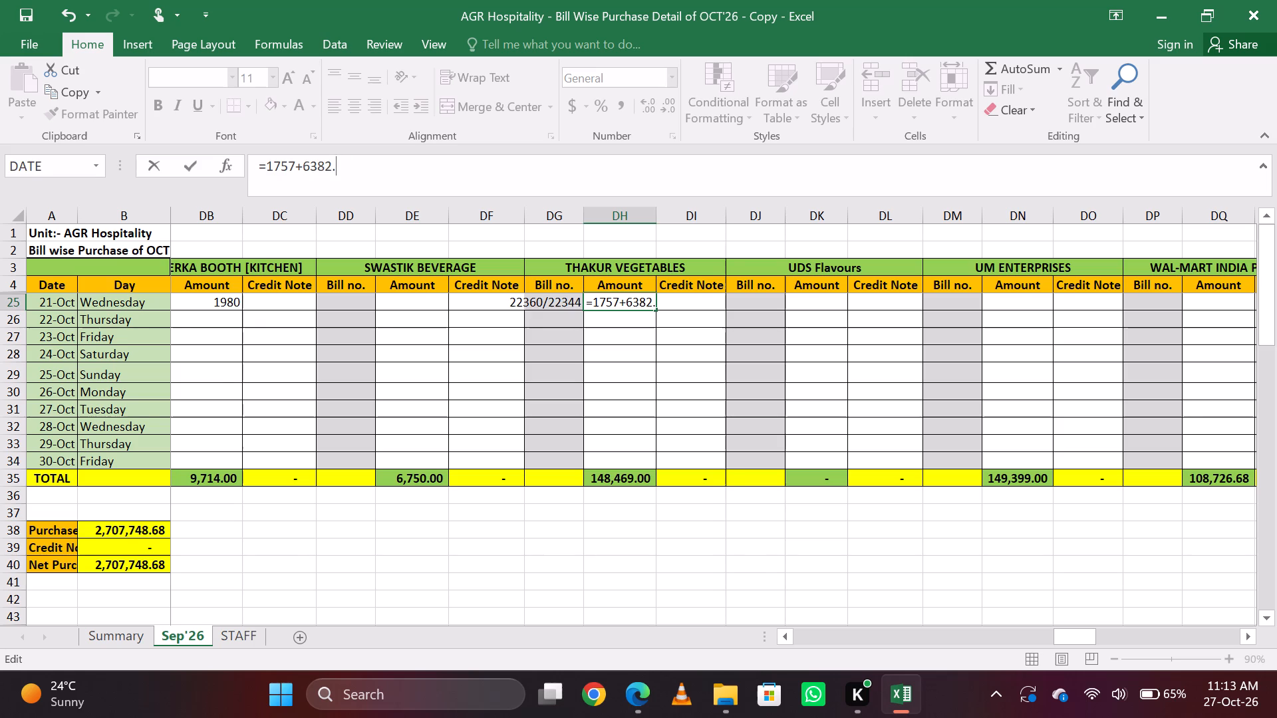
key("Return")
Append bill number 22338 to THAKUR VEGETABLES' 21-Oct entry, making it 22360/22344/22338.
key("Up")
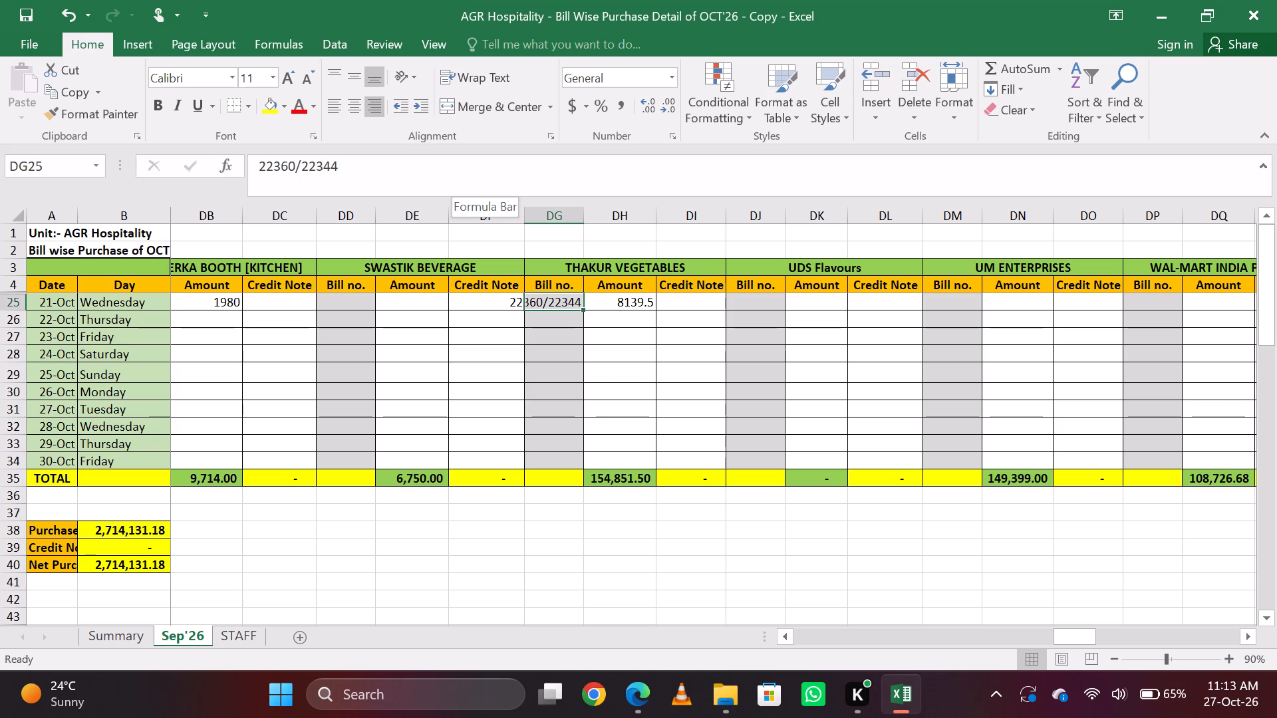
left_click(468, 174)
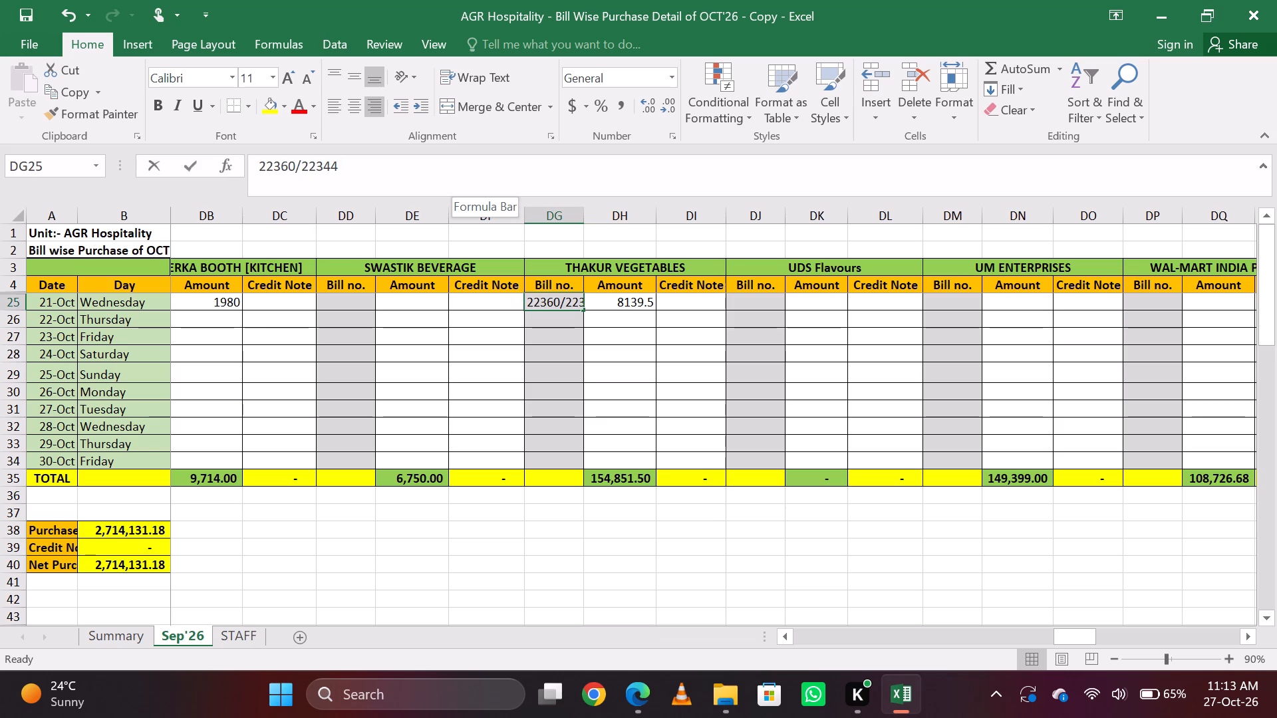
key("slash")
type("22338")
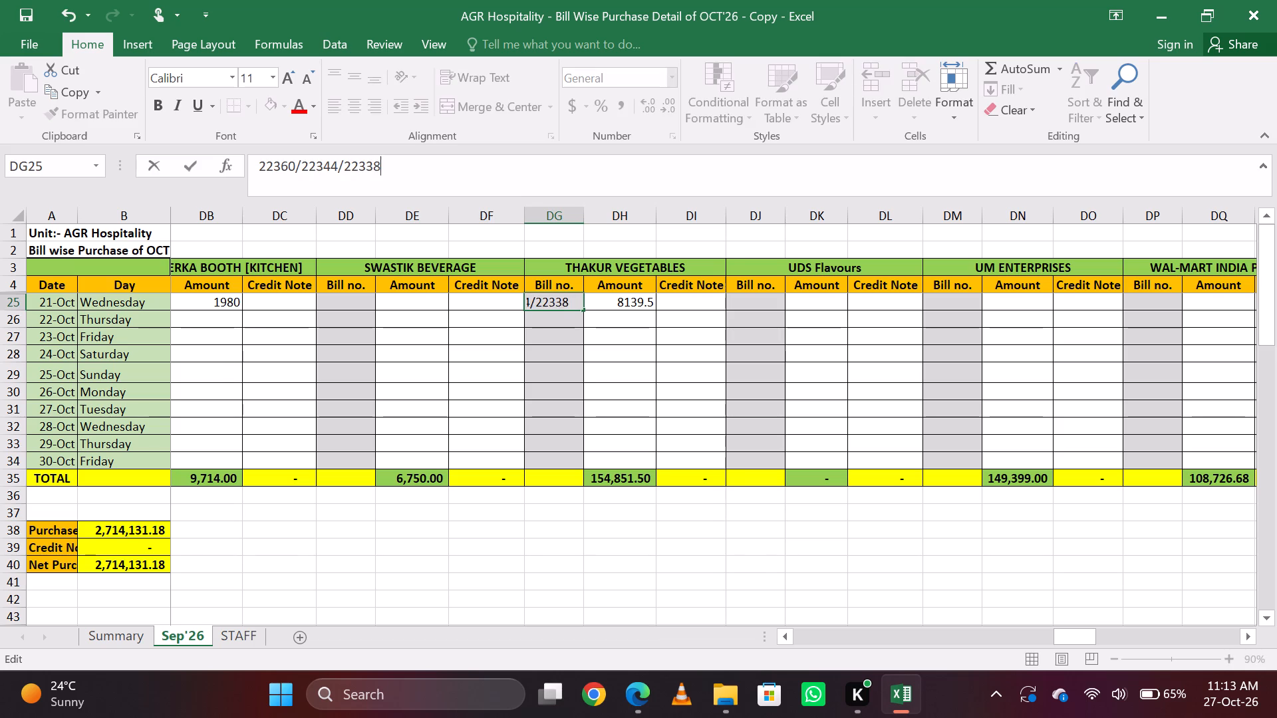
key("Return")
Extend THAKUR VEGETABLES' 21-Oct amount formula to =1757+6382.5+18.
key("Up")
key("Right")
left_click(468, 174)
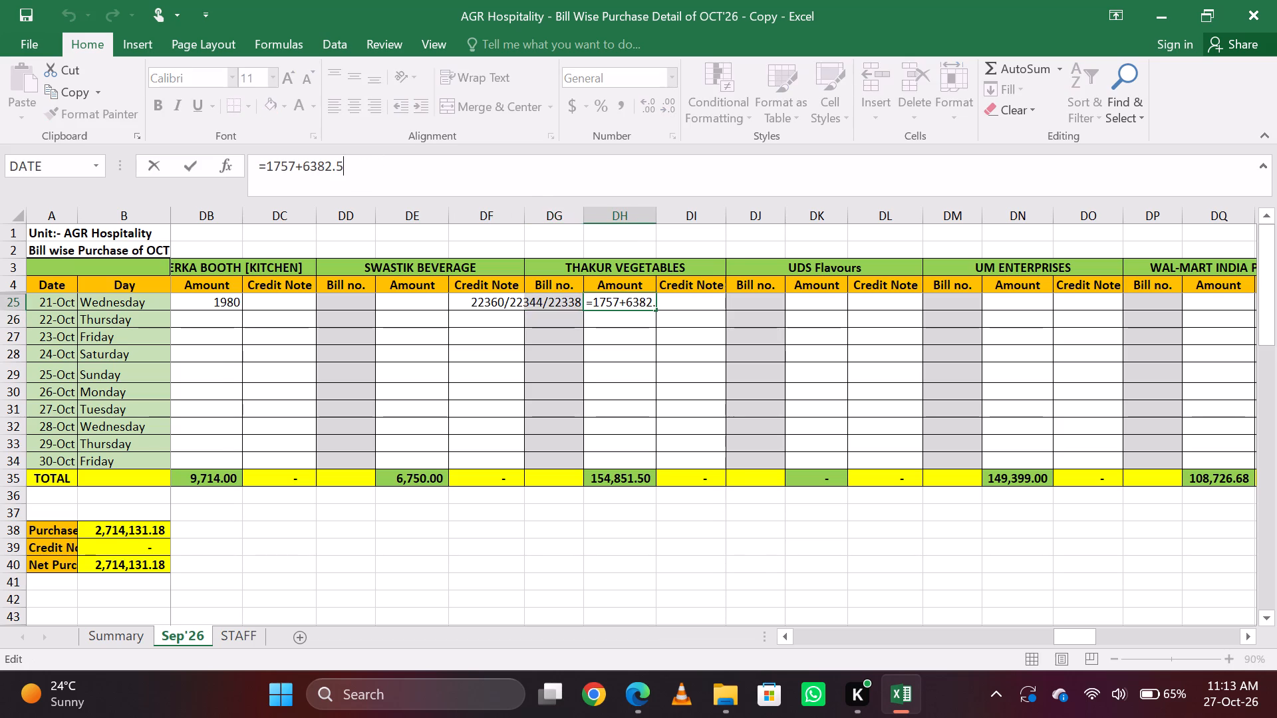
key("shift+plus")
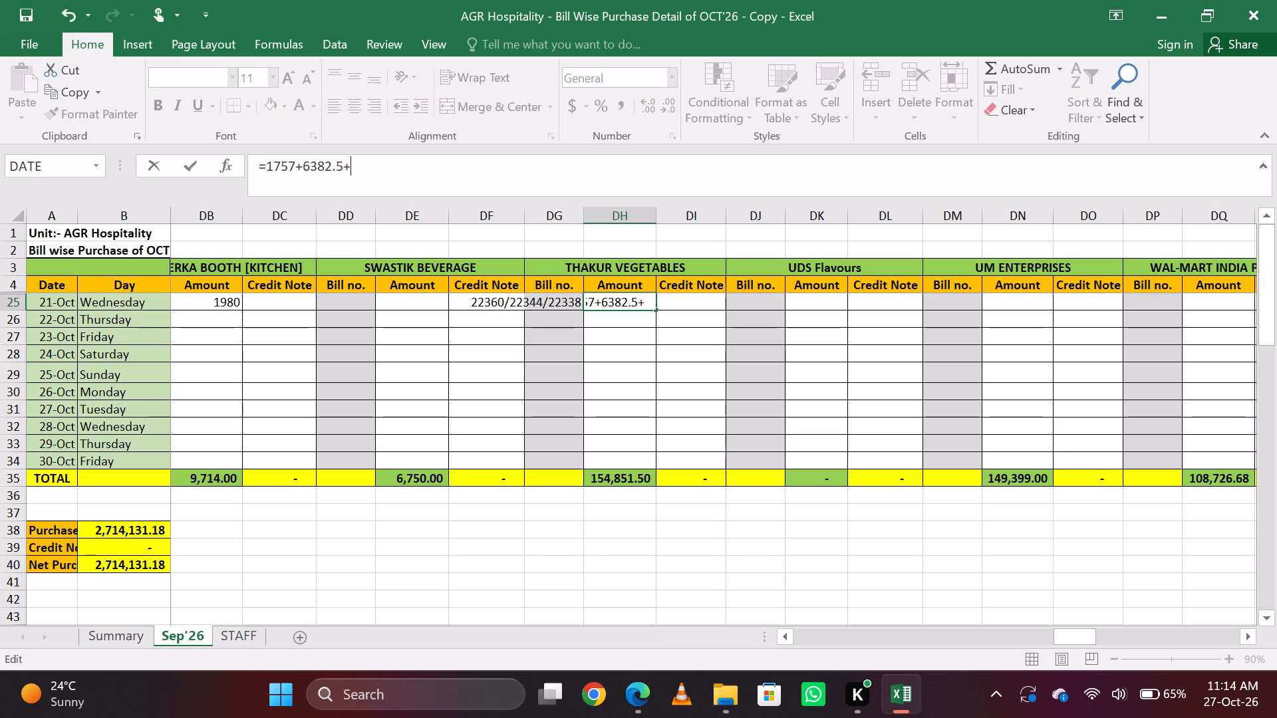
type("18")
key("Return")
key("Up")
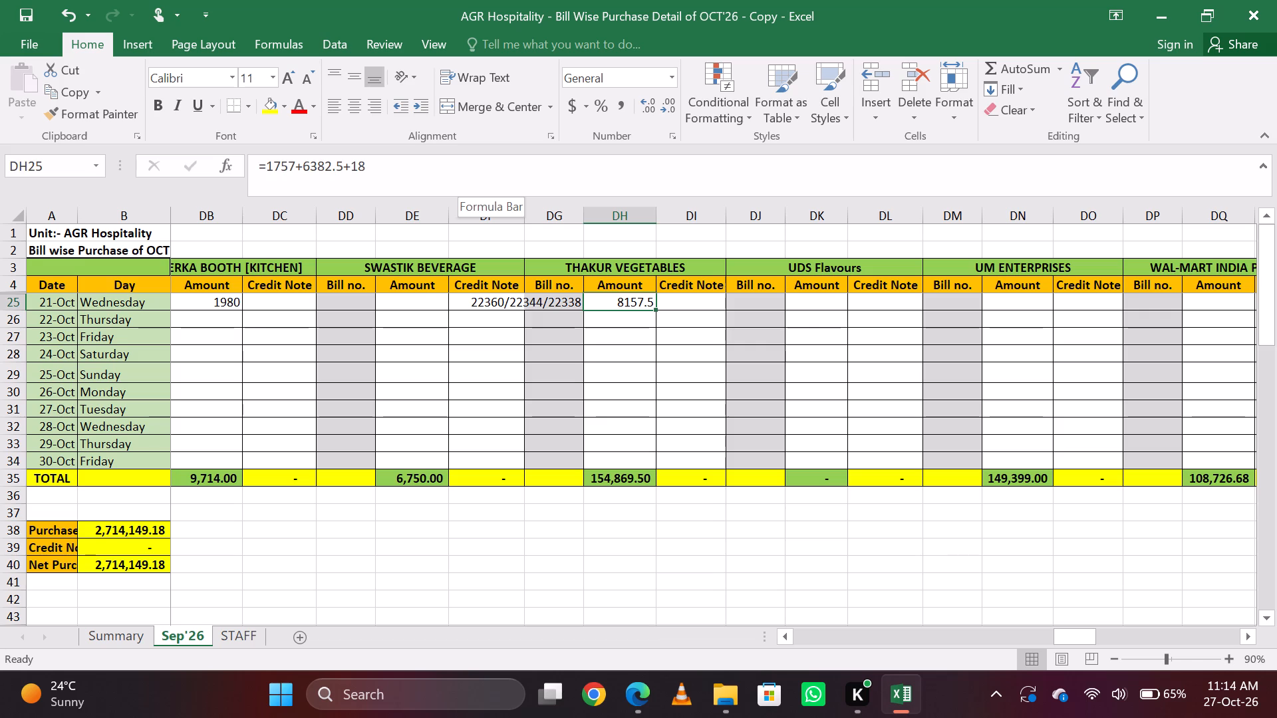
Search for HON and append bill number 6586 to HONEY HEALTH FOOD's 21-Oct entry, making it 6587/6586.
key("ctrl+f")
type("HON")
key("Return")
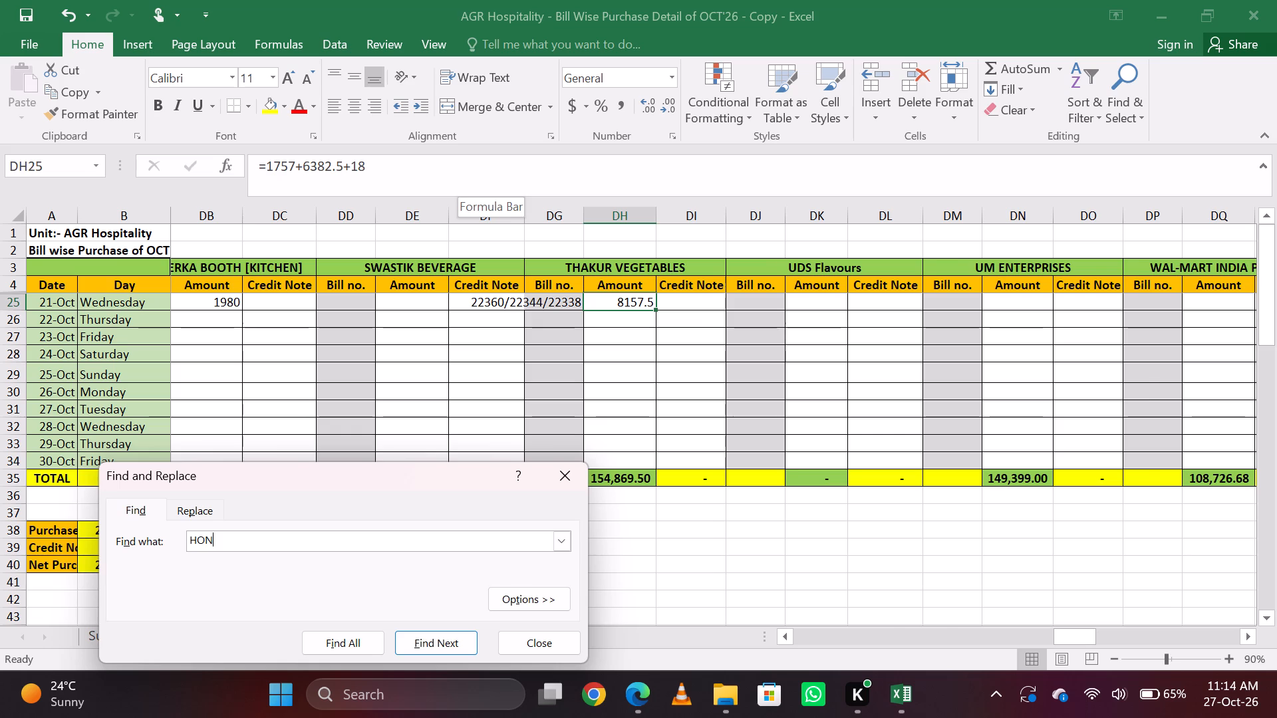
key("Escape")
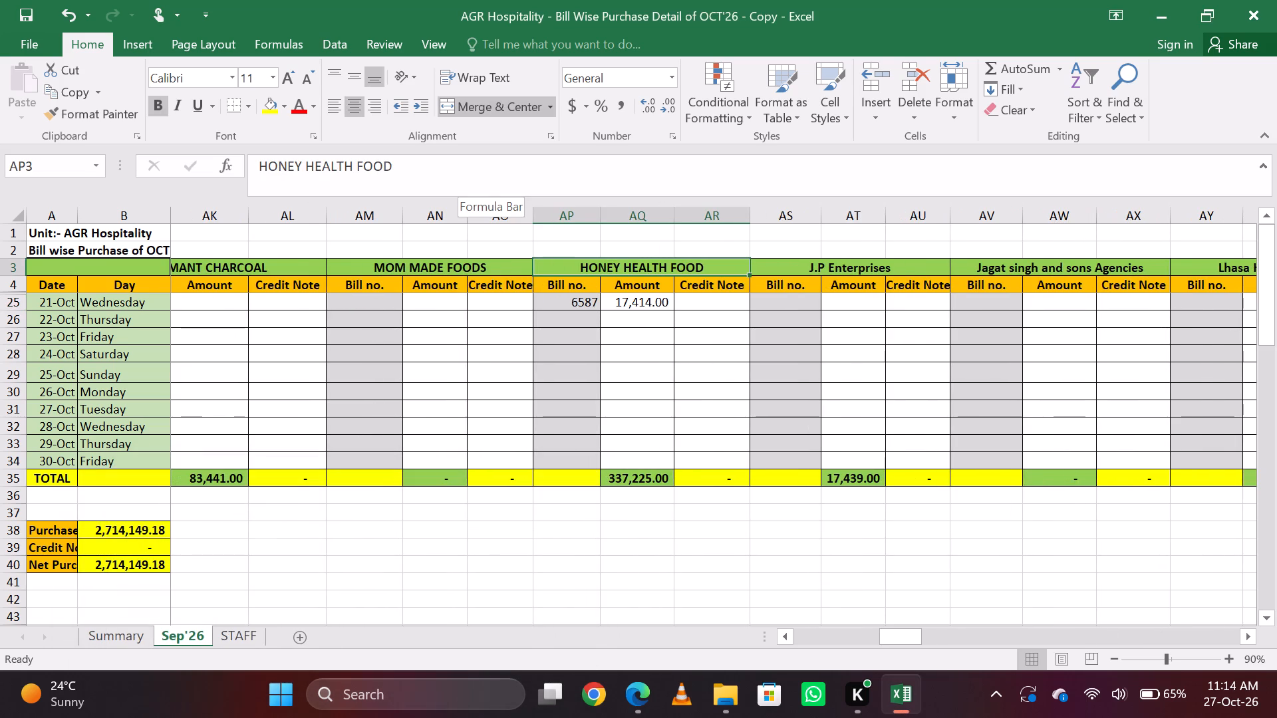
key("Down")
key("Down")
key("Up")
key("Down")
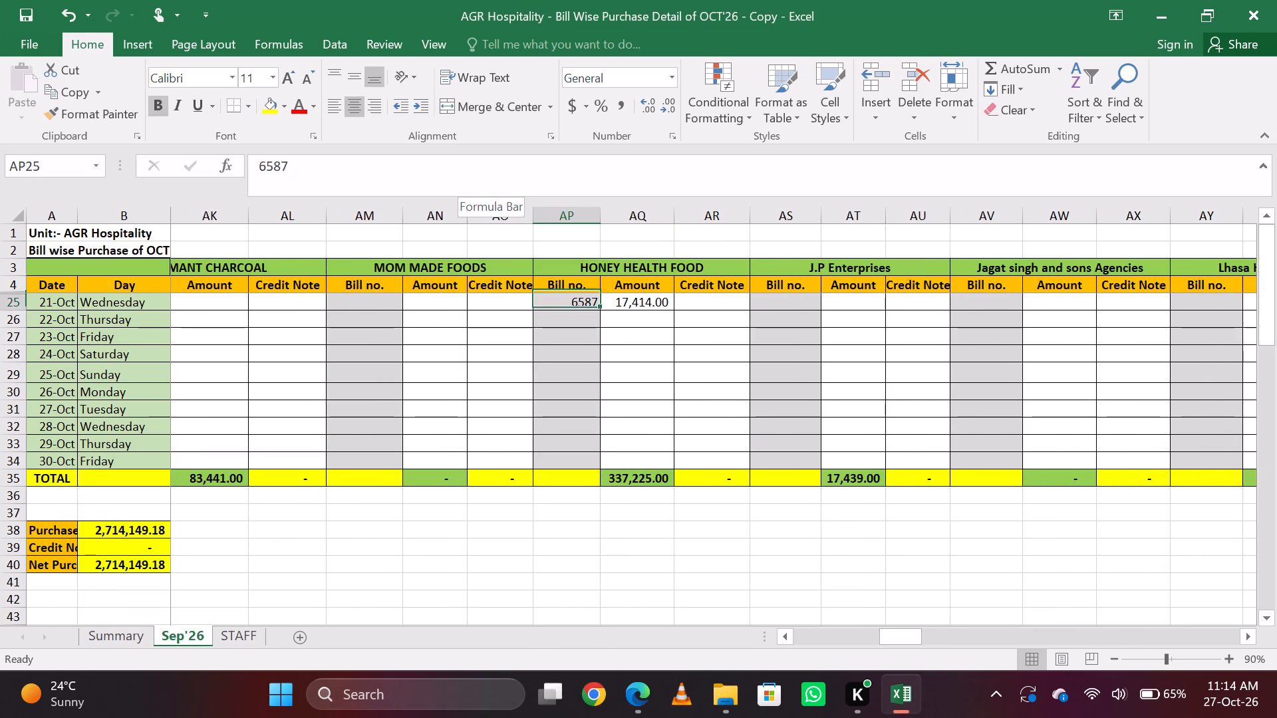
key("Up")
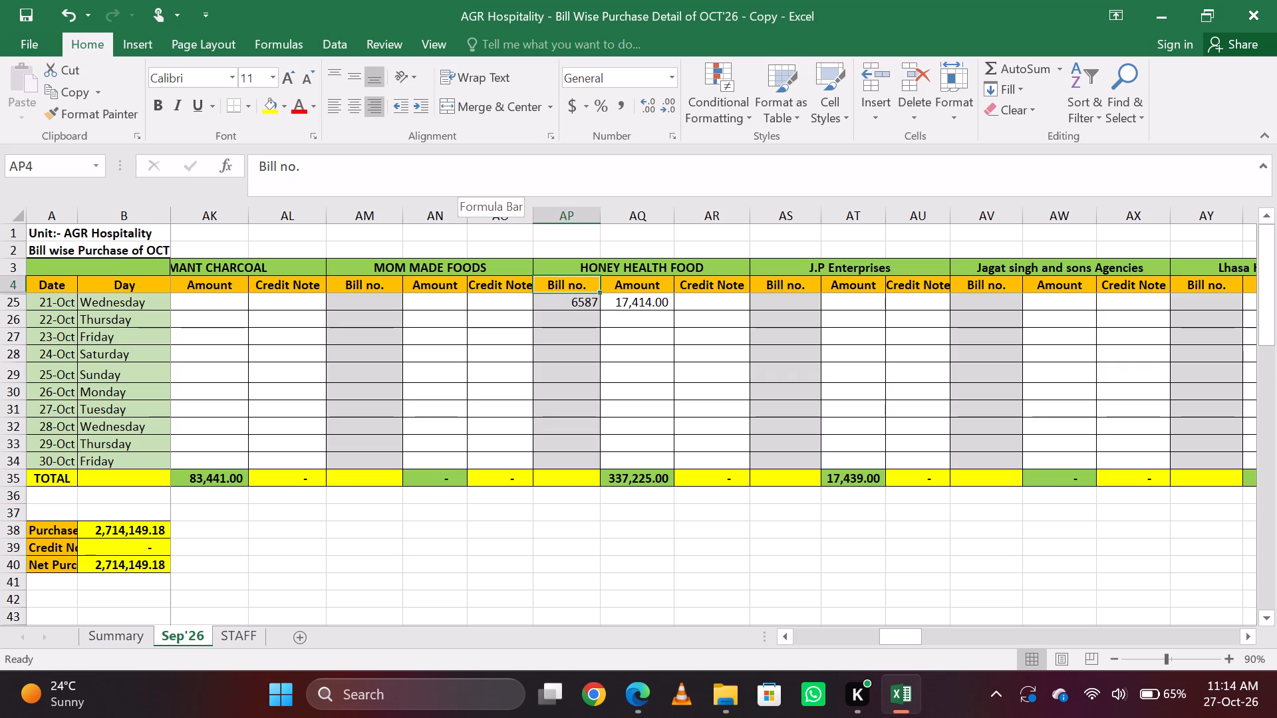
key("Down")
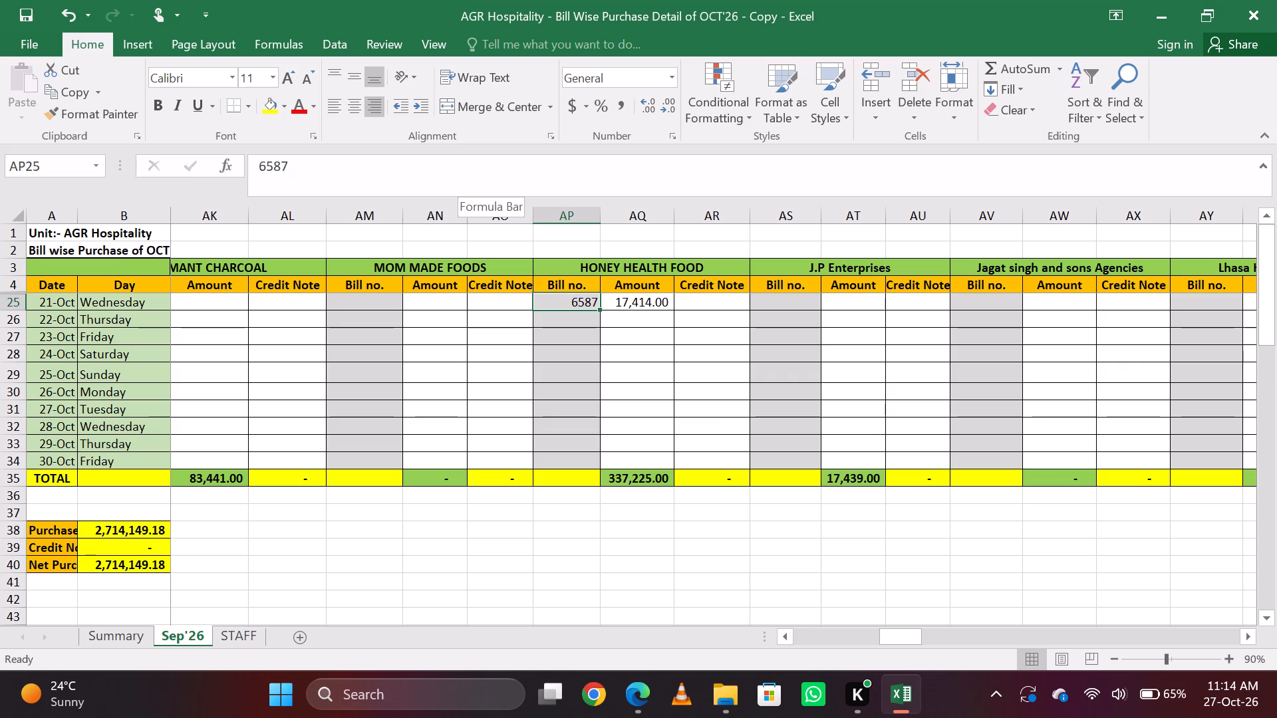
left_click(468, 174)
type("/6586")
key("Return")
Turn HONEY HEALTH FOOD's 21-Oct amount into the formula =17414+1938.
key("Up")
key("Right")
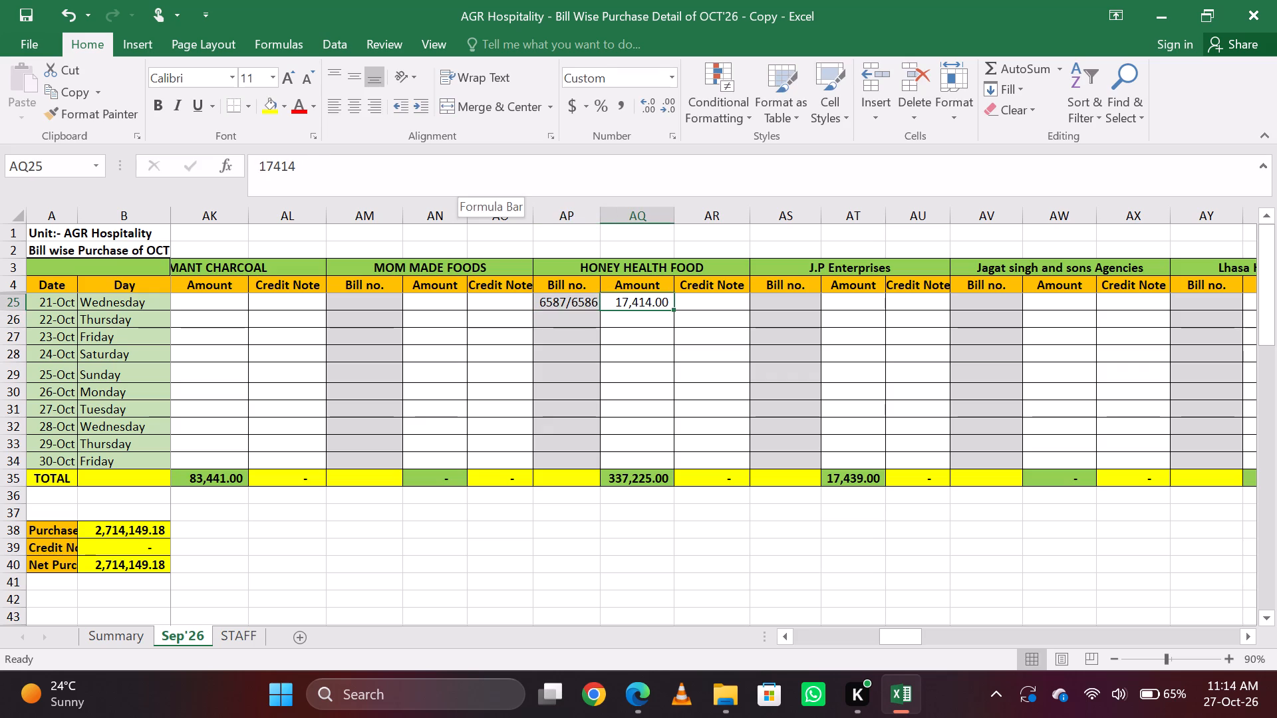
double_click(468, 174)
left_click(468, 174)
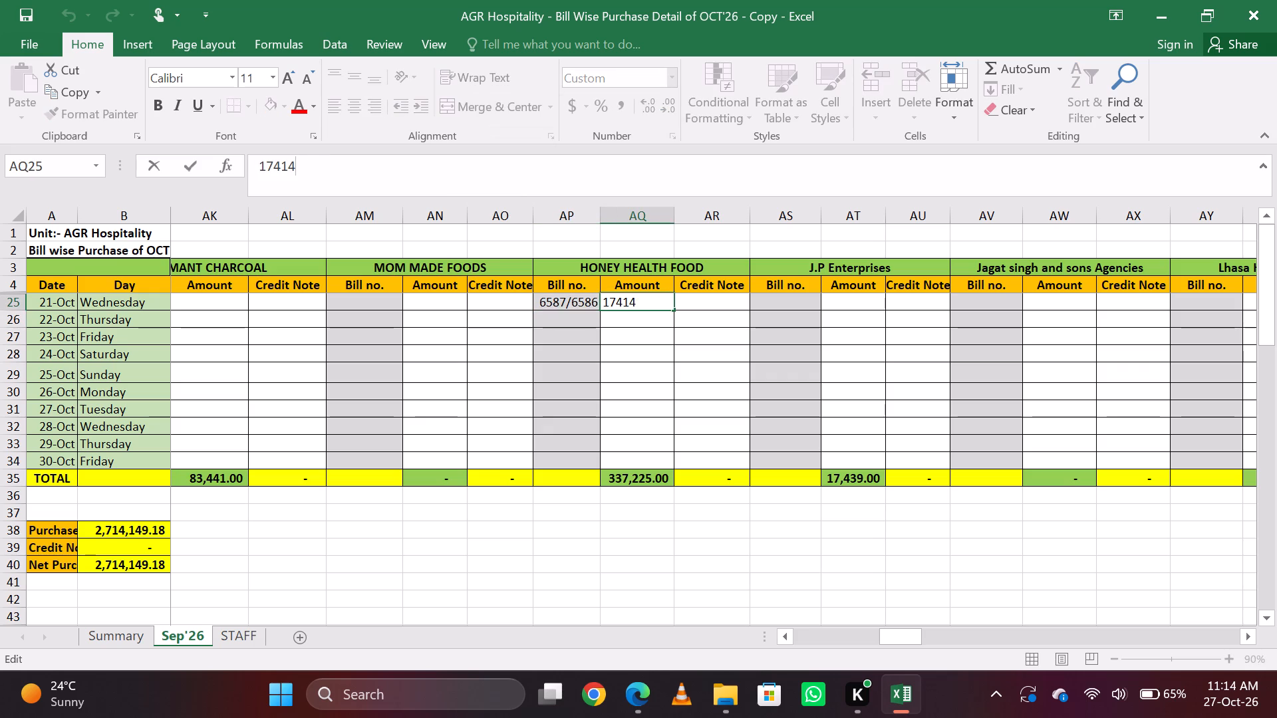
key("Left")
key("Left")
key("Left")
key("Left")
key("Left")
key("Left")
key("equal")
key("Right")
key("Right")
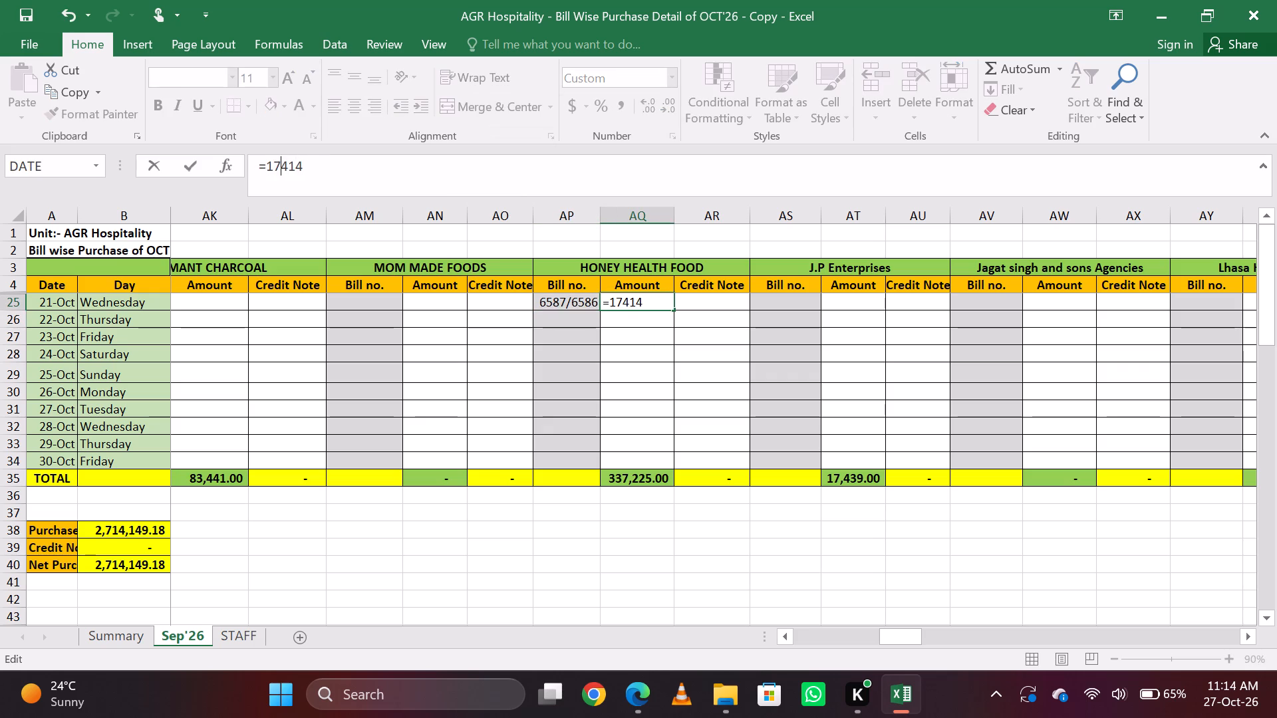
key("Right")
key("Right")
key("Right")
key("shift+plus")
type("1938")
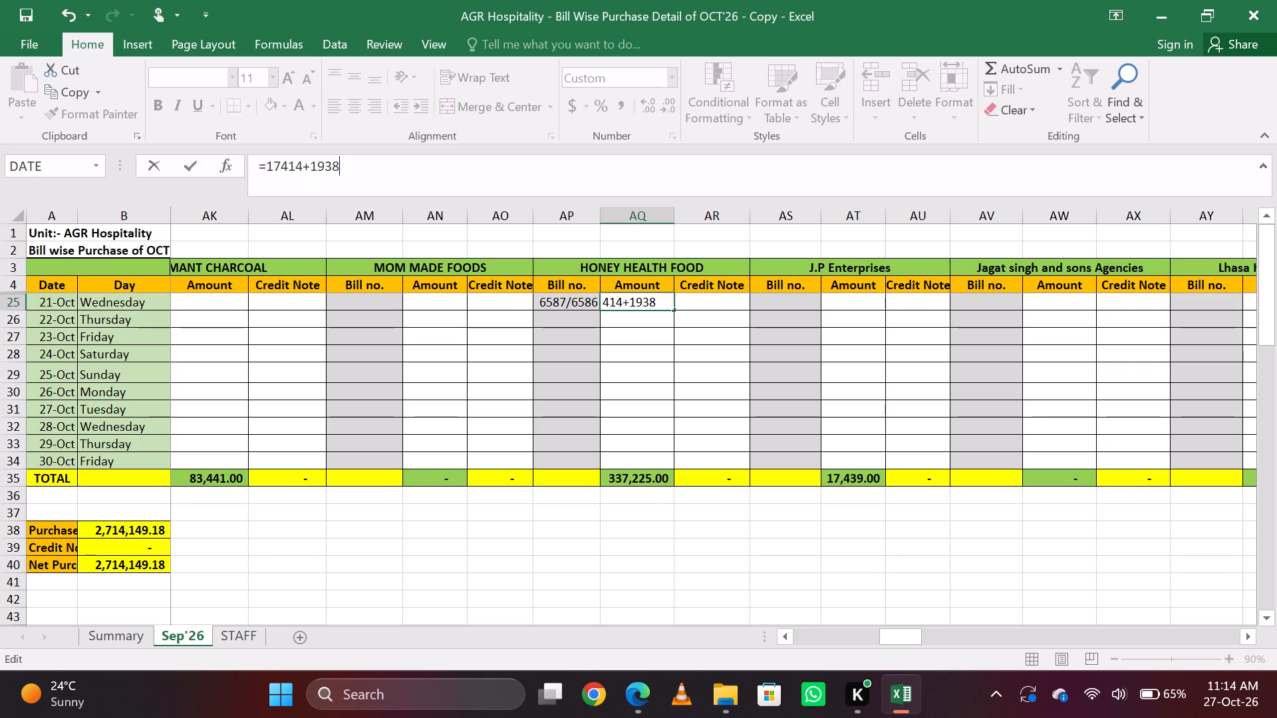
key("Return")
key("Up")
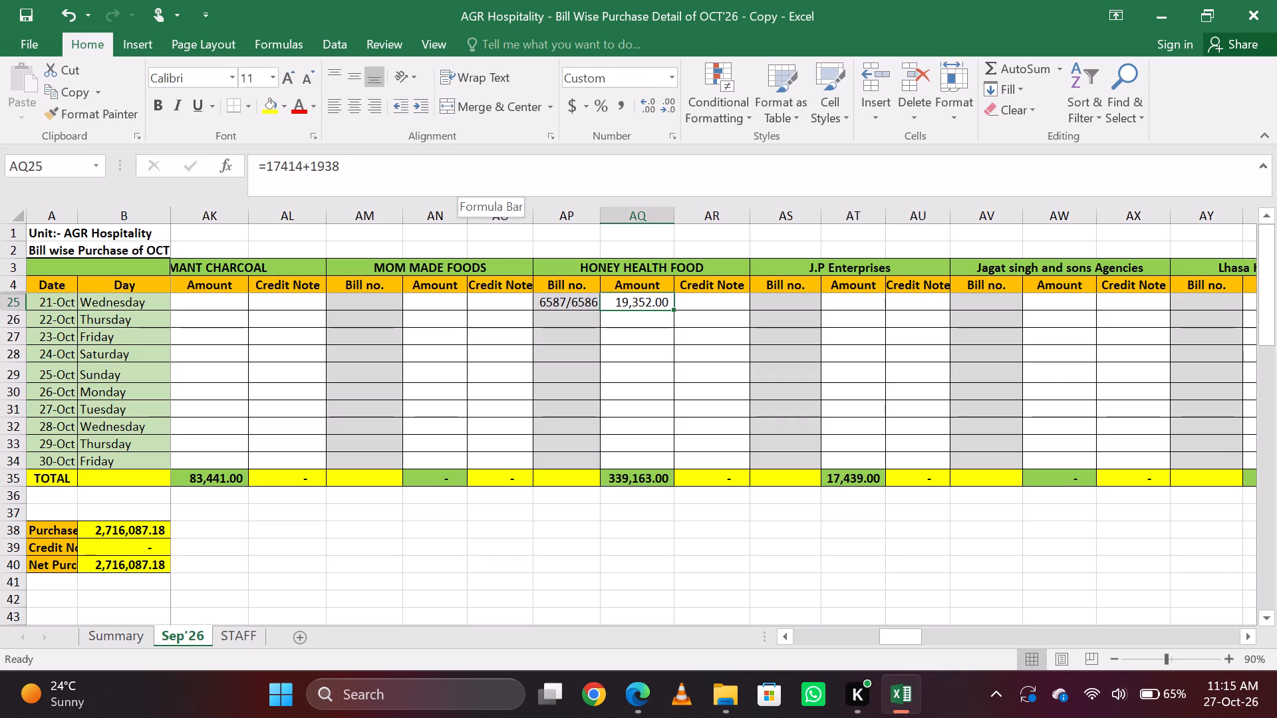
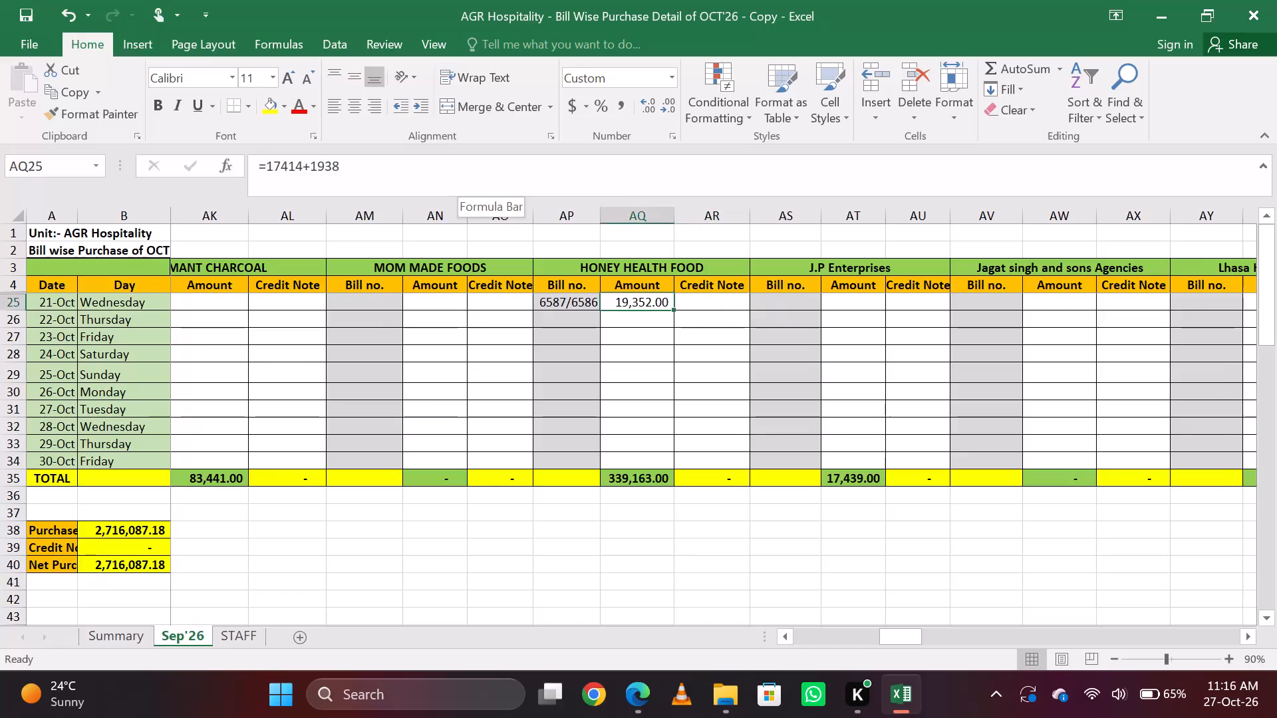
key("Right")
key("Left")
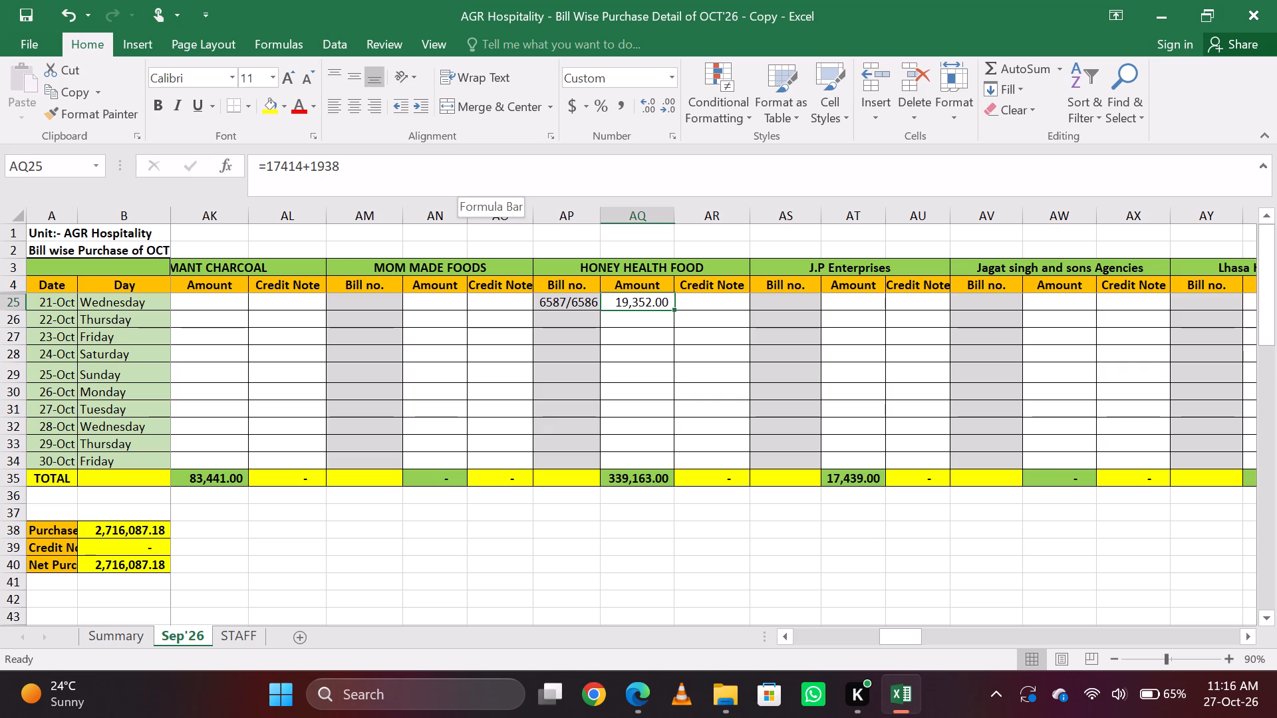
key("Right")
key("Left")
Search for GOPA and append bill number 13172 to Gopal Sweet Pvt Ltd's 21-Oct entry, making it 13171/13172.
key("ctrl+f")
type("GOPA")
key("Return")
key("Escape")
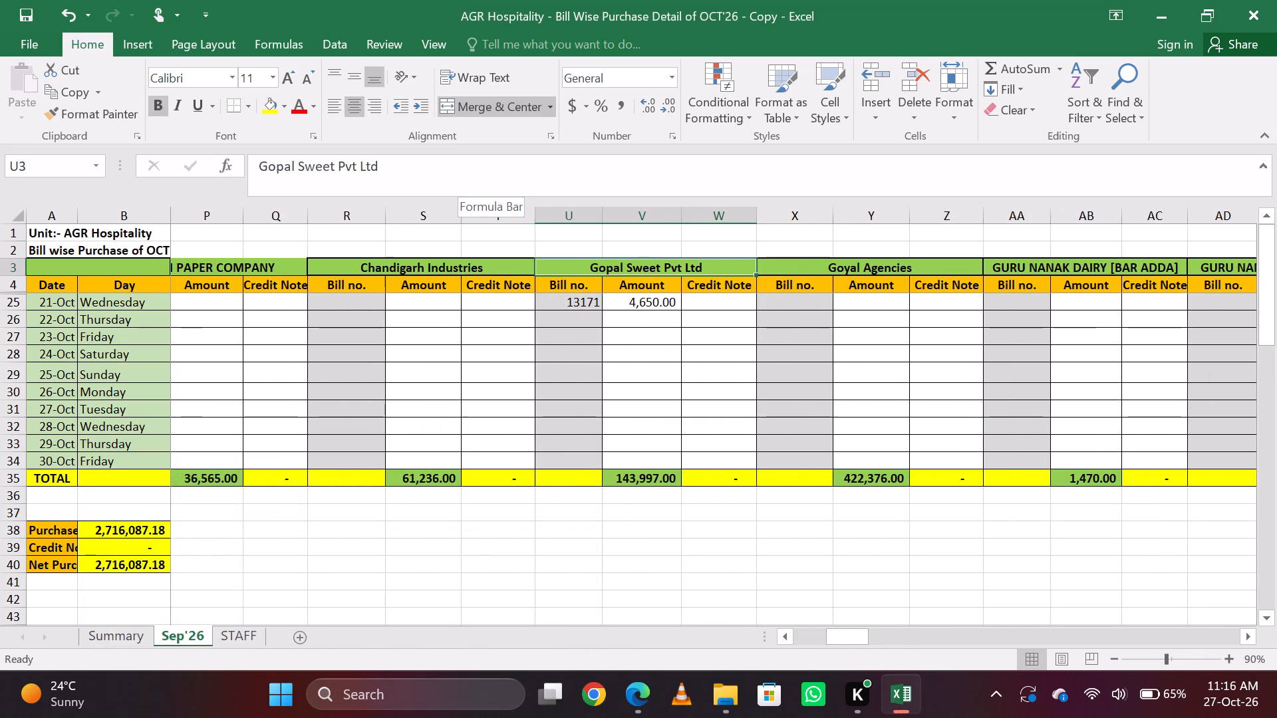
key("Down")
key("Down")
key("Down")
key("Up")
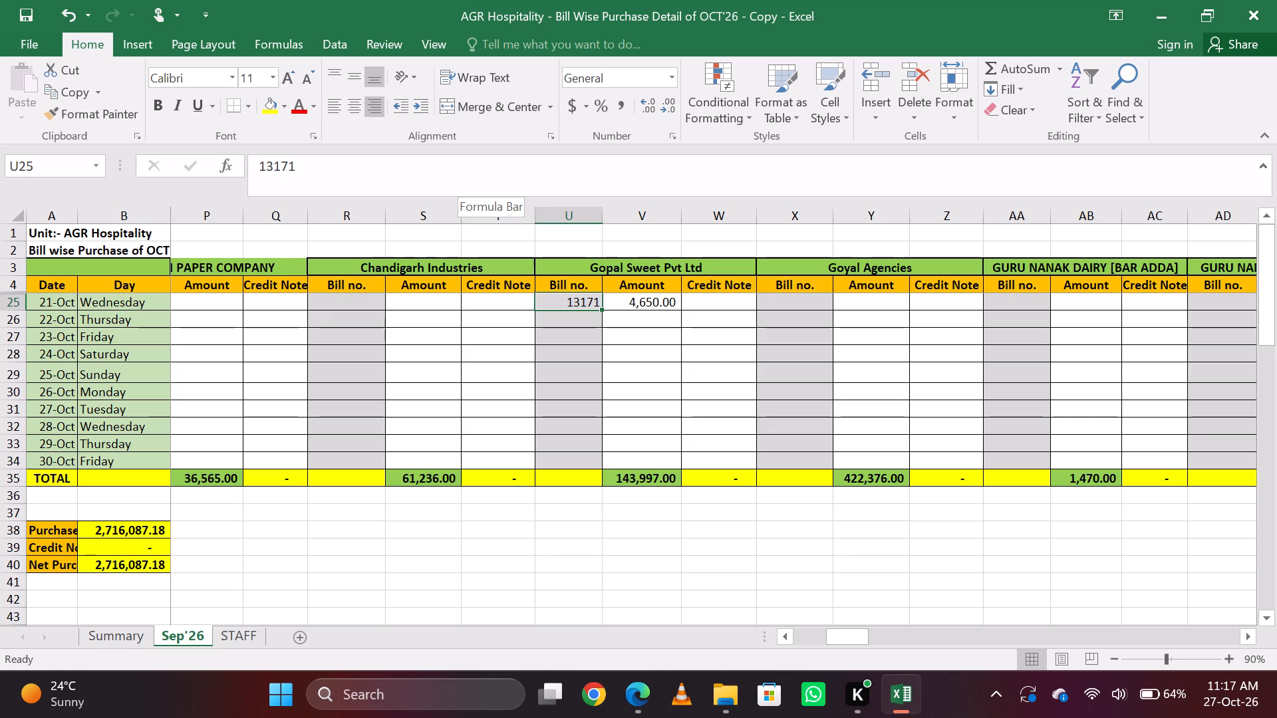
key("Left")
key("Right")
key("Right")
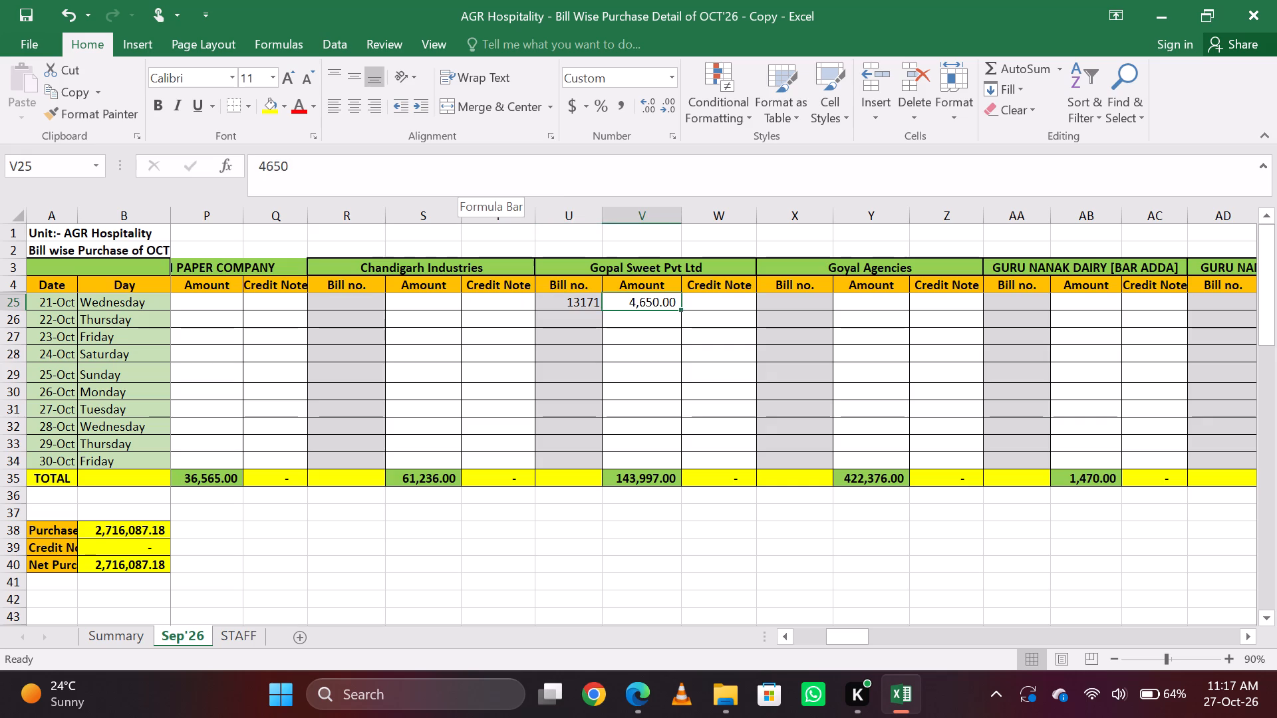
key("Left")
key("Right")
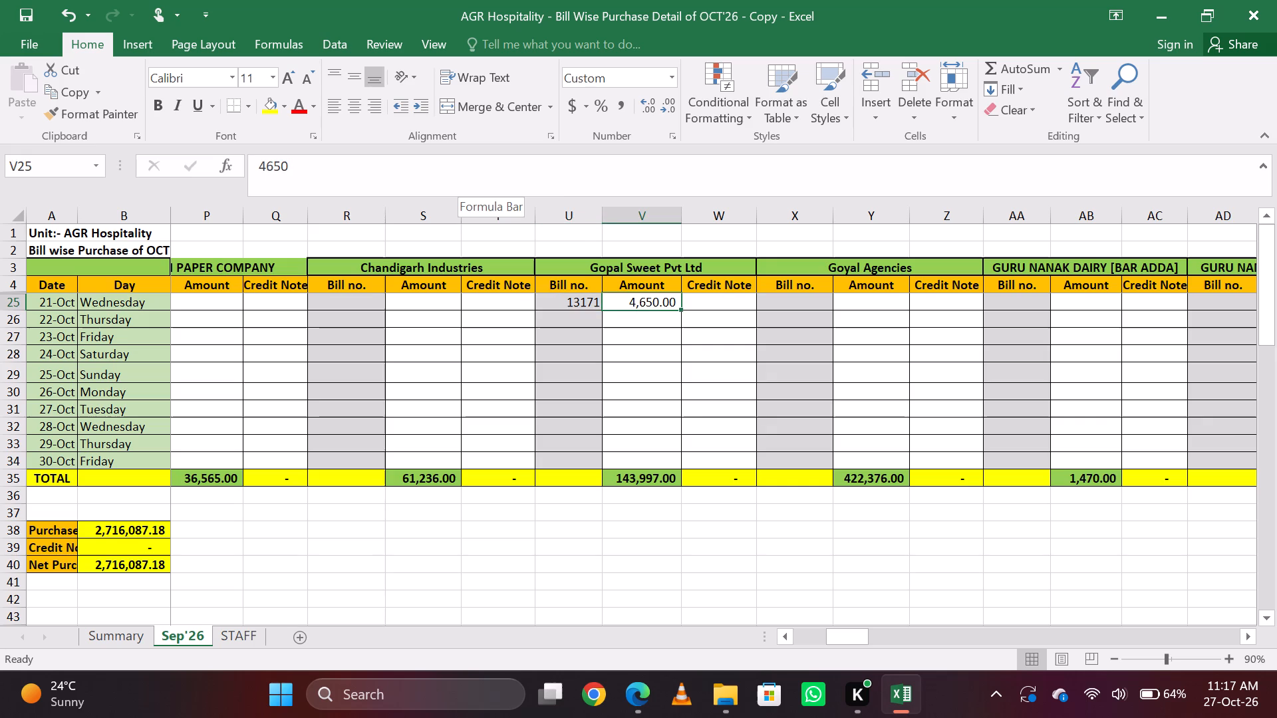
key("Left")
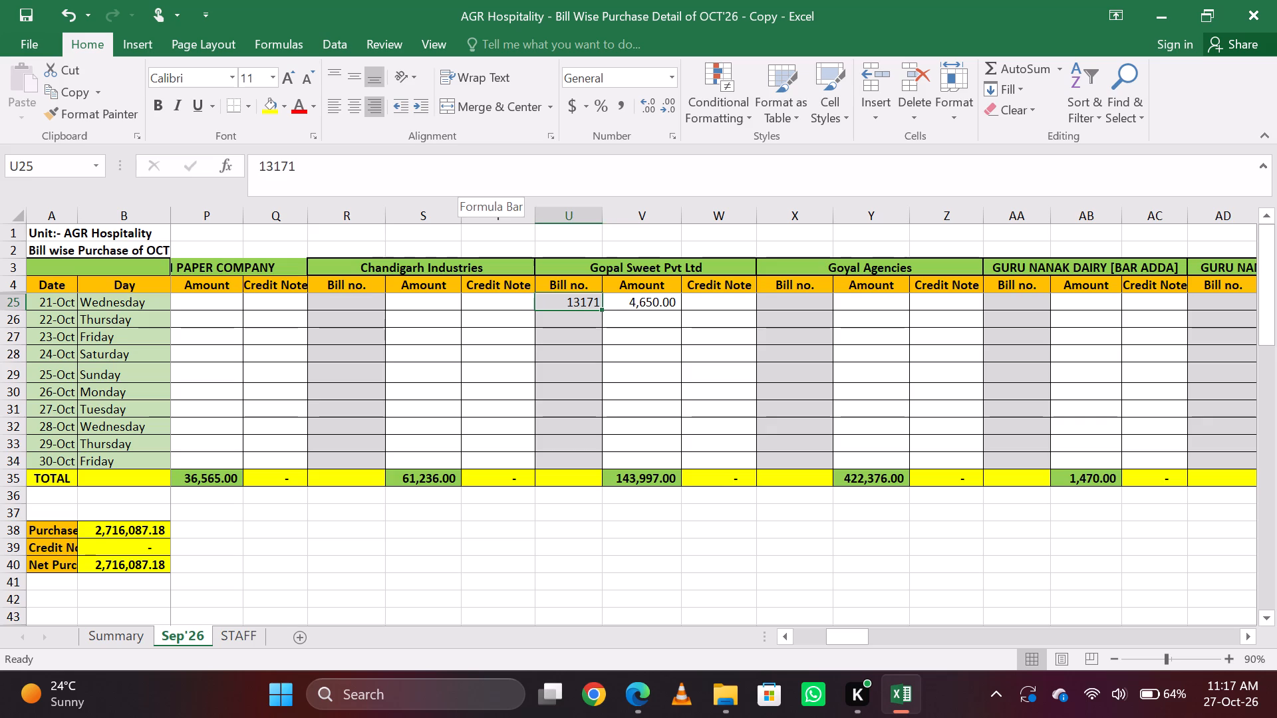
key("Left")
key("Right")
left_click(468, 174)
type("/13")
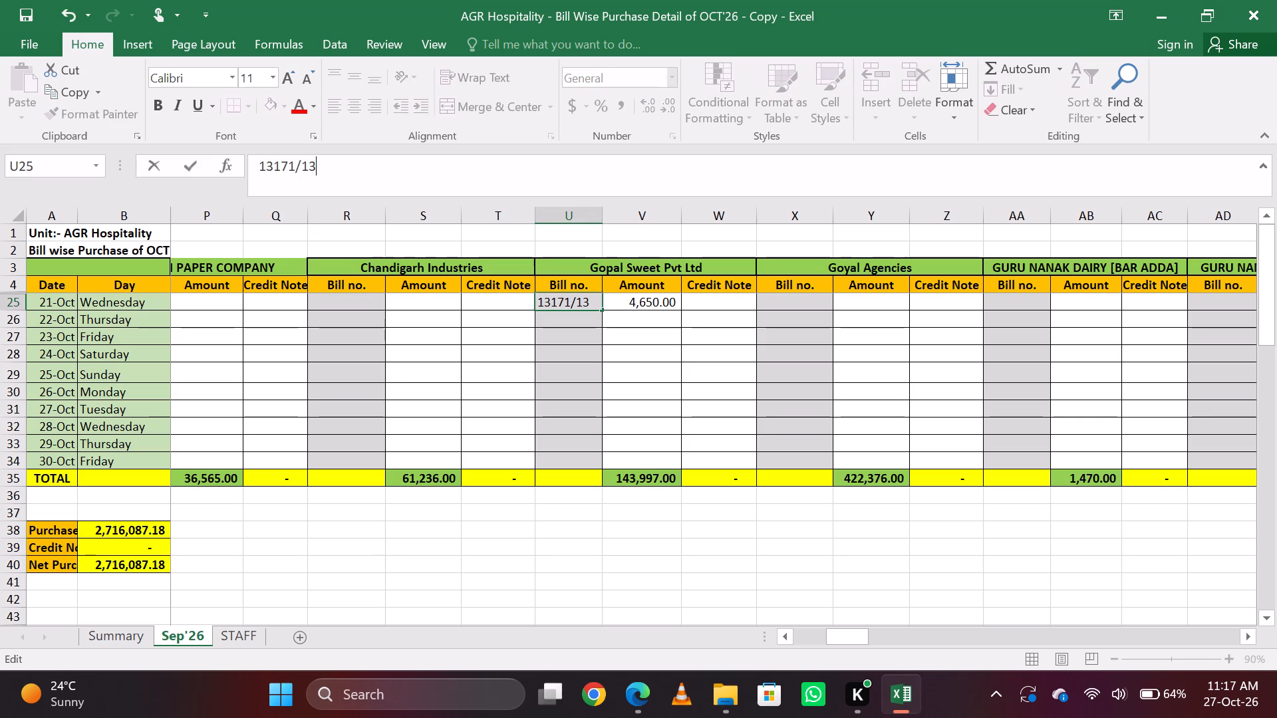
type("172")
key("Tab")
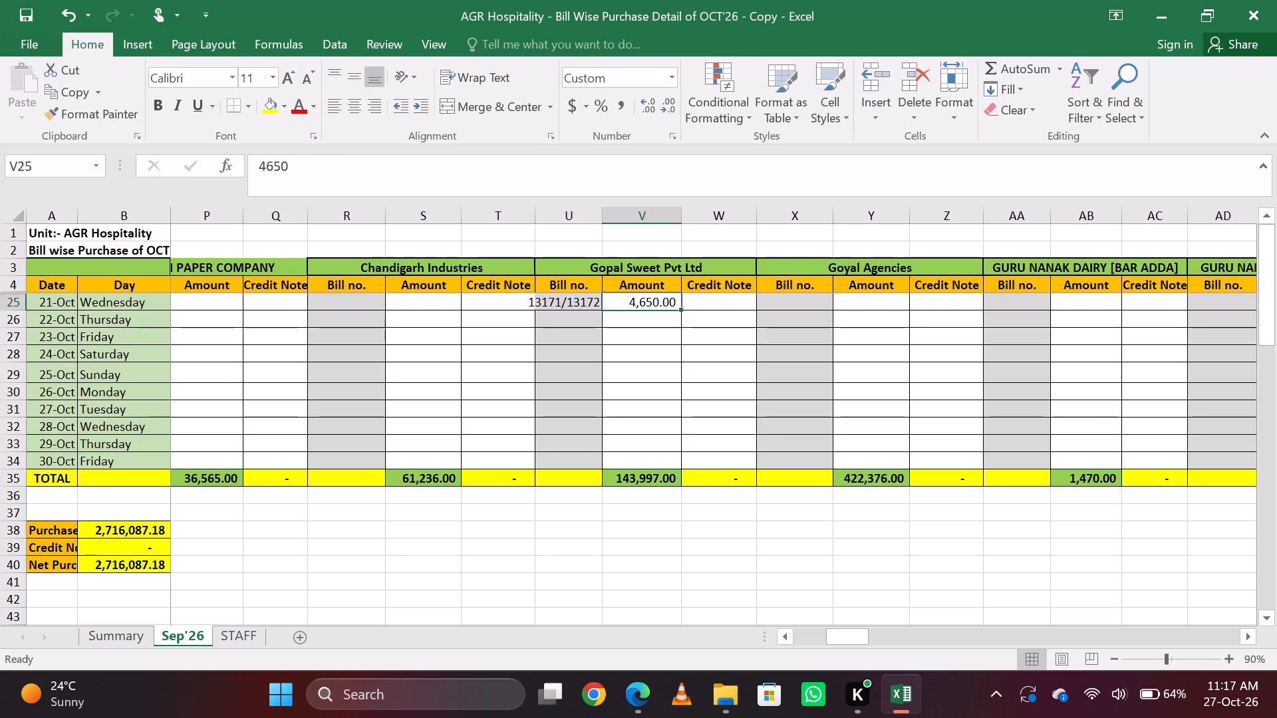
Turn Gopal Sweet Pvt Ltd's 21-Oct amount into the formula =4650+12400.
left_click(468, 174)
key("Left")
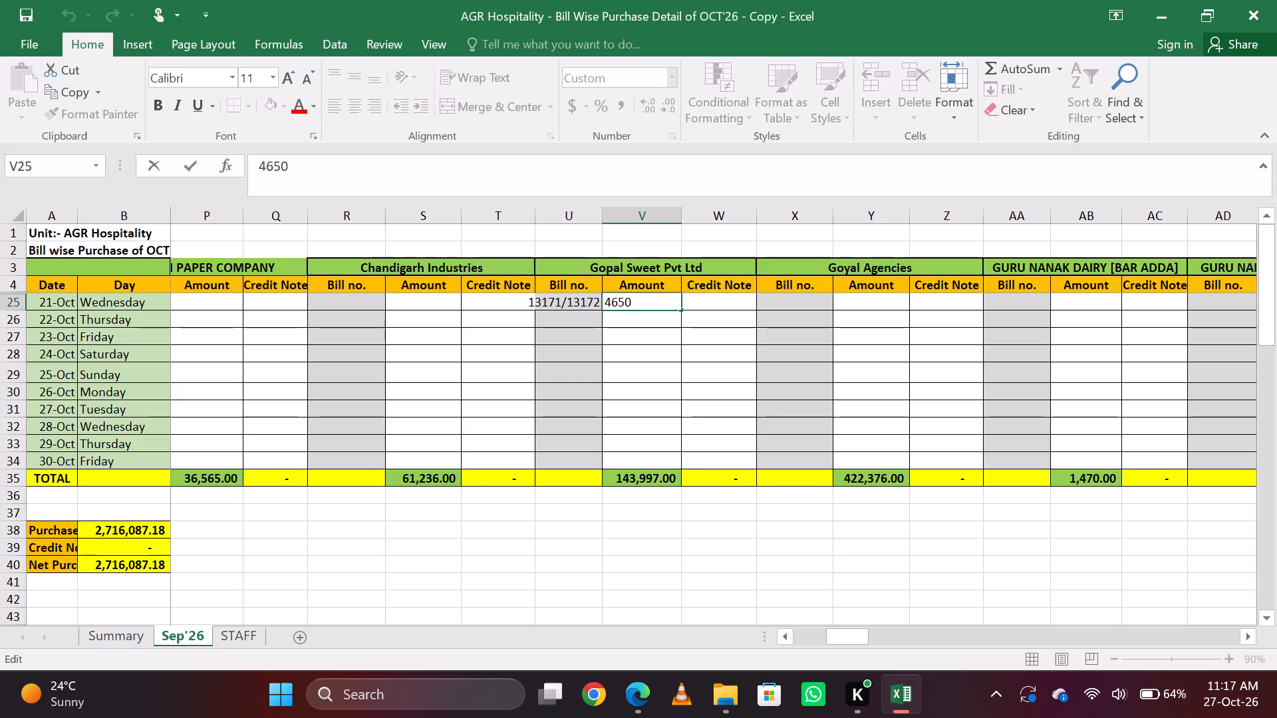
key("Left")
key("Left")
key("Left")
key("Left")
key("equal")
key("Right")
key("Right")
key("Right")
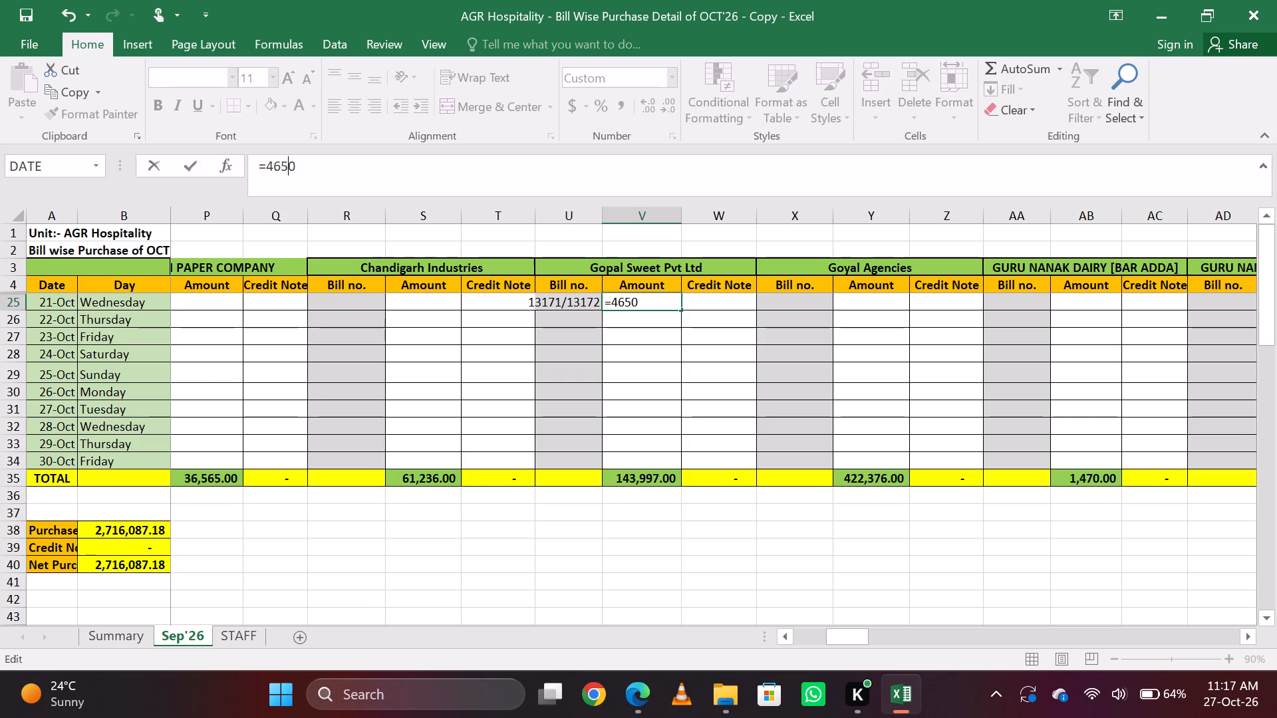
key("Right")
key("Right")
key("shift+plus")
type("12400")
key("Return")
key("Up")
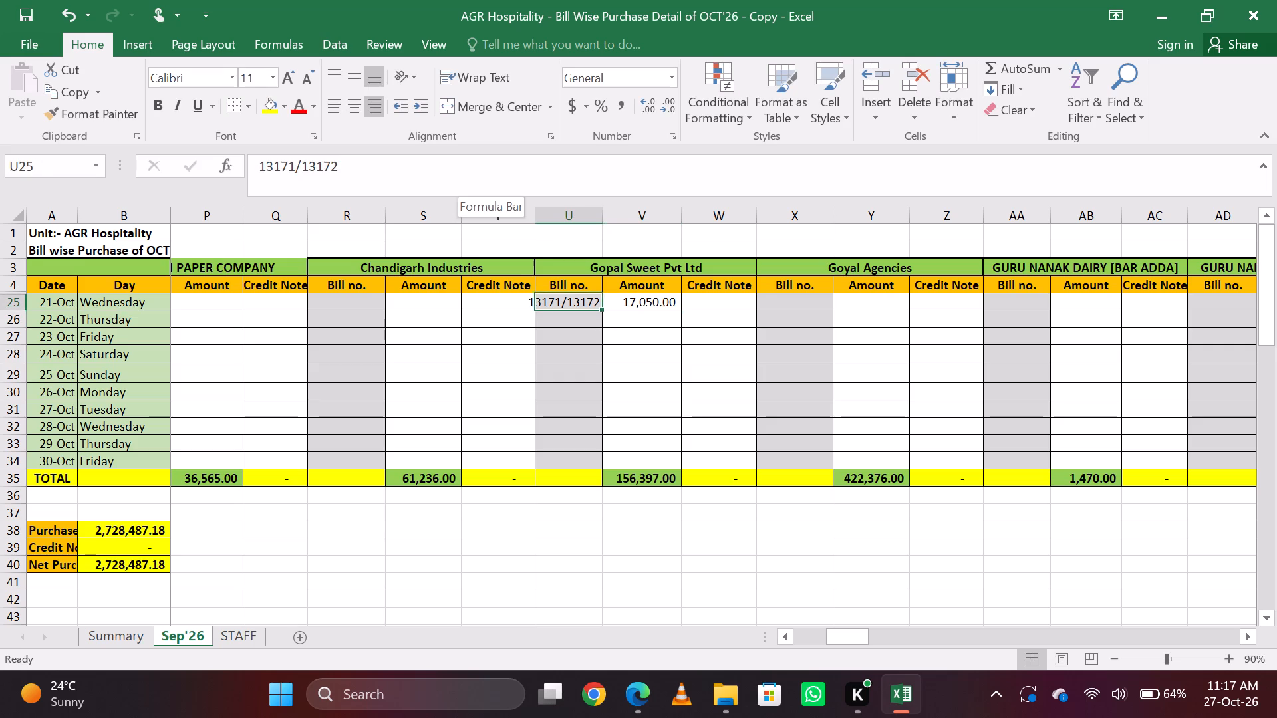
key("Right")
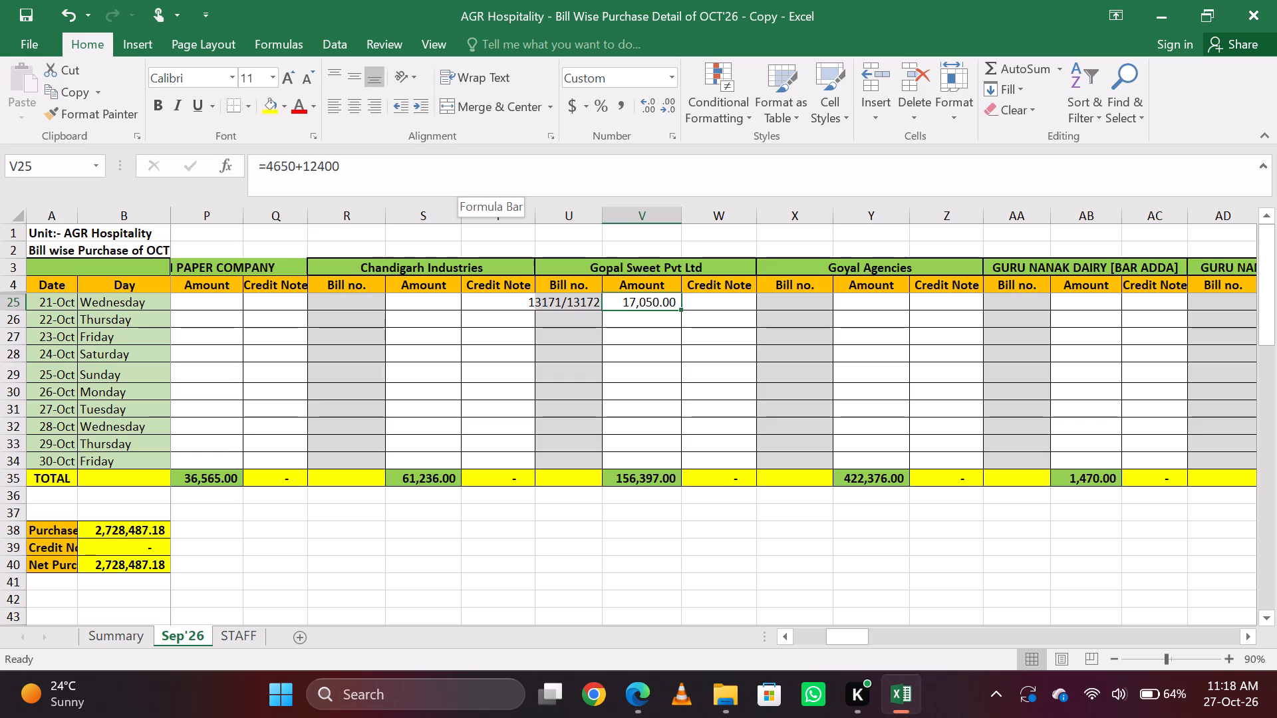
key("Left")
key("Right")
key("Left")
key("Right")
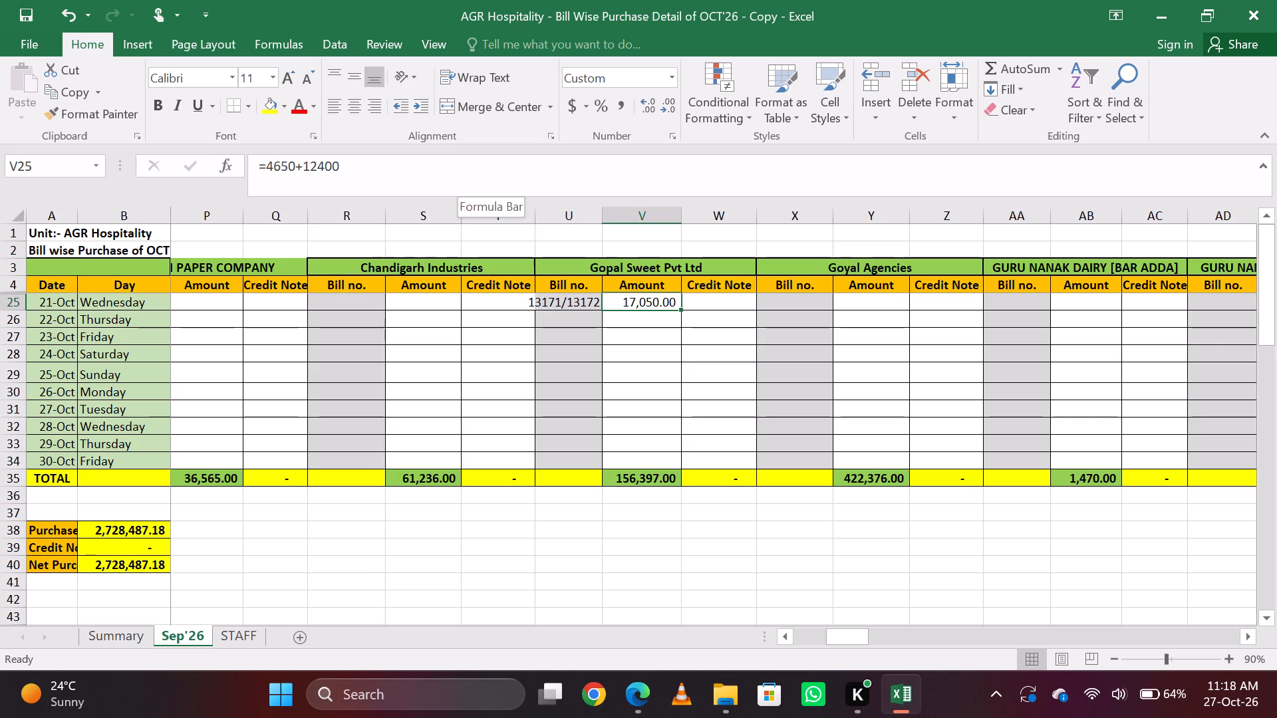
Search for SHIV and append bill number 5296 to SHIVAM VEGETAVBLE & FRUITS [VILLAGIO BAR]'s 21-Oct entry, making it 5288/5296.
key("ctrl+f")
type("SHIV")
key("Return")
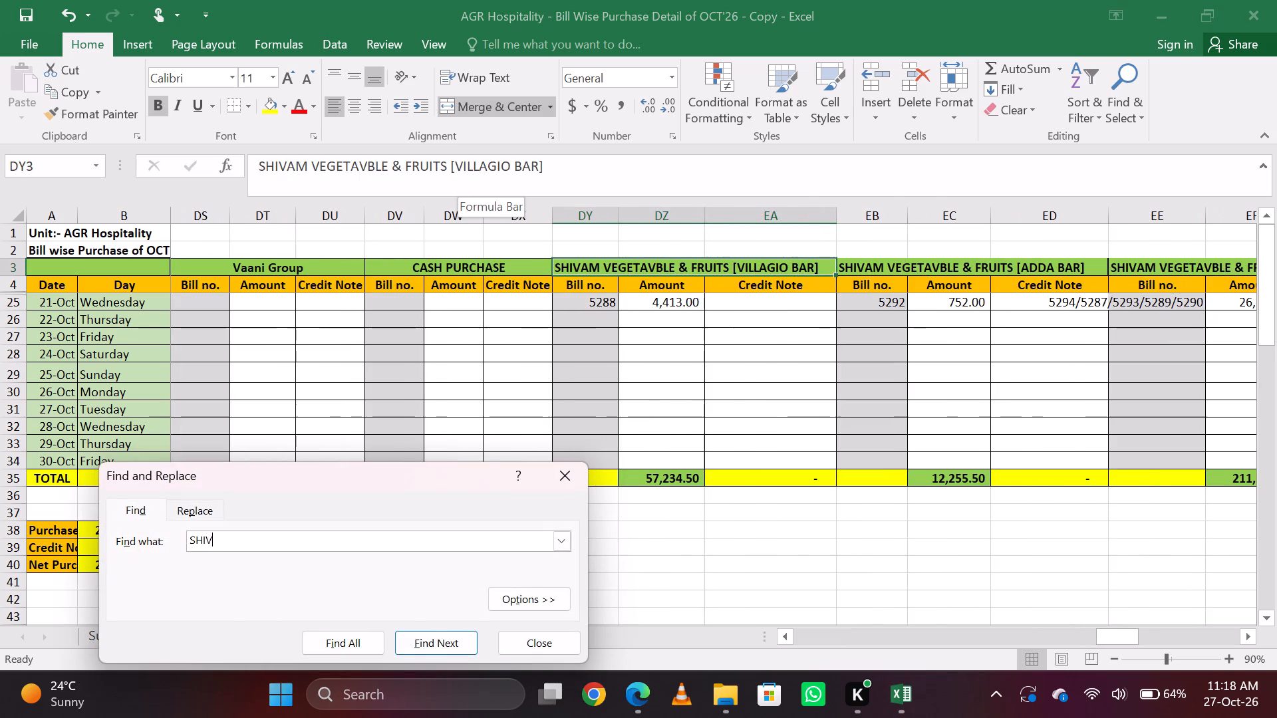
key("Escape")
key("Down")
key("Down")
key("Down")
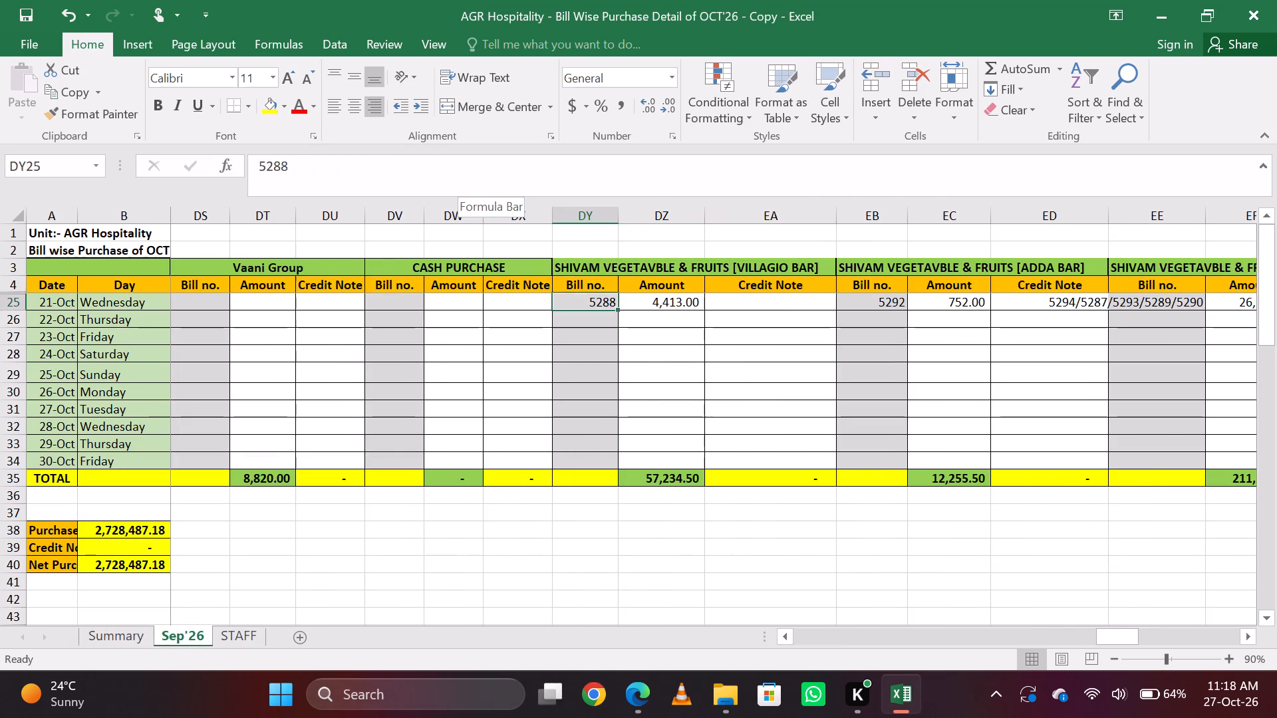
key("Up")
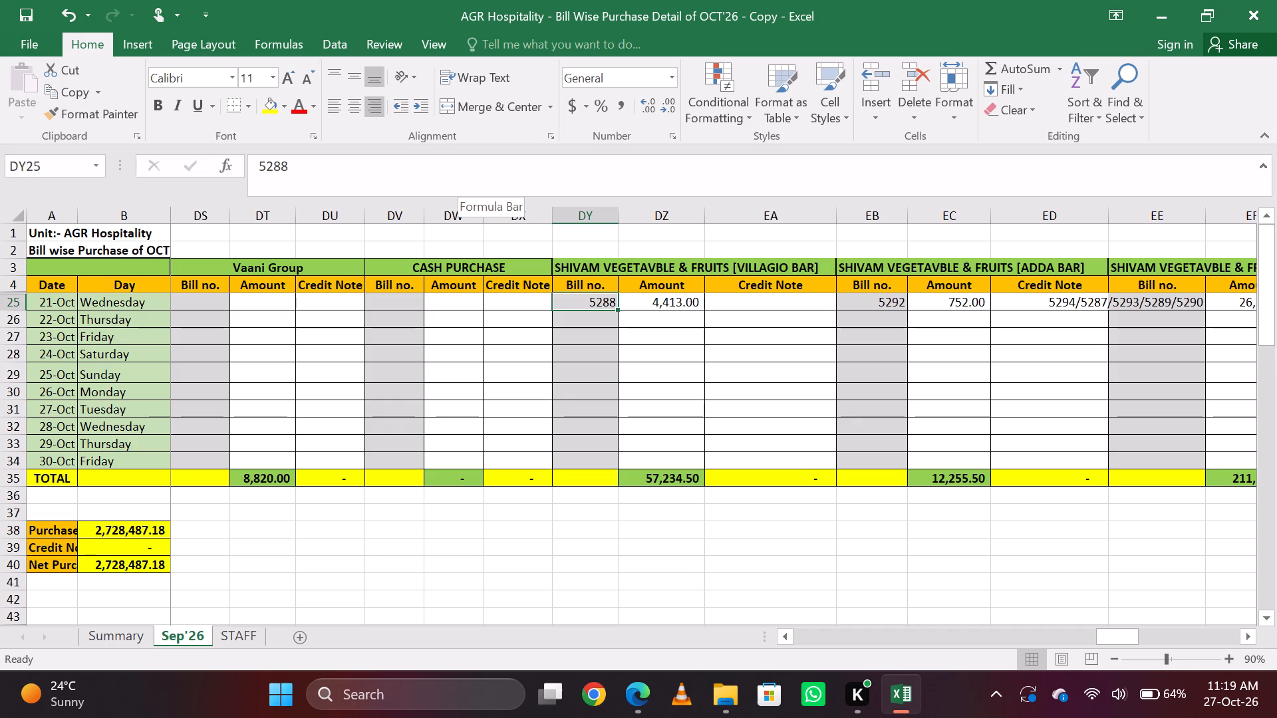
key("Left")
key("Right")
key("Right")
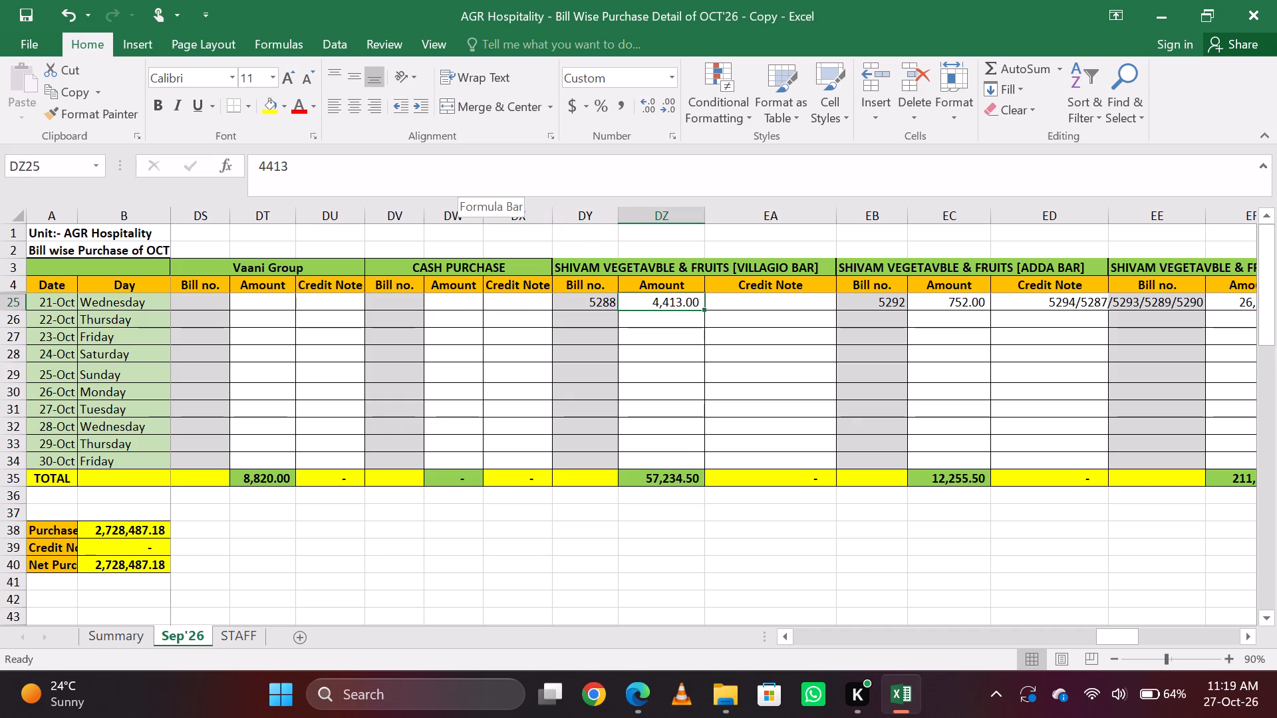
key("Left")
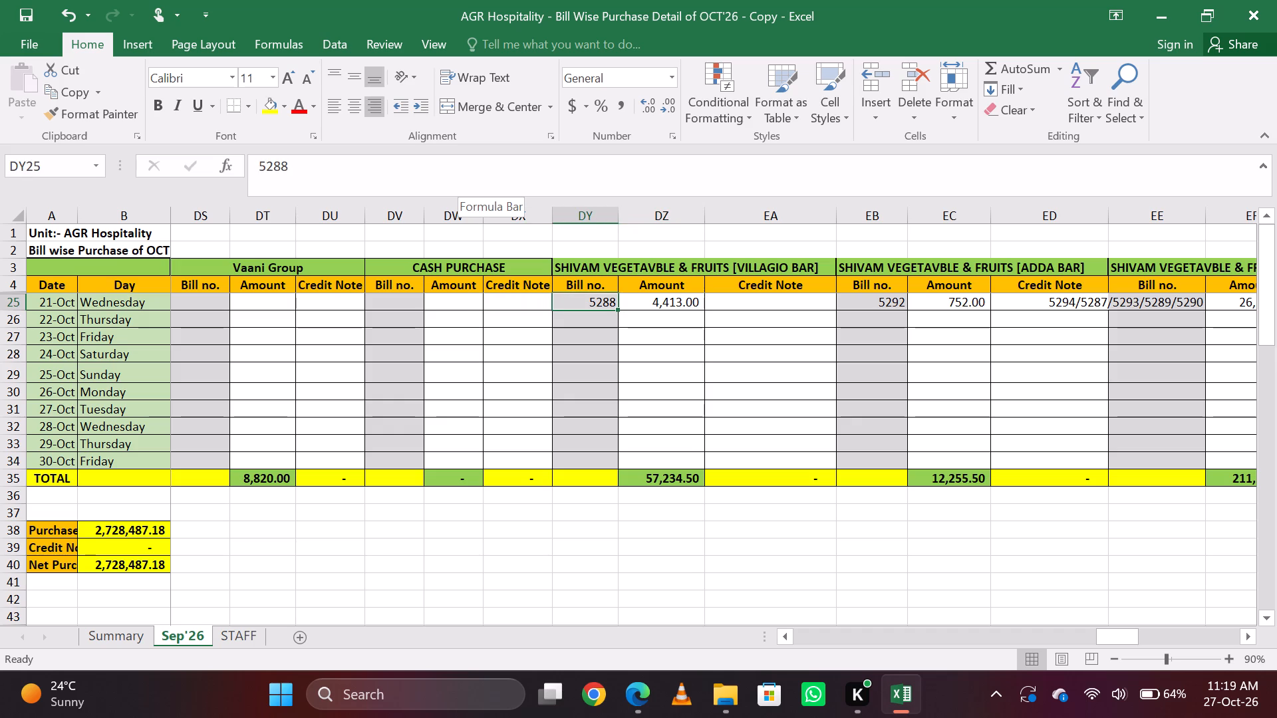
key("Right")
key("Left")
left_click(468, 174)
type("/52")
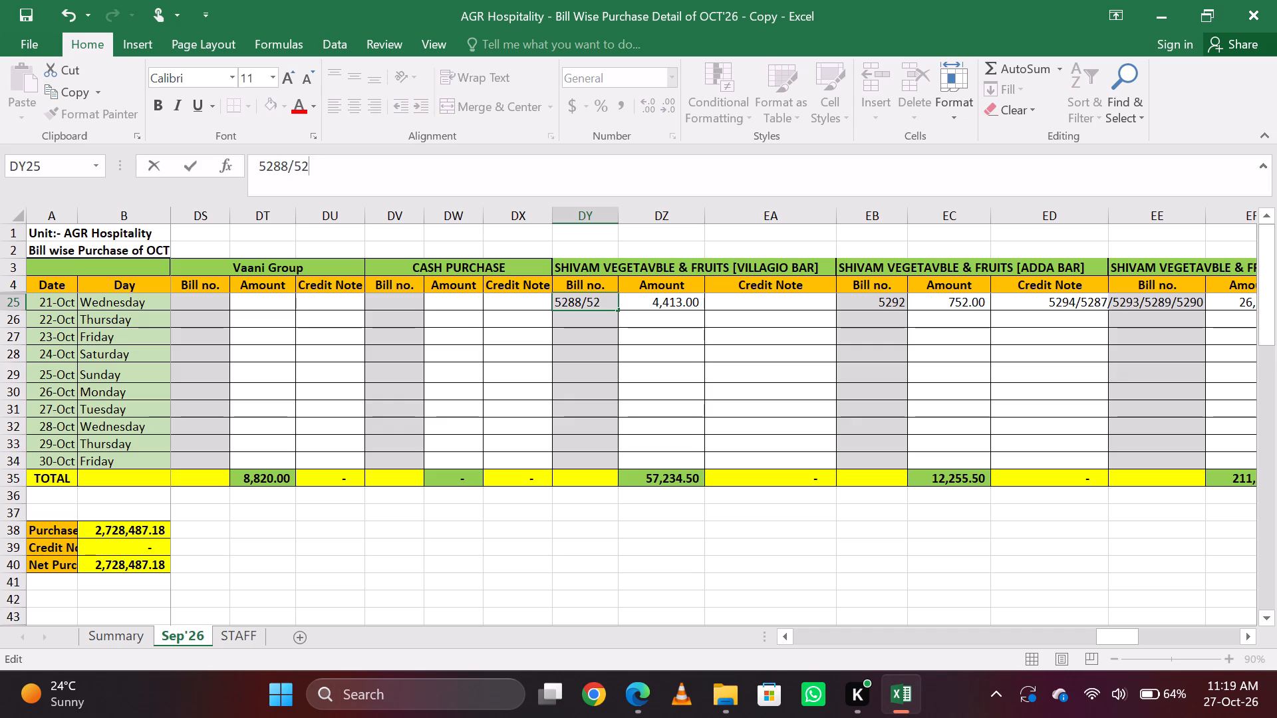
type("95")
key("BackSpace")
key("6")
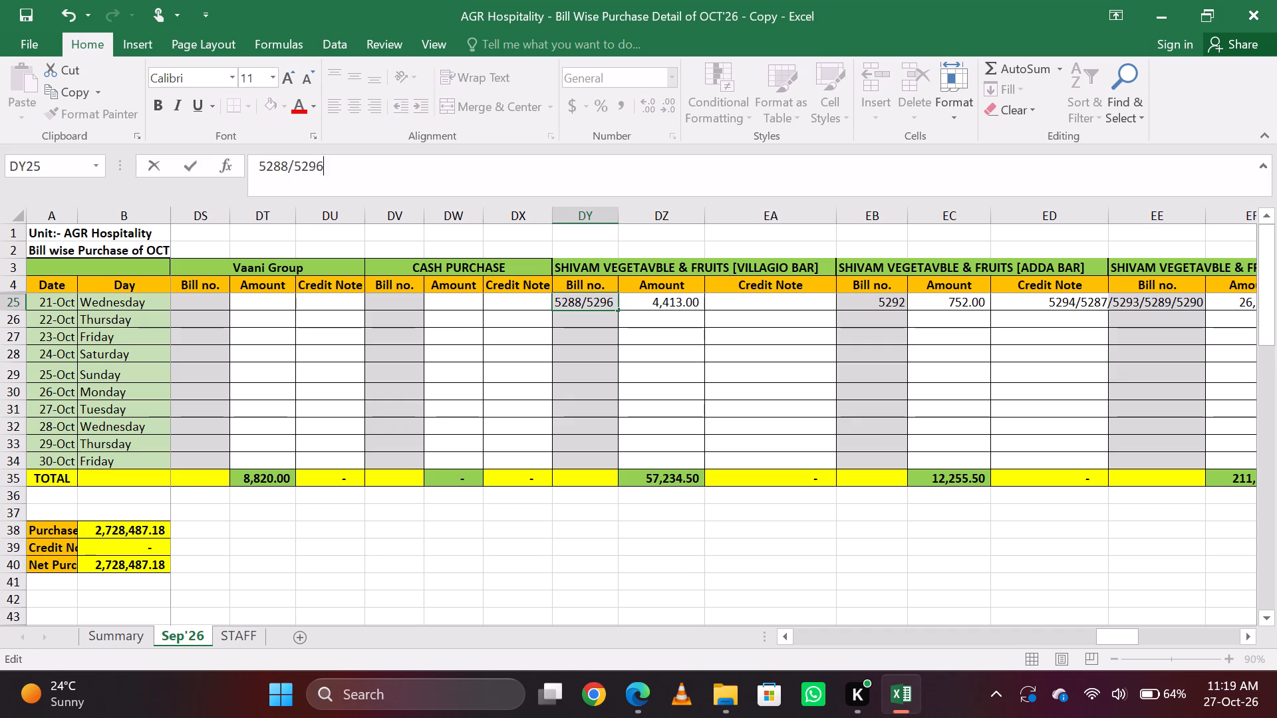
key("Tab")
Turn SHIVAM VEGETAVBLE & FRUITS [VILLAGIO BAR]'s 21-Oct amount into the formula =4413+3139.
left_click(468, 174)
key("Left")
key("Left")
key("Left")
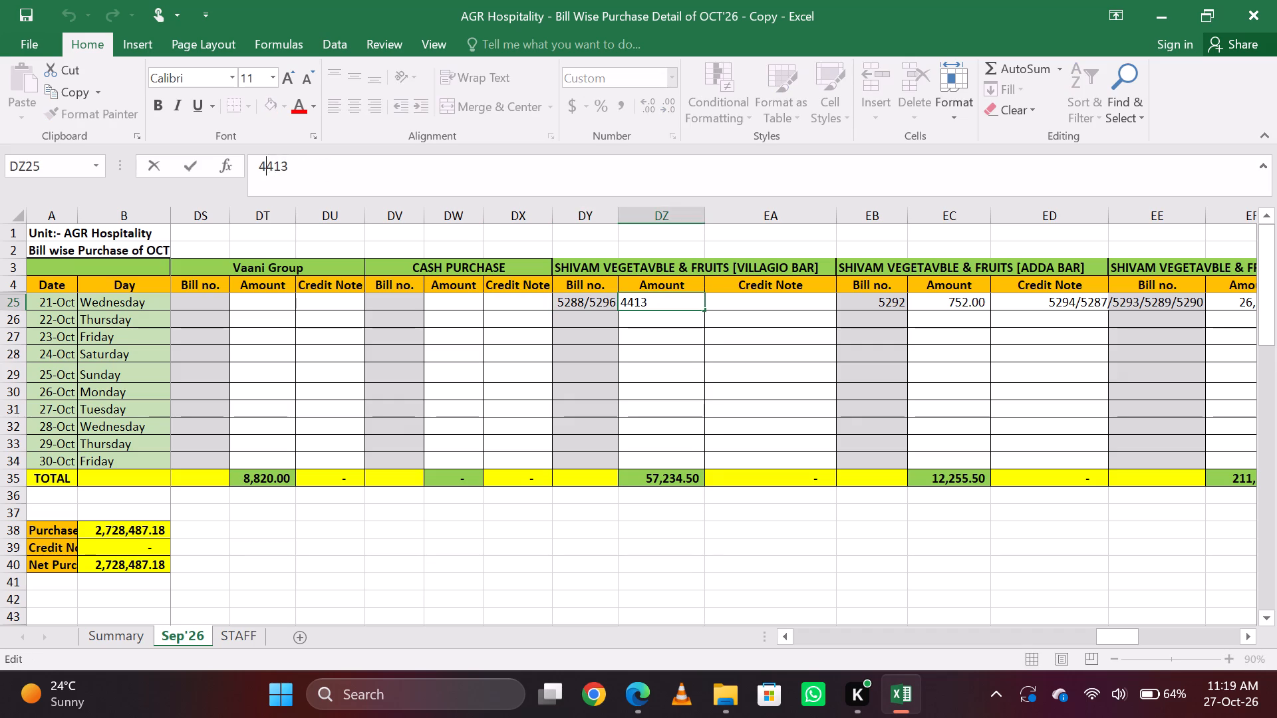
key("Left")
key("Left")
key("equal")
key("Right")
key("Right")
key("Right")
key("Right")
key("Right")
key("Right")
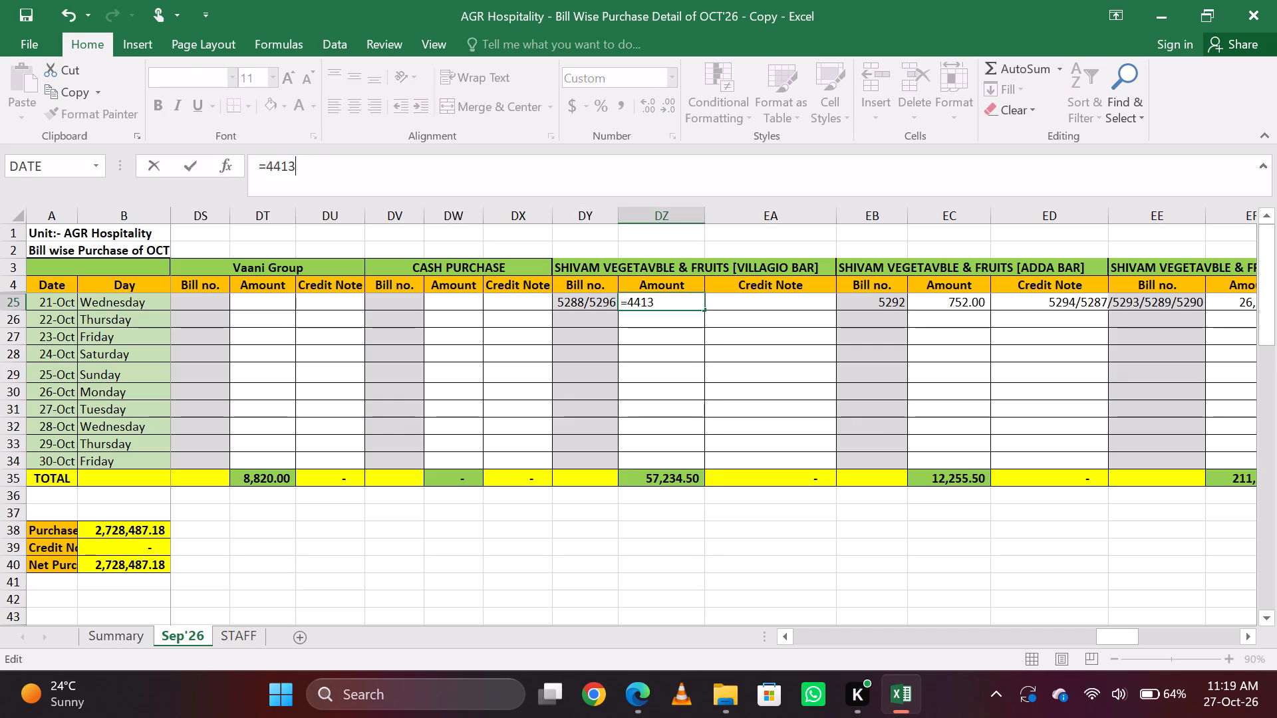
key("shift+plus")
type("313")
key("9")
key("Return")
key("Up")
Append bill number 5291 to SHIVAM VEGETAVBLE & FRUITS [KITCHEN]'s 21-Oct entry, making it 5294/5287/5293/5289/5290/5291.
key("Right")
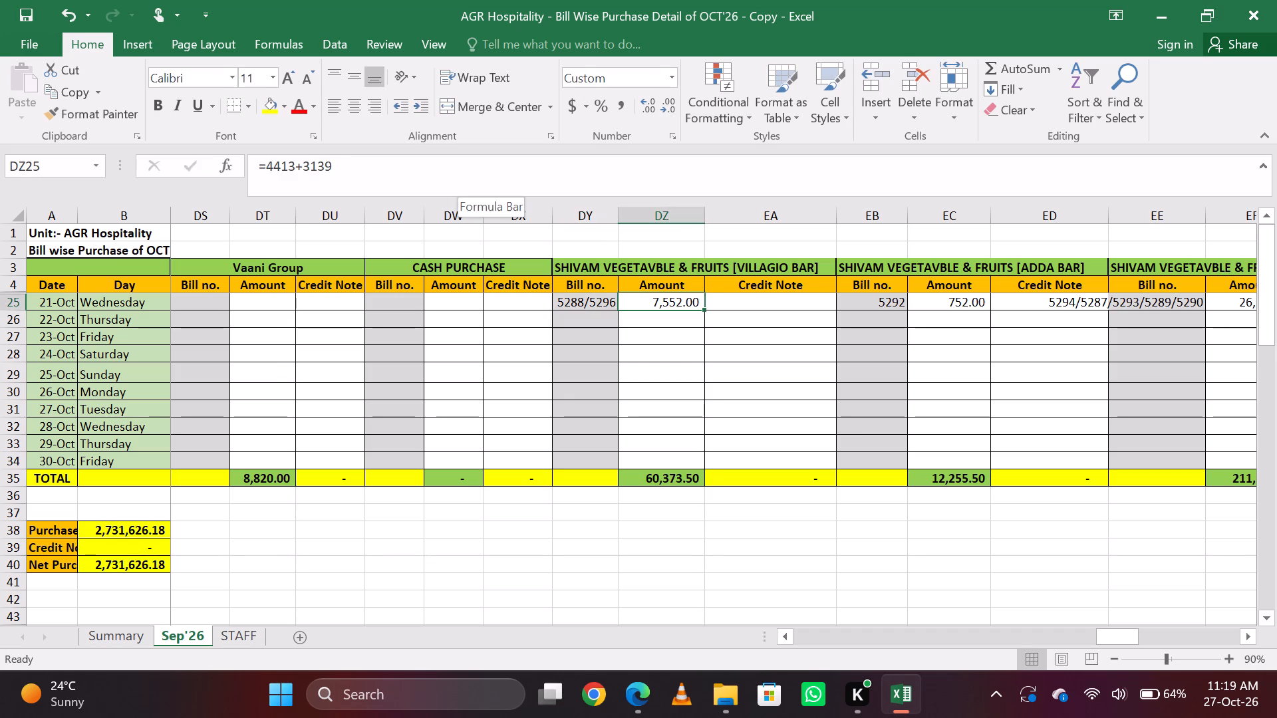
key("Right")
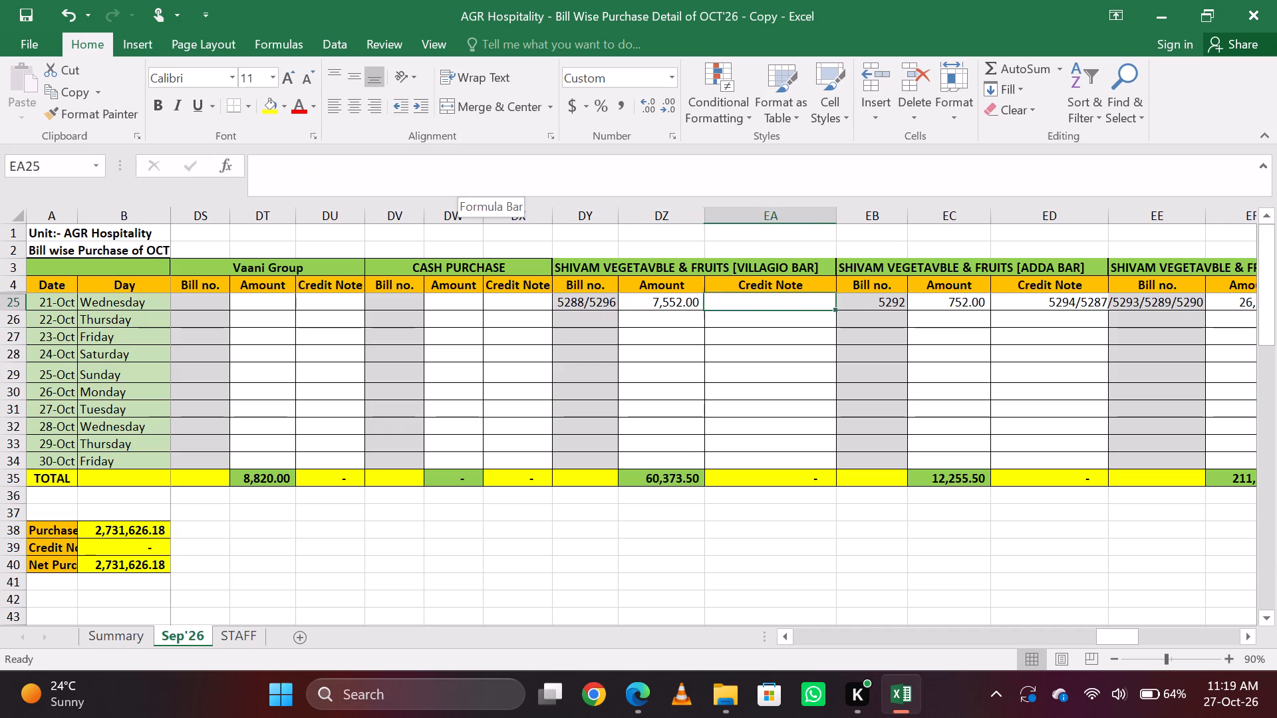
key("Right")
key("Right")
key("Right")
key("Right")
key("Right")
key("Right")
key("Left")
key("Left")
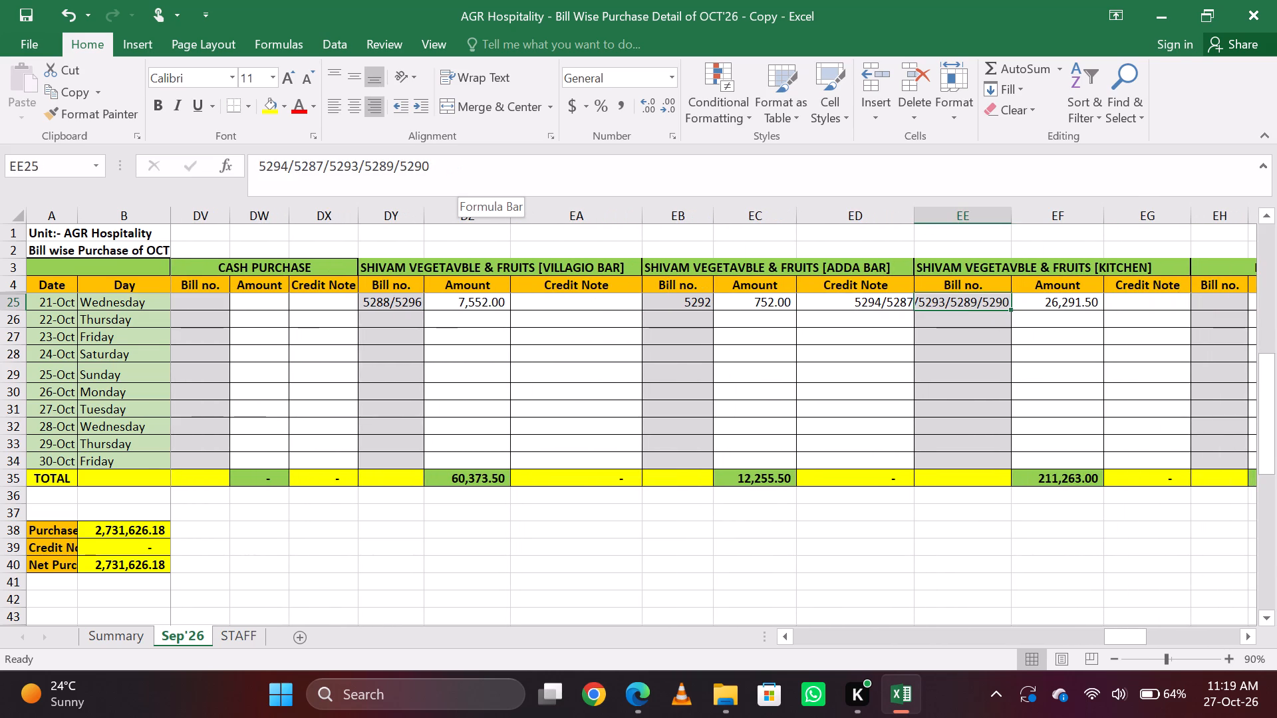
left_click(505, 174)
key("slash")
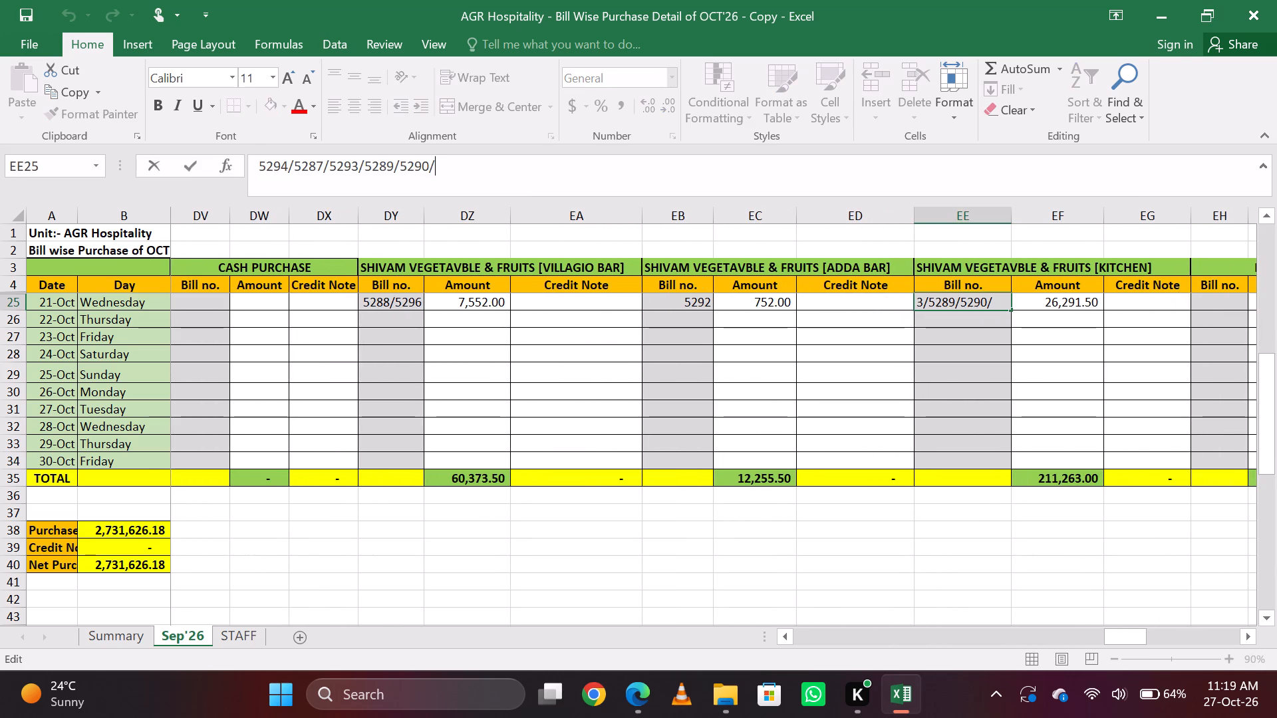
type("5291")
key("Tab")
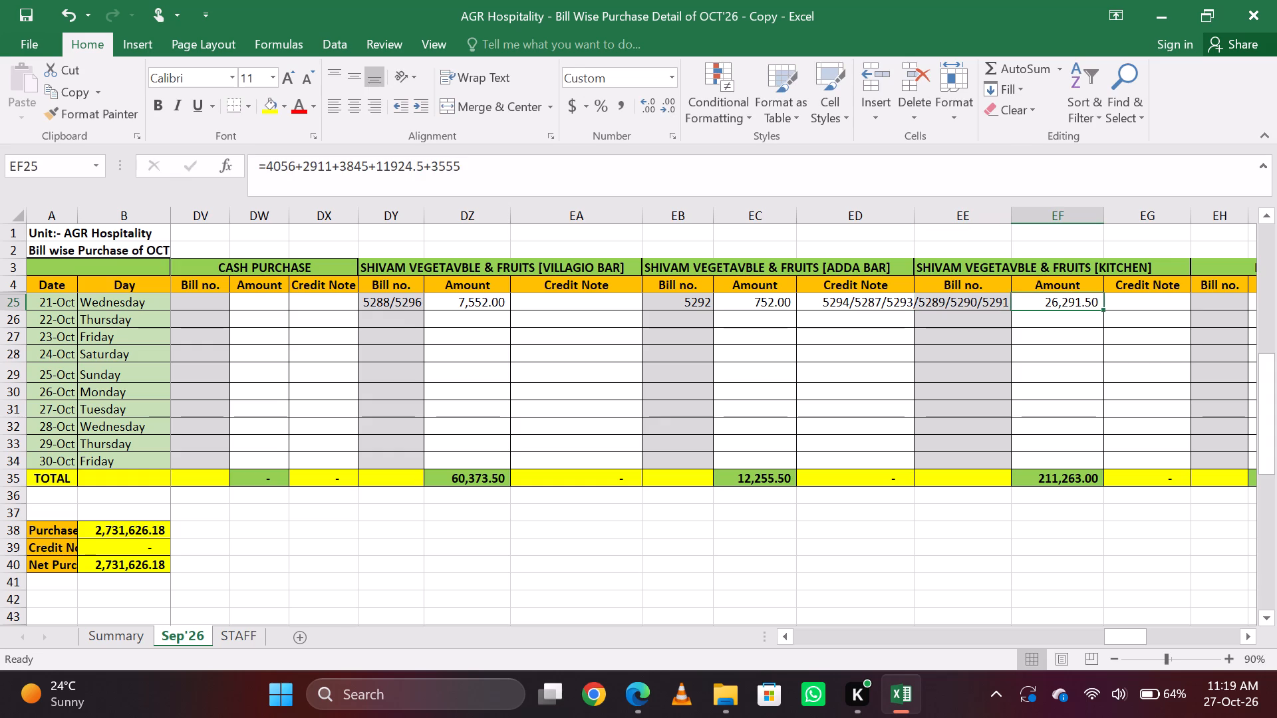
Add 8842.5 to SHIVAM VEGETAVBLE & FRUITS [KITCHEN]'s 21-Oct amount formula, making it =4056+2911+3845+11924.5+3555+8842.5.
left_click(505, 174)
key("shift+plus")
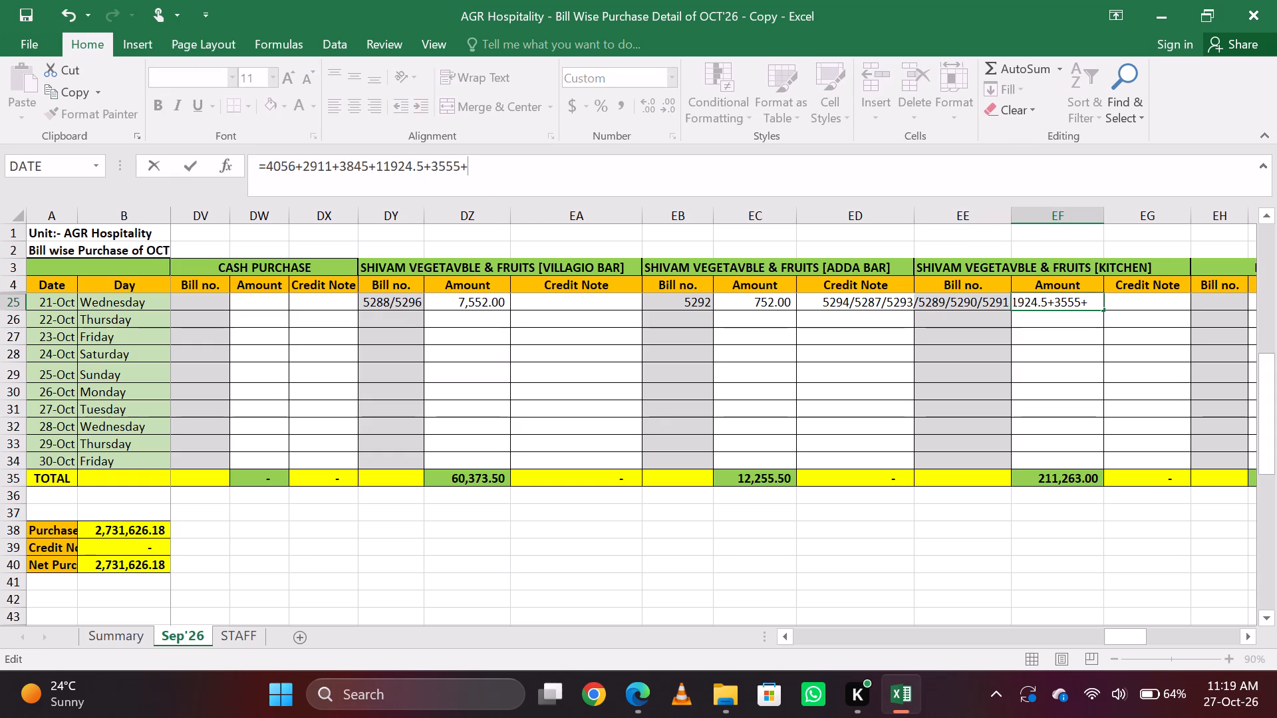
type("88")
type("42")
type(".5")
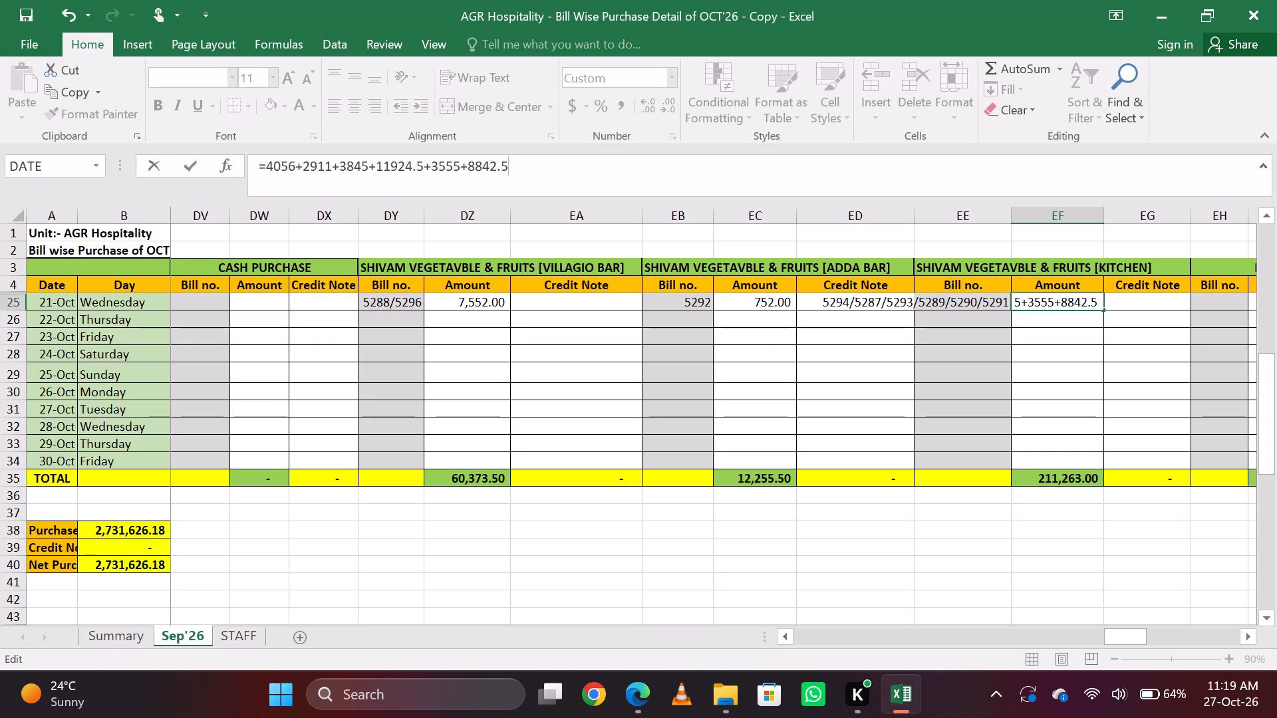
key("Return")
key("Up")
key("Right")
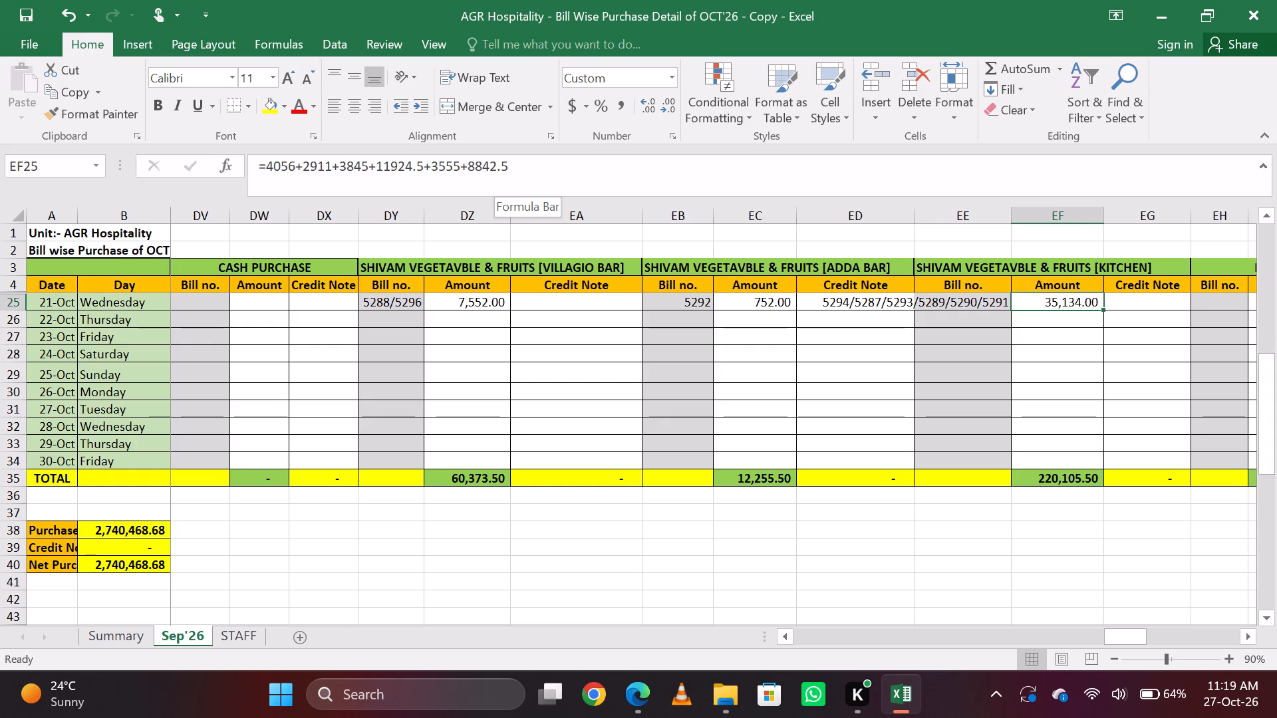
Search for MIRI and enter bill number 11814 in Mirimal F&b Services Pvt Ltd's 21-Oct row.
key("ctrl+f")
type("MIRI")
key("Return")
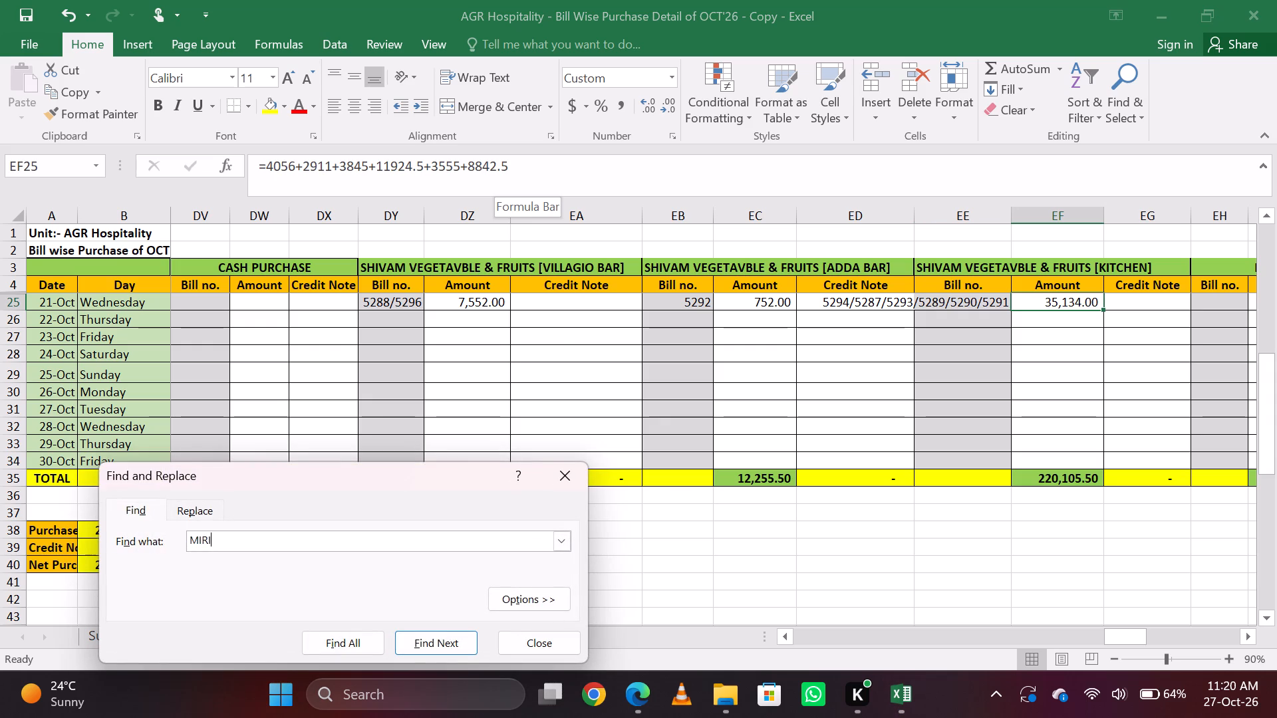
key("Escape")
key("Down")
key("Down")
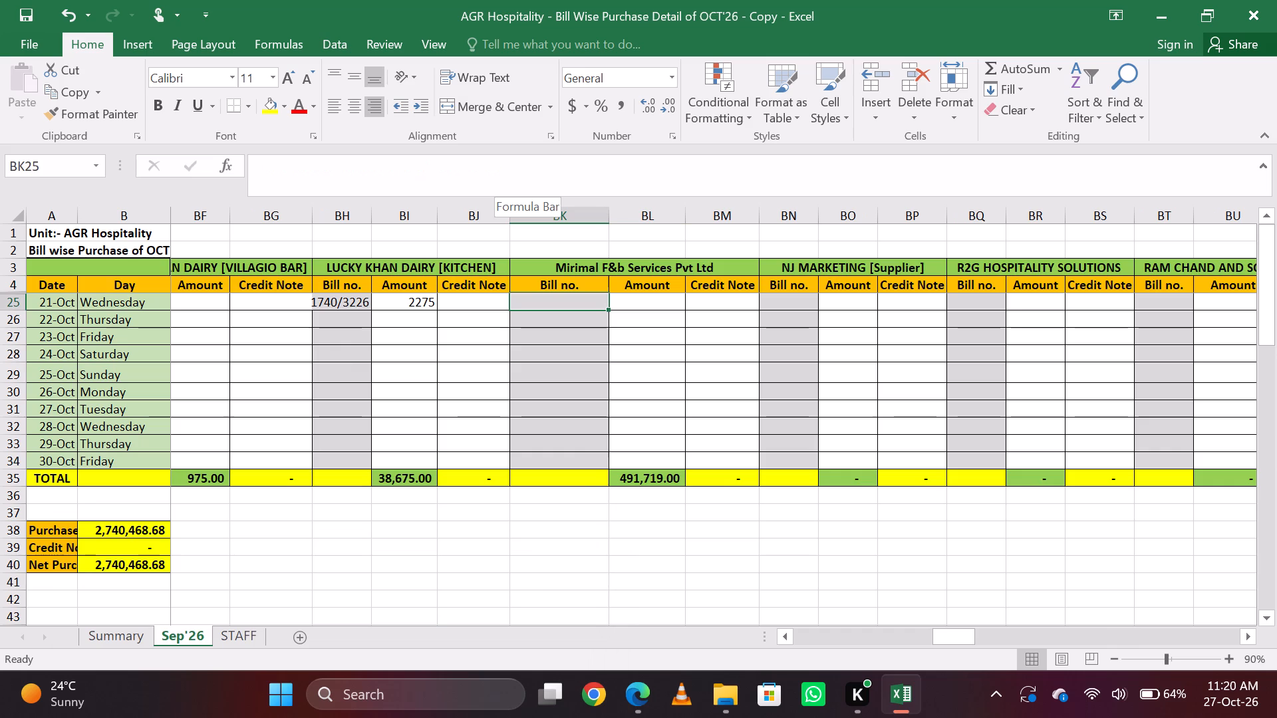
type("11814")
key("Tab")
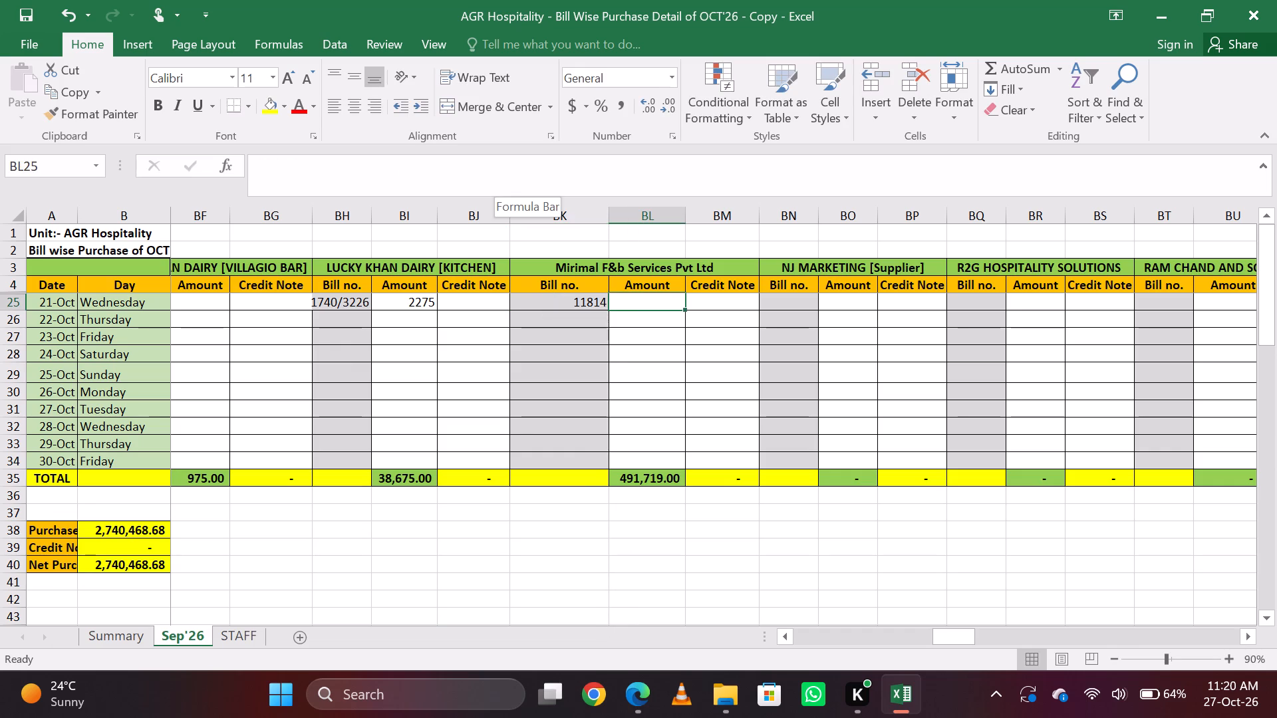
Enter 2494 as Mirimal F&b Services Pvt Ltd's 21-Oct amount.
key("Left")
key("Right")
key("Left")
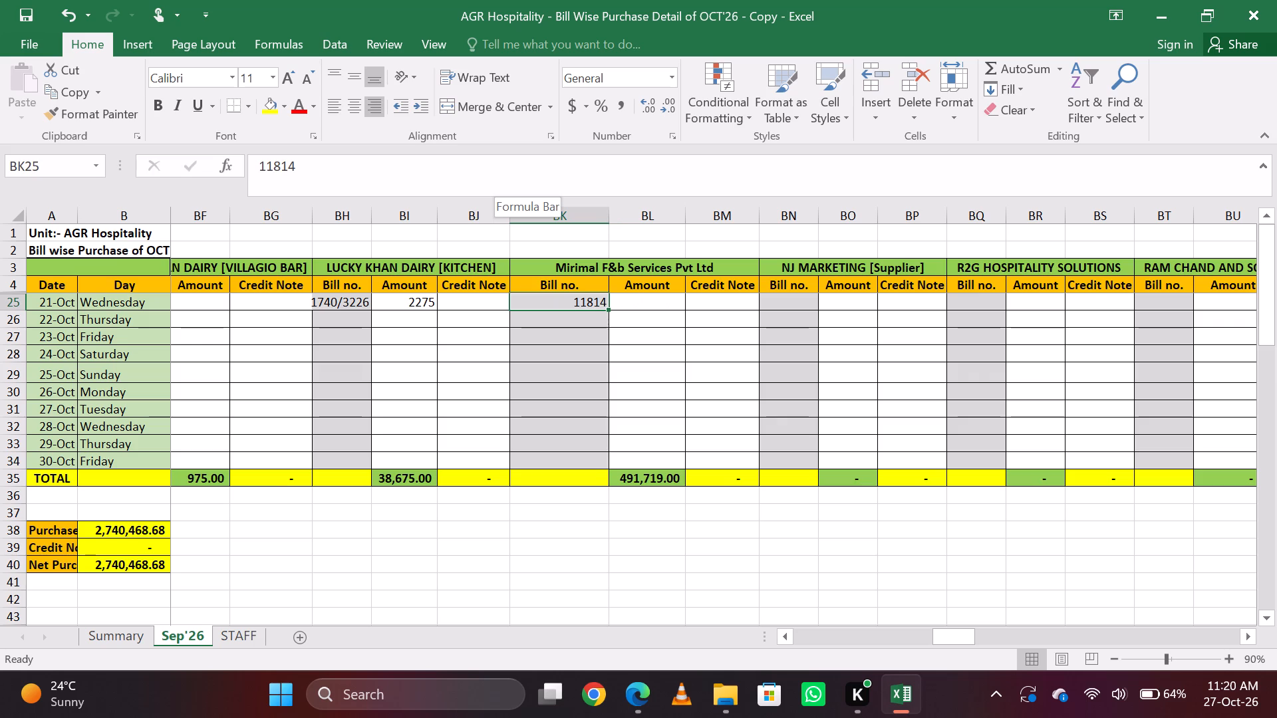
key("Right")
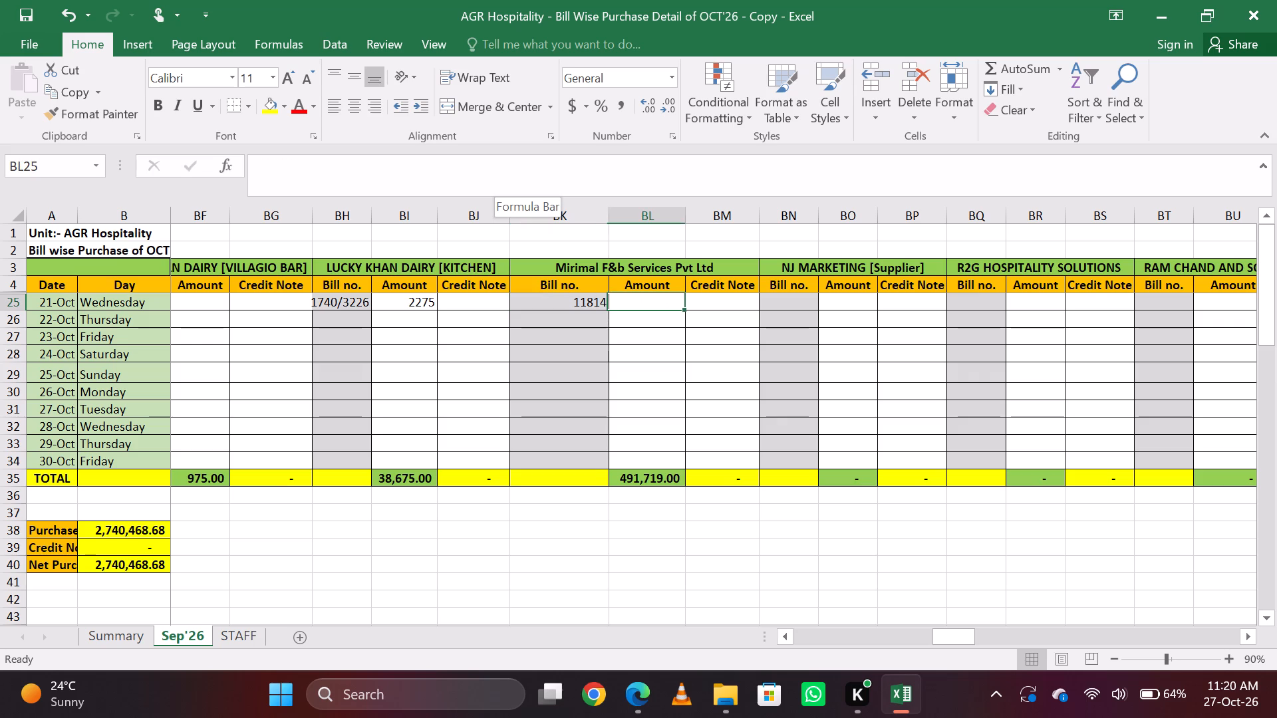
type("24")
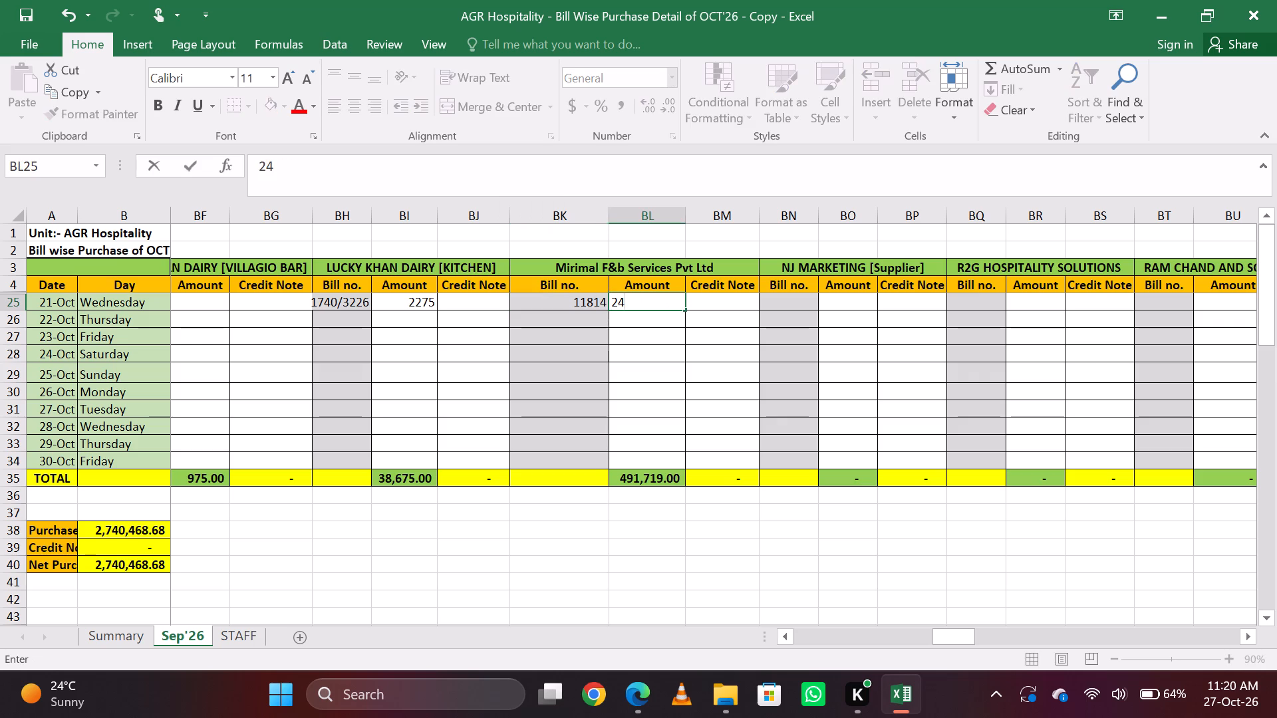
type("94")
key("Tab")
key("Left")
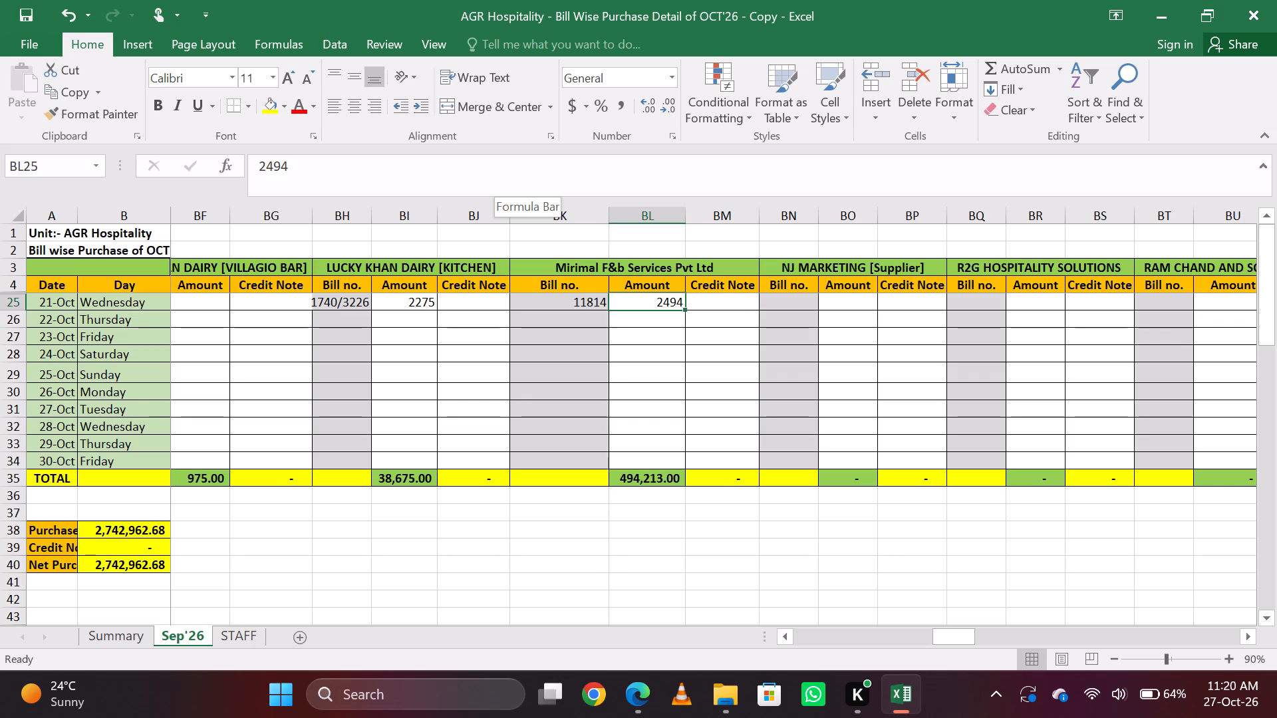
Append bill number 11806 to Mirimal F&b Services Pvt Ltd's 21-Oct entry, making it 11814/11806.
key("Left")
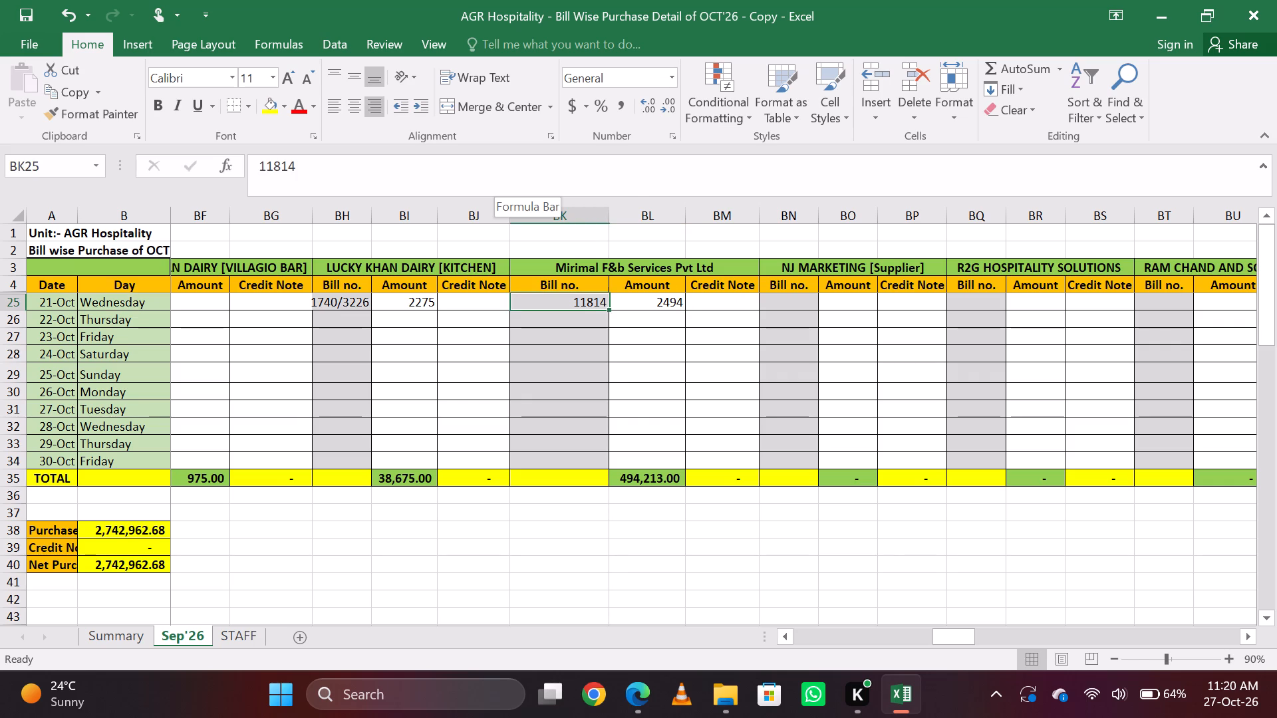
left_click(505, 174)
key("slash")
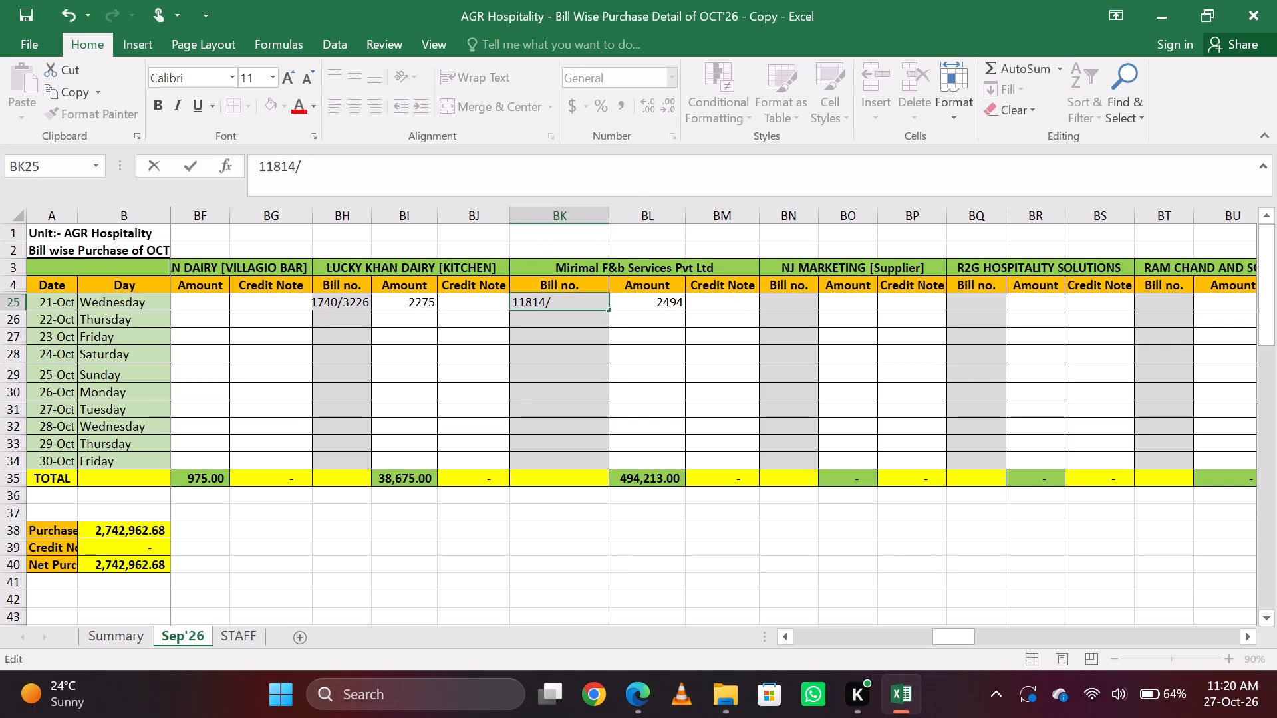
type("11806")
key("Return")
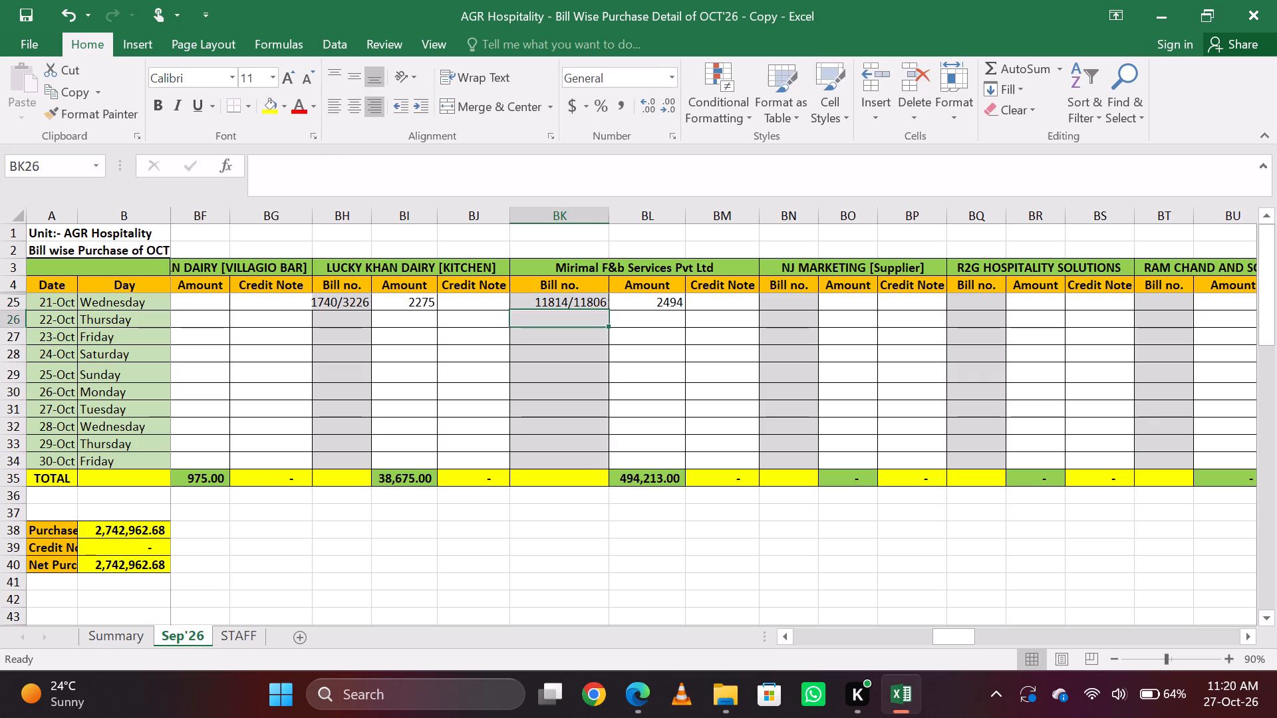
Turn Mirimal F&b Services Pvt Ltd's 21-Oct amount into the formula =2494+108878.
key("Up")
key("Right")
left_click(505, 174)
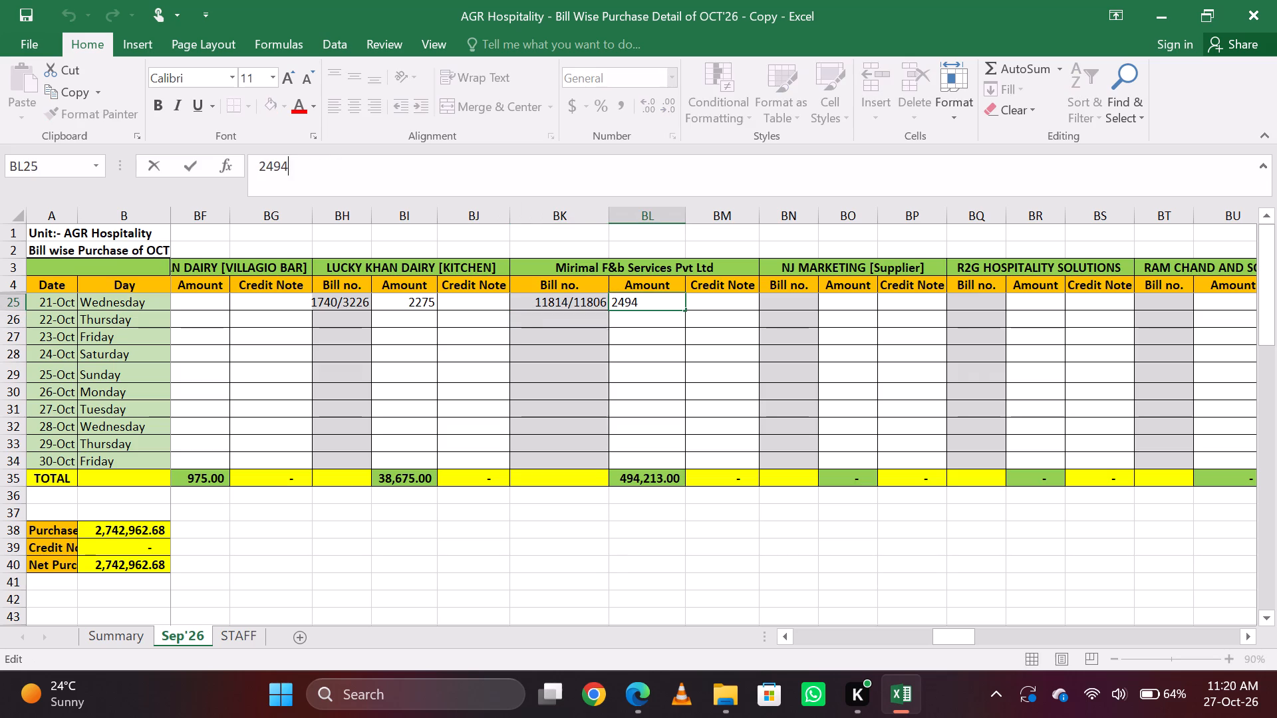
key("Left")
key("Left")
key("Left")
key("Left")
key("equal")
key("Right")
key("Right")
key("Right")
key("Right")
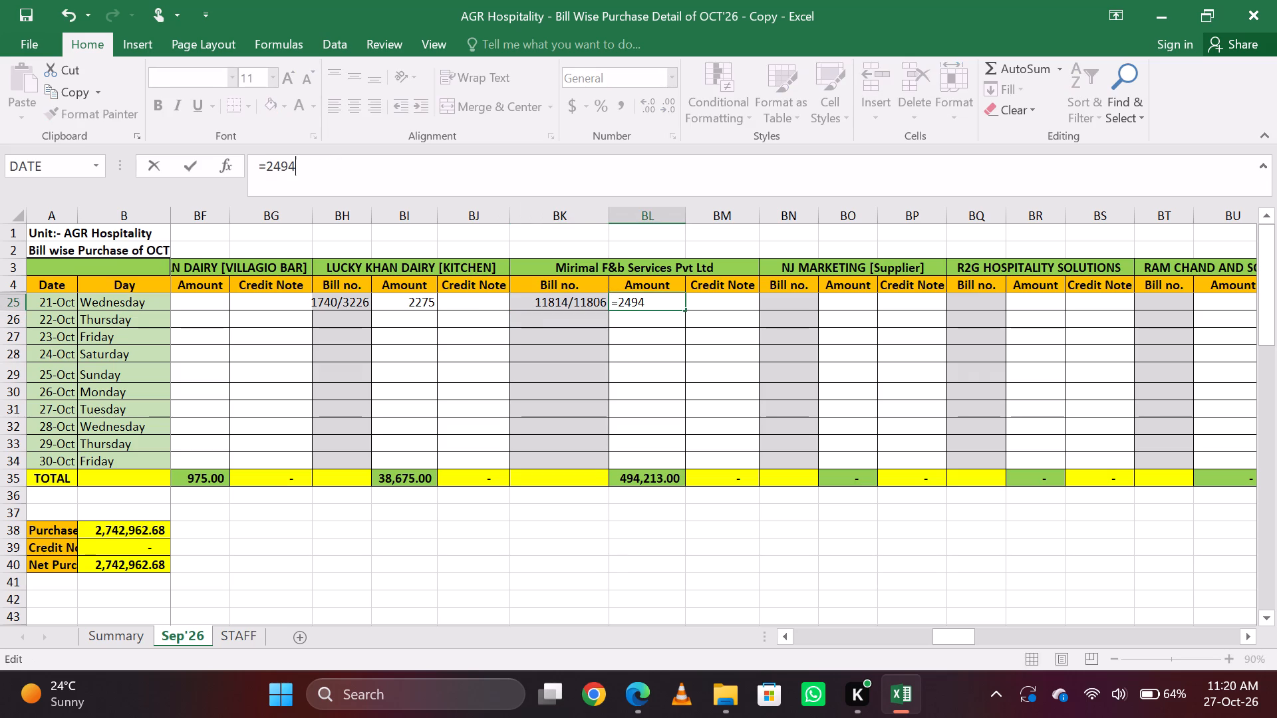
key("Right")
key("shift+plus")
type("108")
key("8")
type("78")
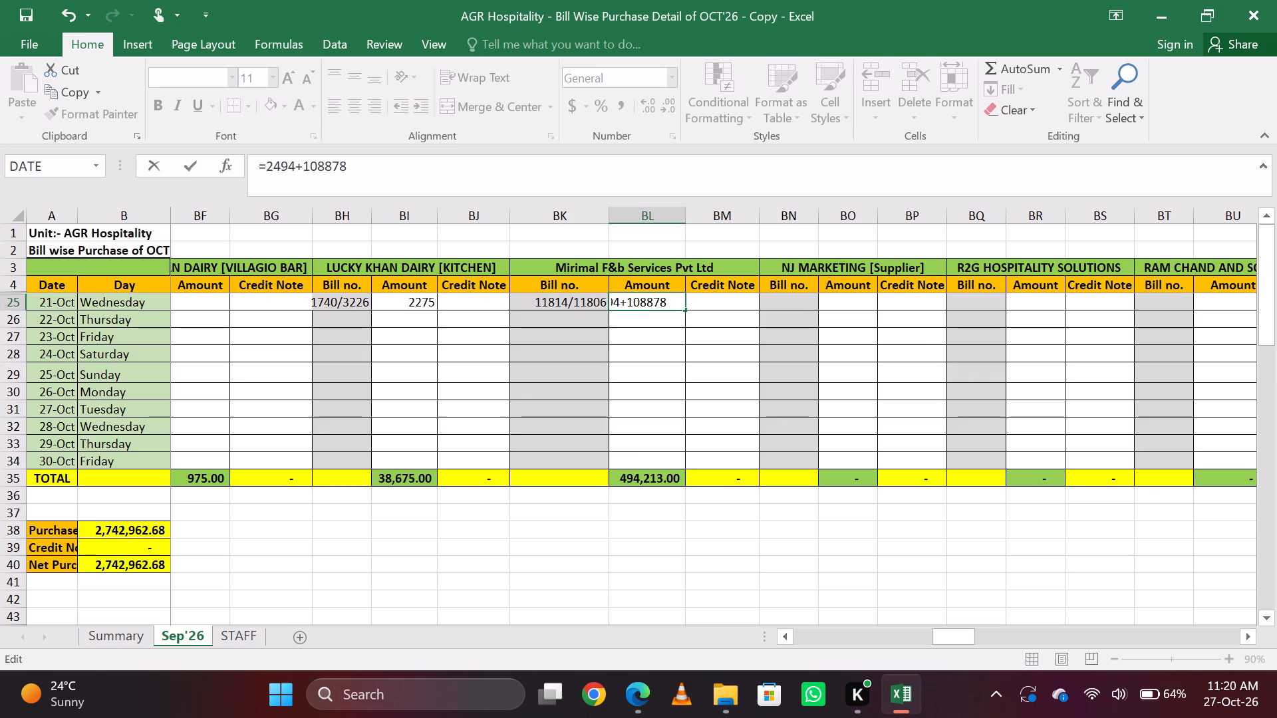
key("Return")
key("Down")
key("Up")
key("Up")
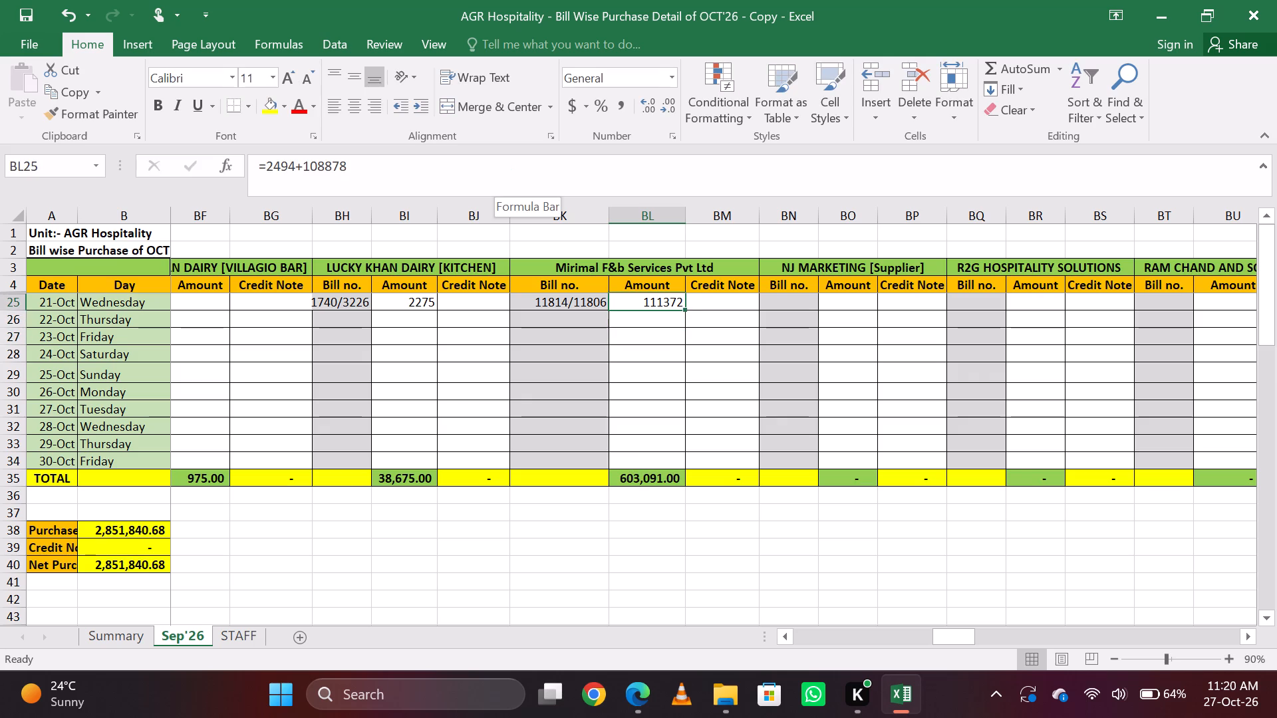
Save the purchase workbook.
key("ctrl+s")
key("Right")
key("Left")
Search for ANMO and enter bill number 1065 in Anmol Trading Co's 21-Oct row.
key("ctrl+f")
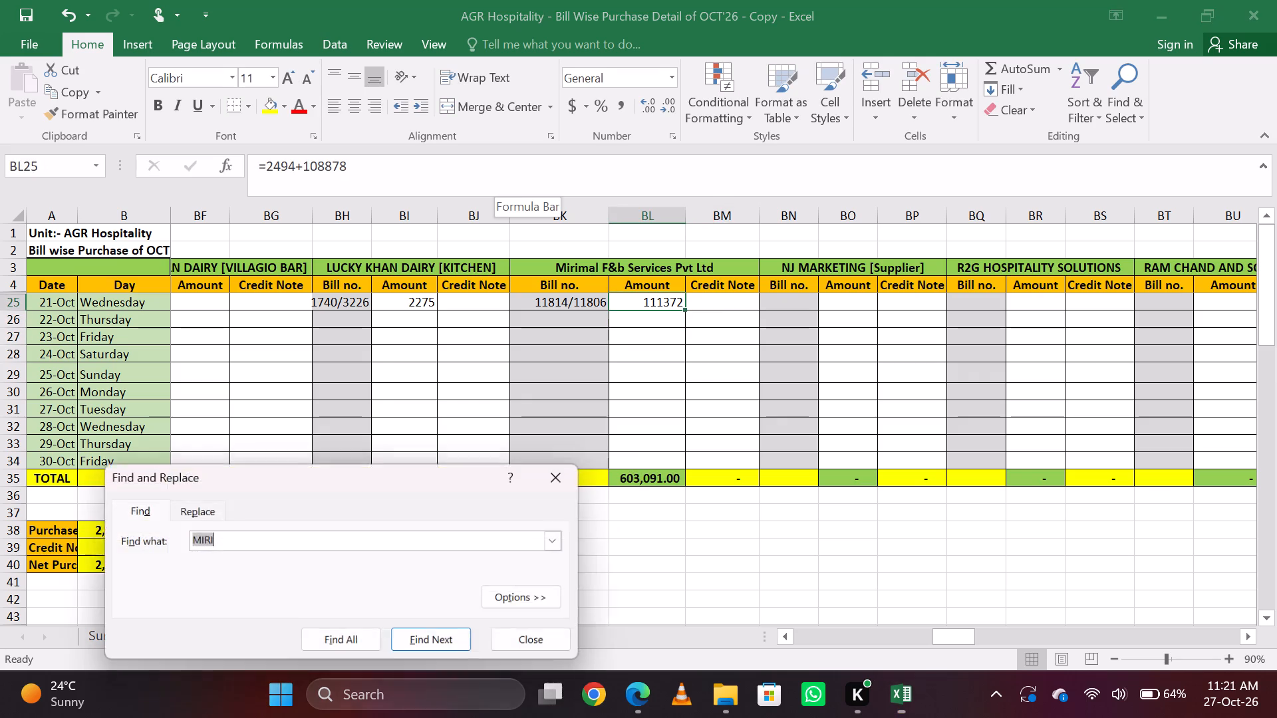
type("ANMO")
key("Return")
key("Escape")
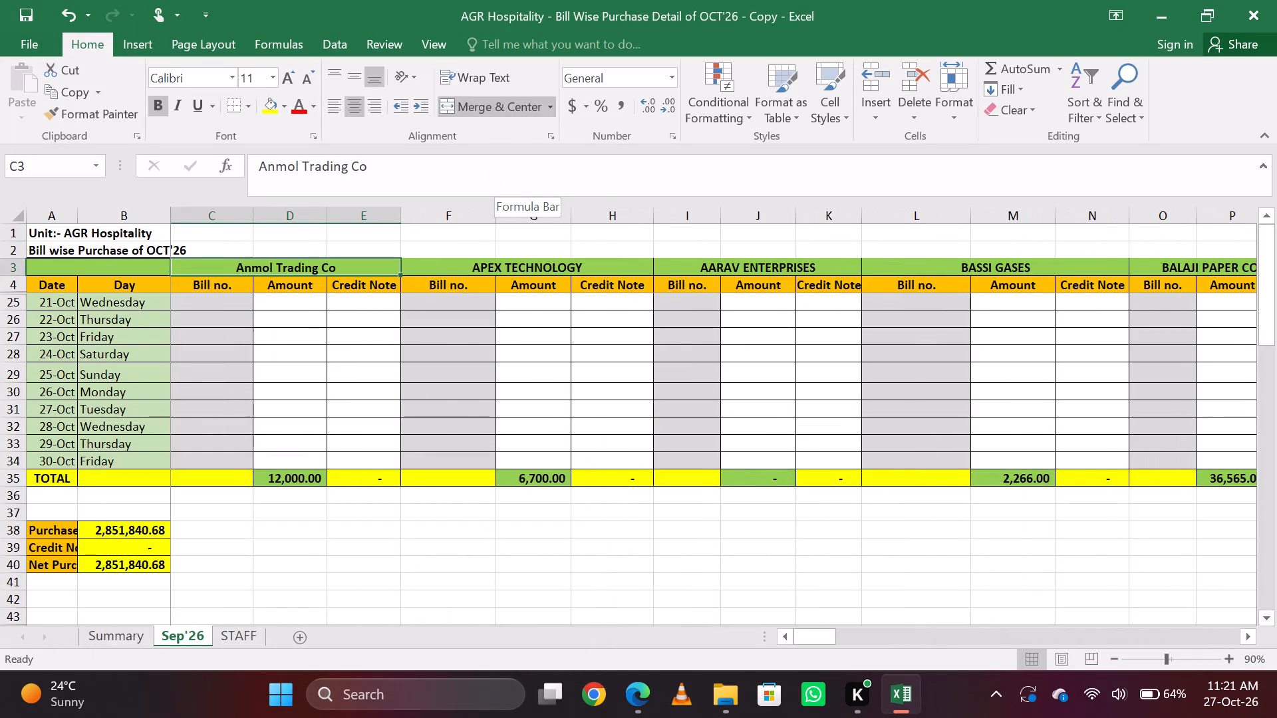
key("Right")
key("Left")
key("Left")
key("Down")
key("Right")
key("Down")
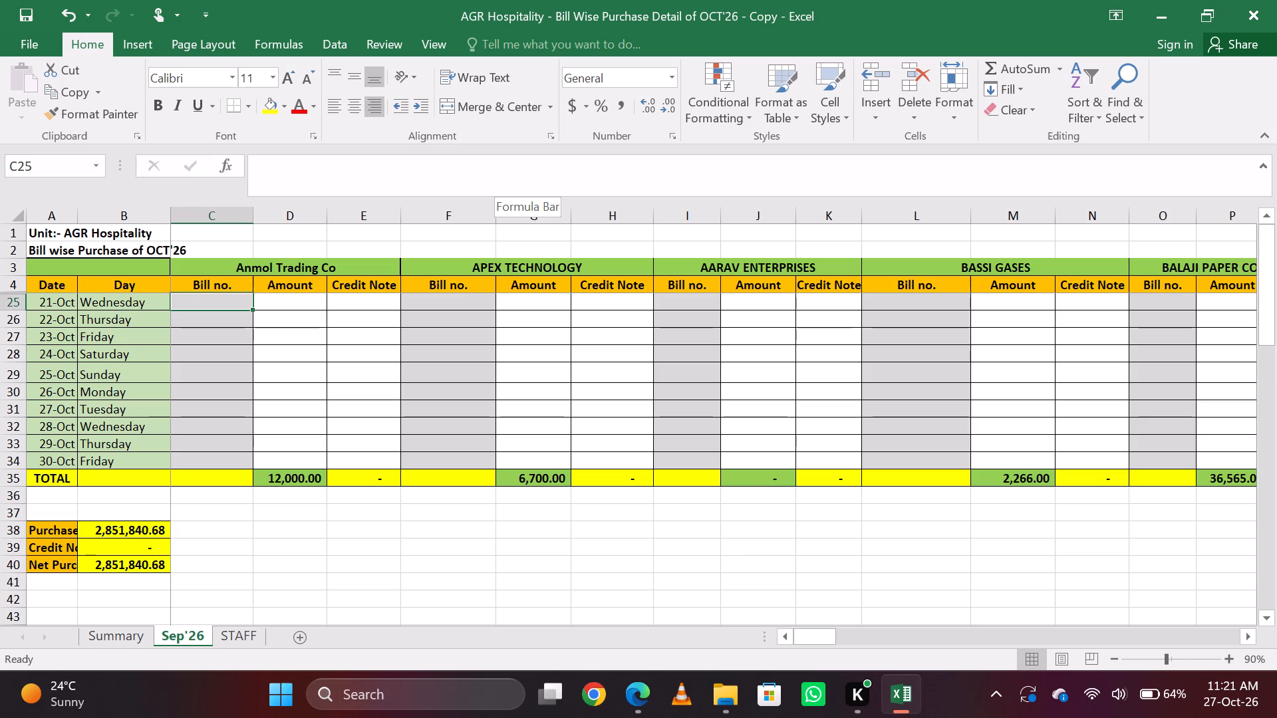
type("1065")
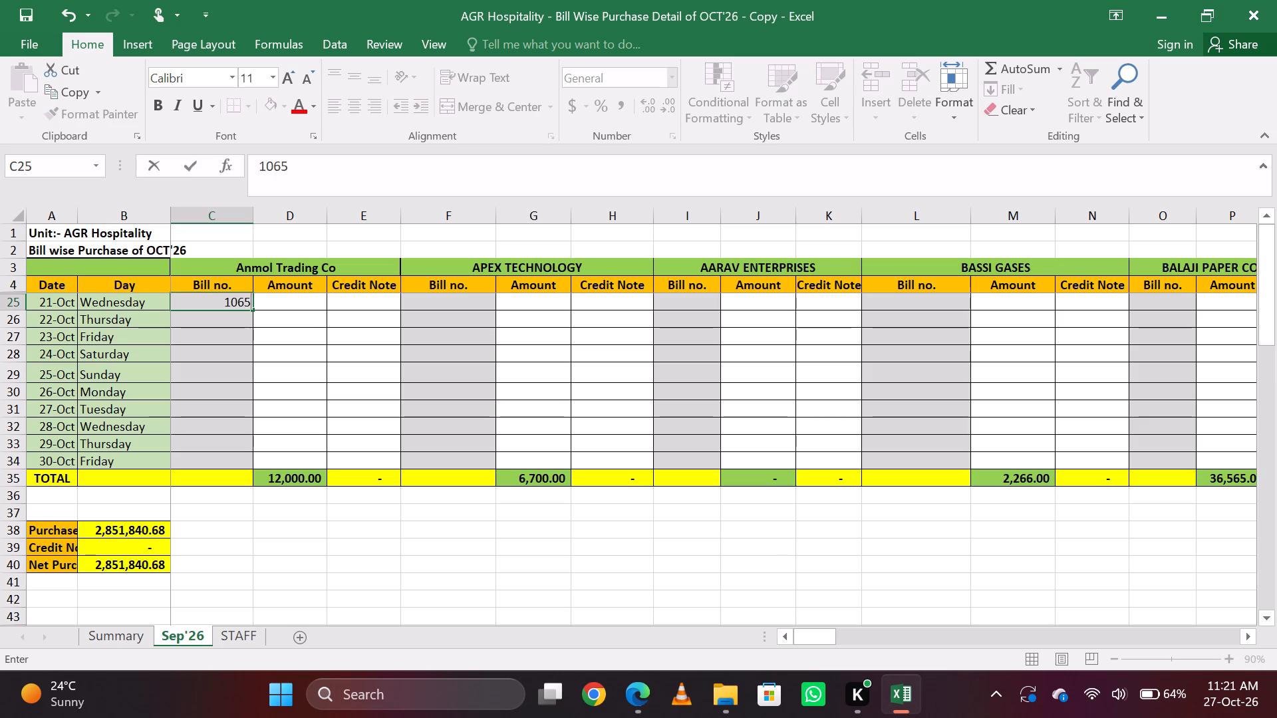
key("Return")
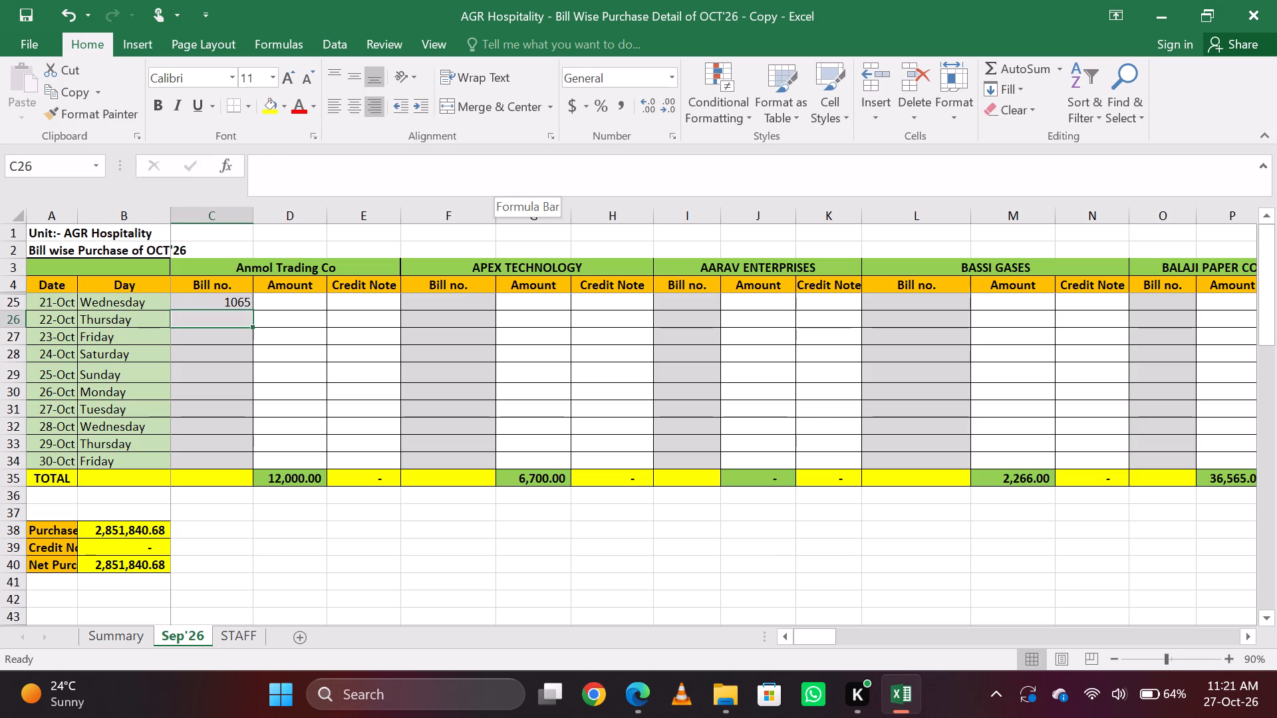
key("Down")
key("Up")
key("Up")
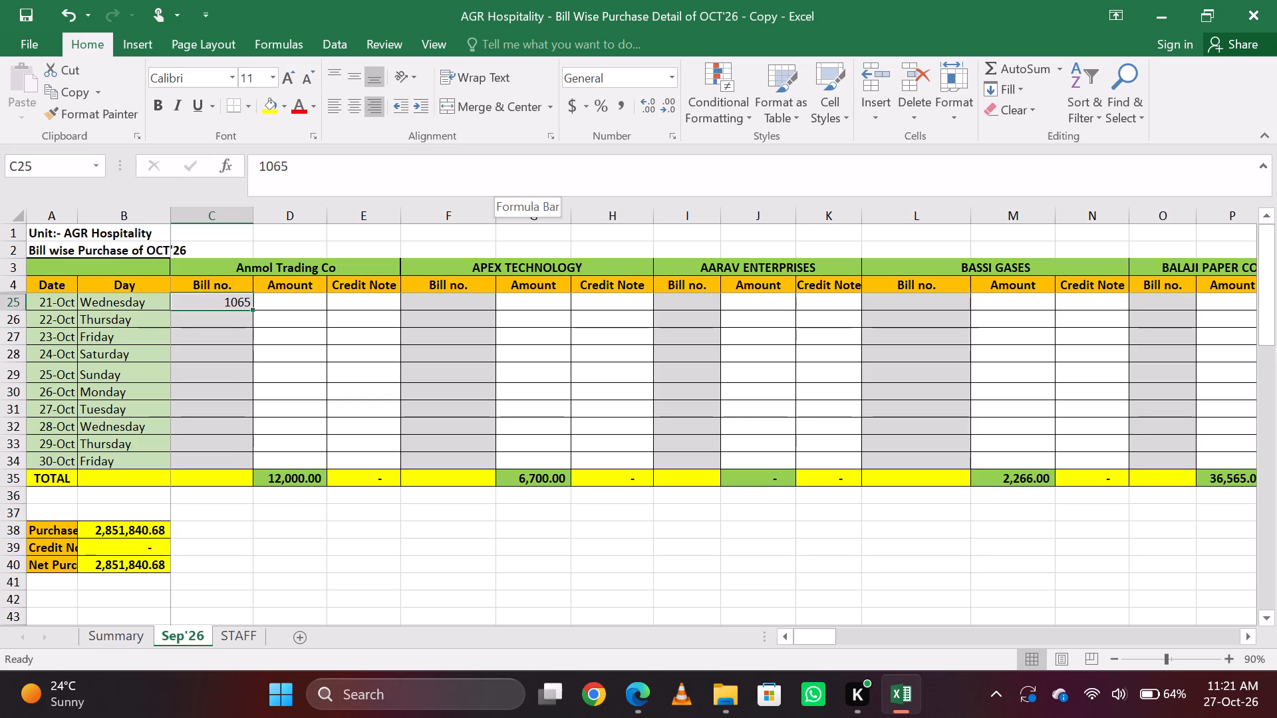
Enter 6400 as Anmol Trading Co's 21-Oct amount.
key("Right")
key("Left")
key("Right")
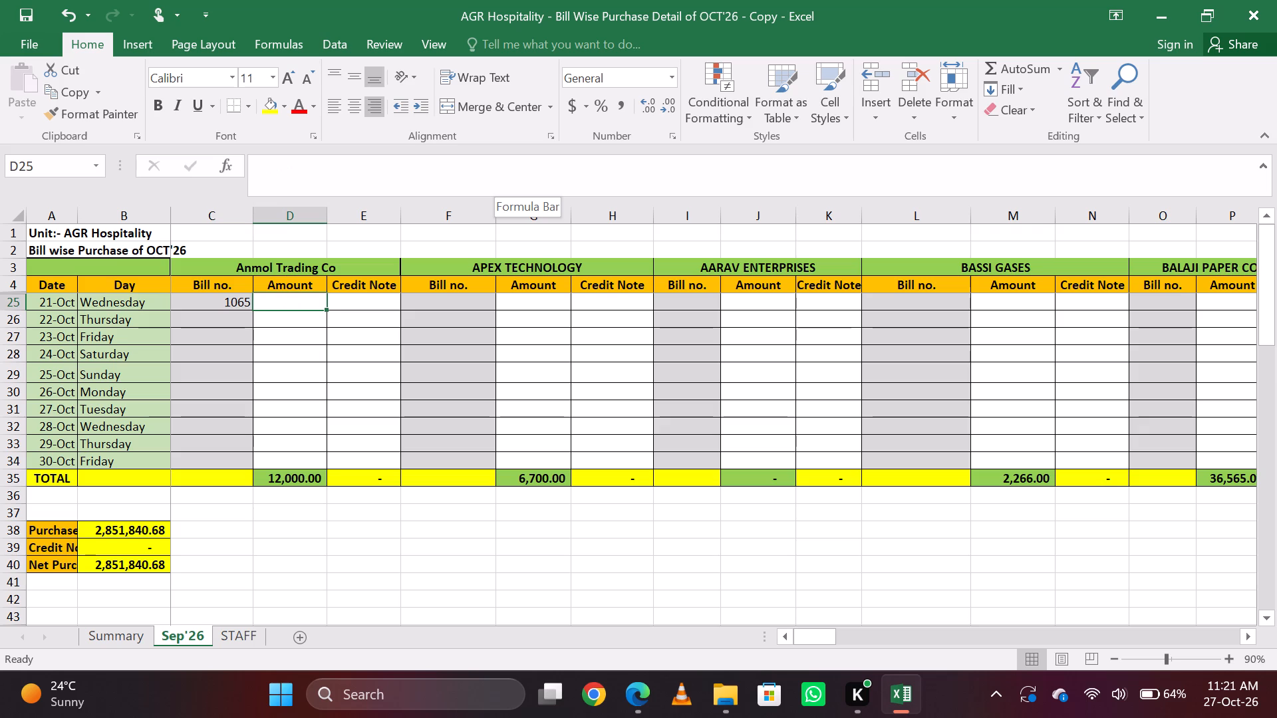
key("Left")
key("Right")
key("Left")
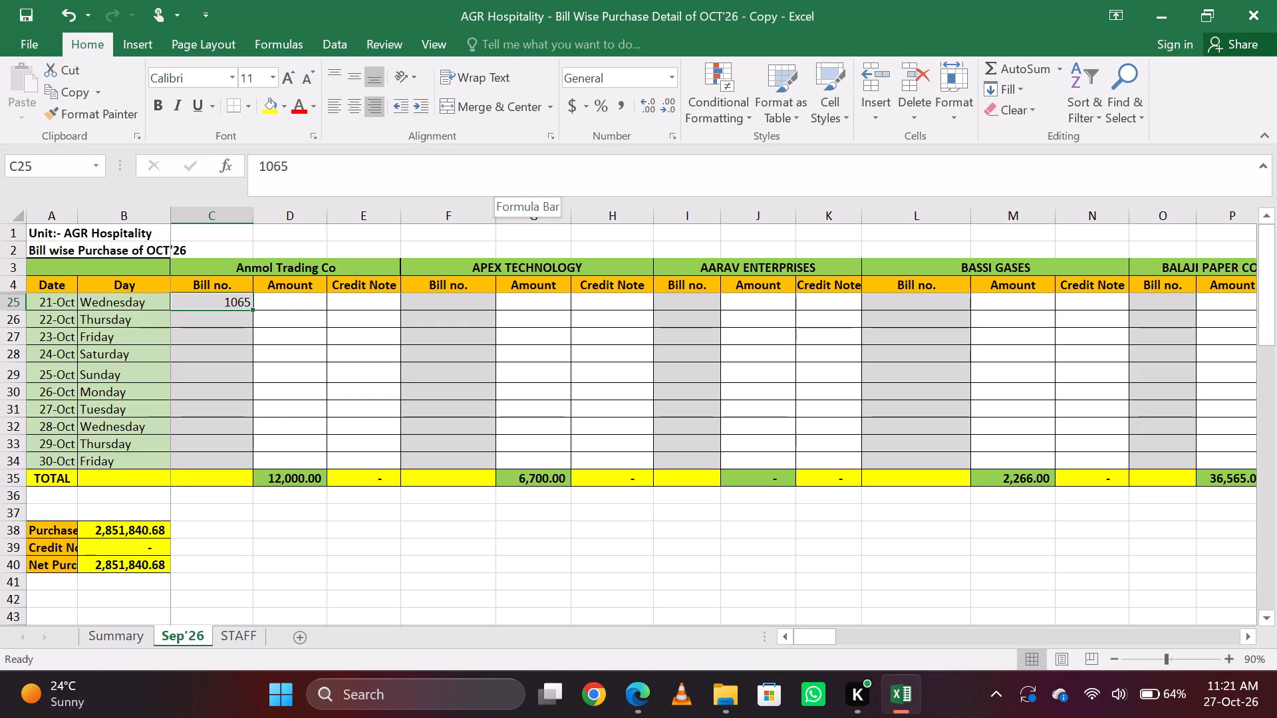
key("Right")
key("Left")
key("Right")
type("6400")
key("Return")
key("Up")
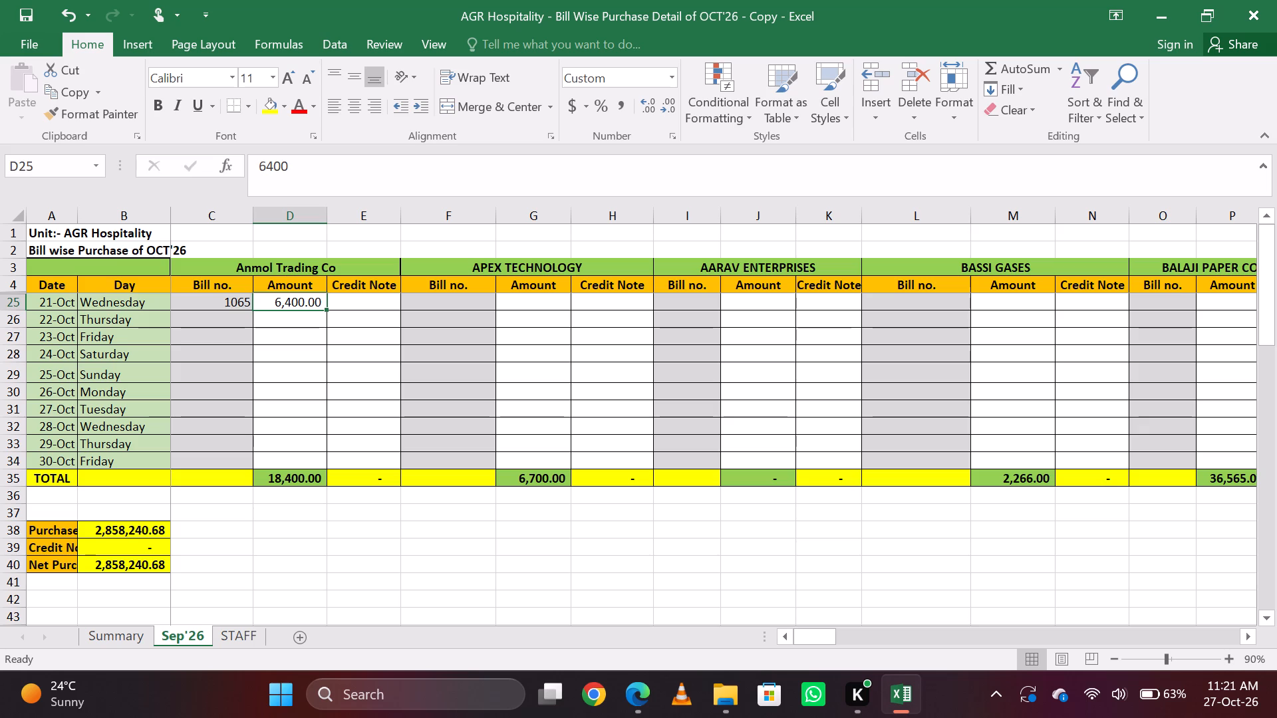
Search for SWAS and enter bill number 3237 in SWASTIK BEVERAGE's 21-Oct row.
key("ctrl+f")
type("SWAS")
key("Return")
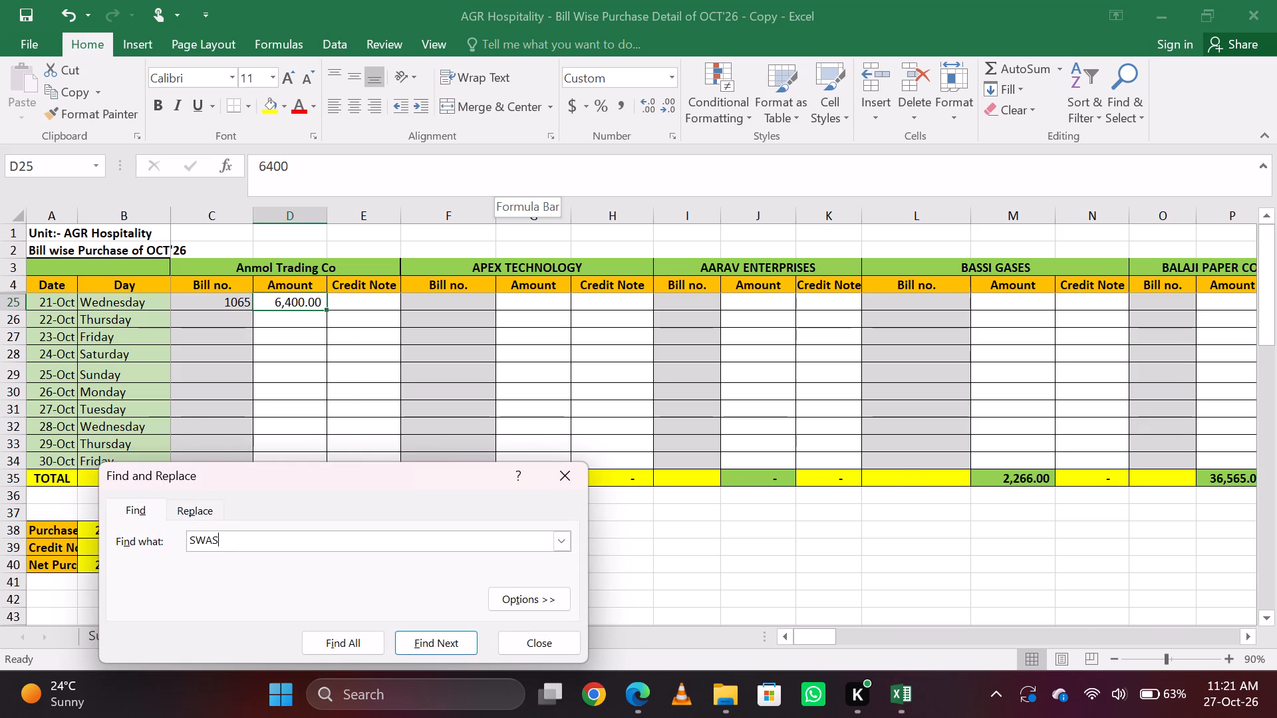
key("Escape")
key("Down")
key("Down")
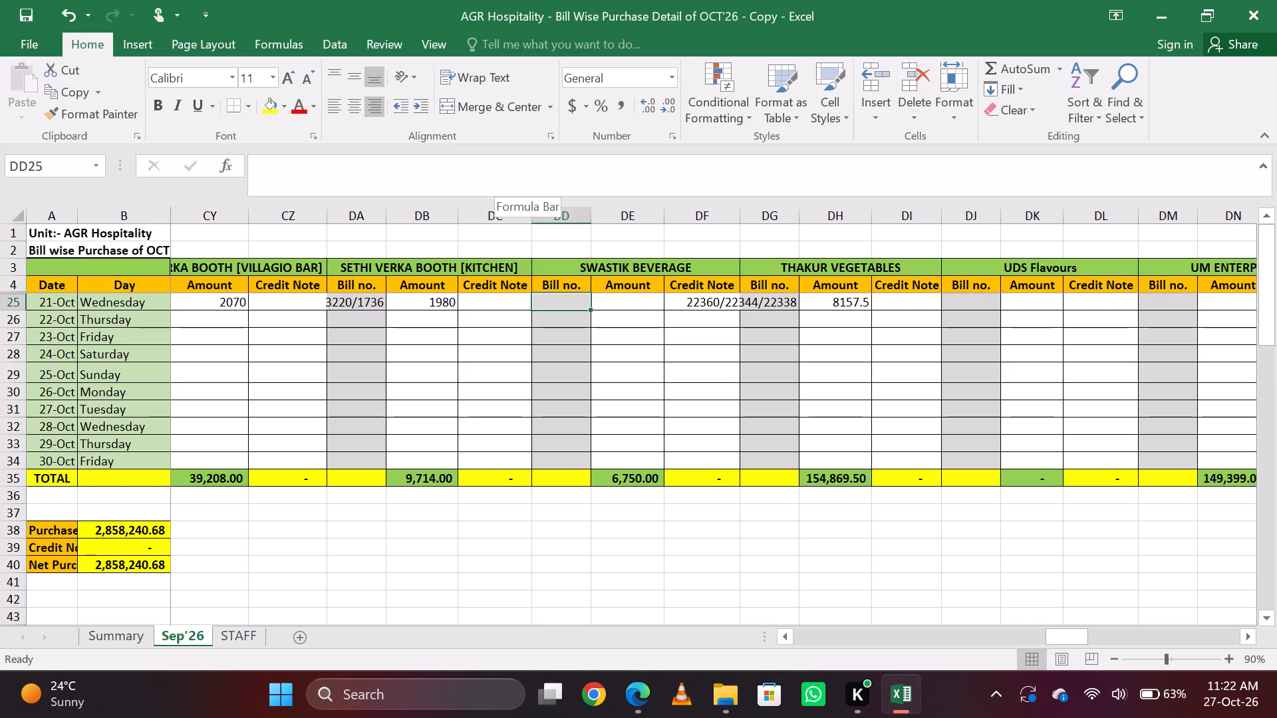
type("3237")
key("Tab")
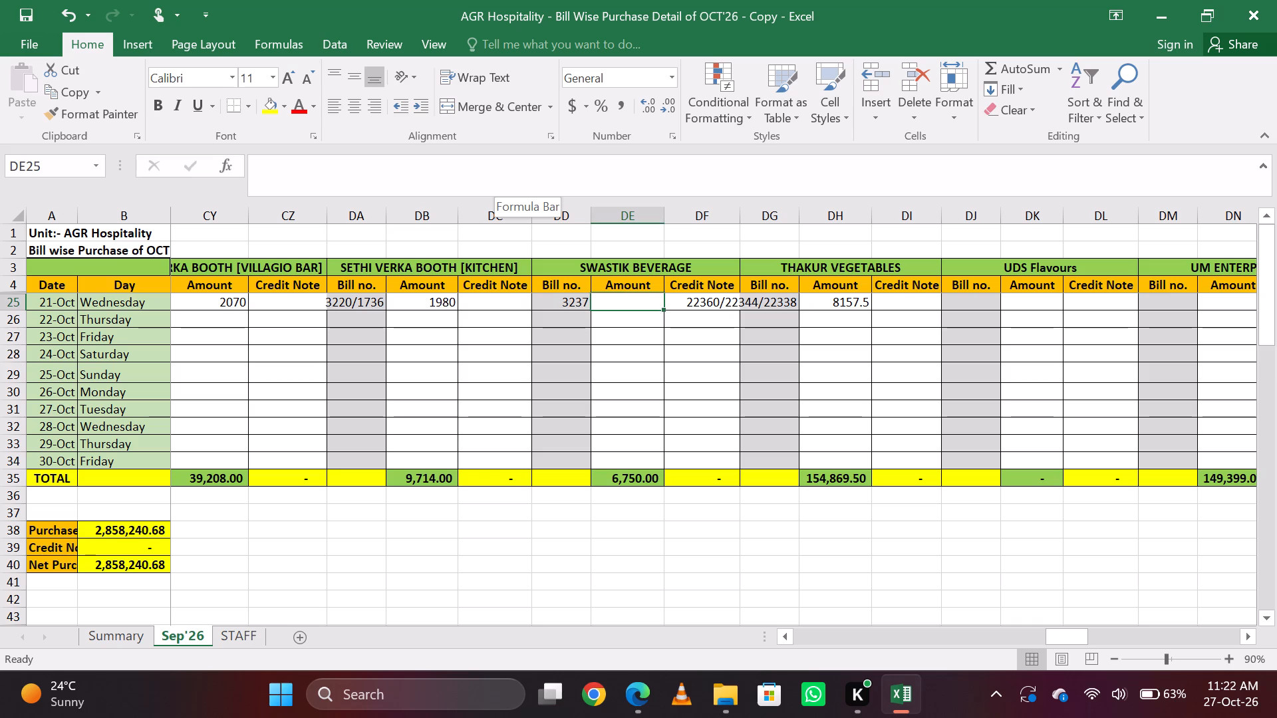
Enter 6750 as SWASTIK BEVERAGE's 21-Oct amount.
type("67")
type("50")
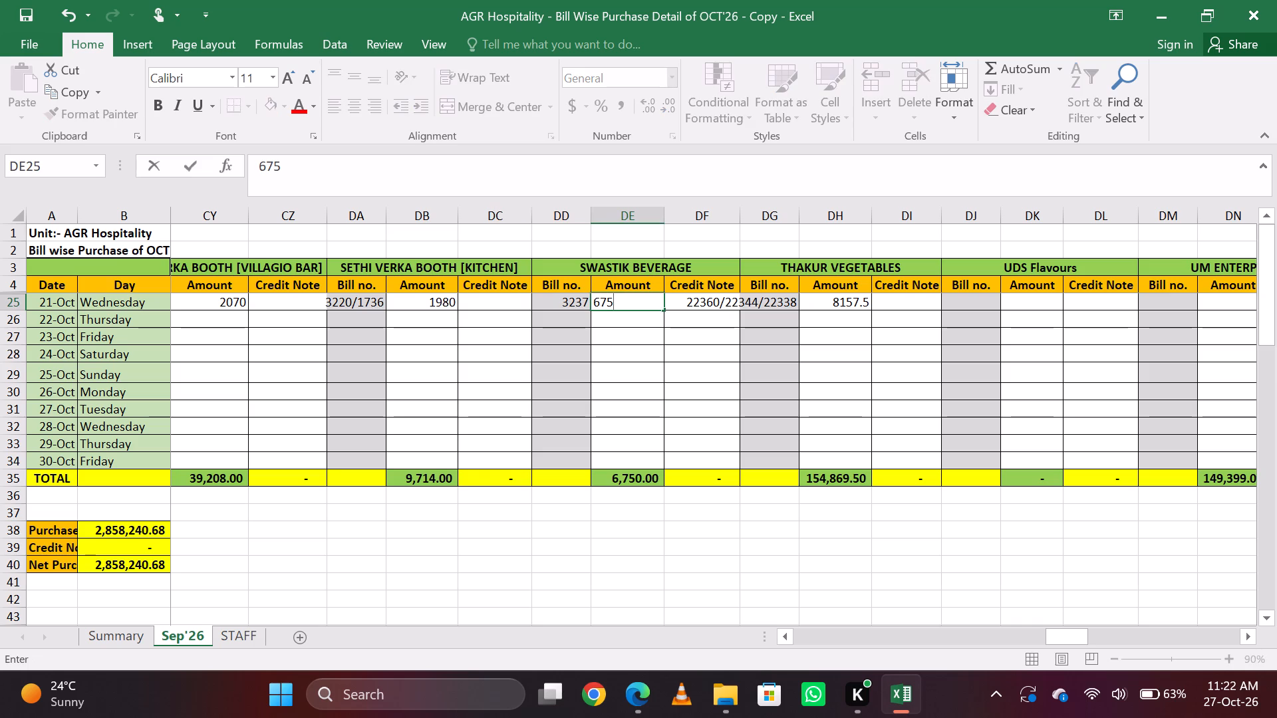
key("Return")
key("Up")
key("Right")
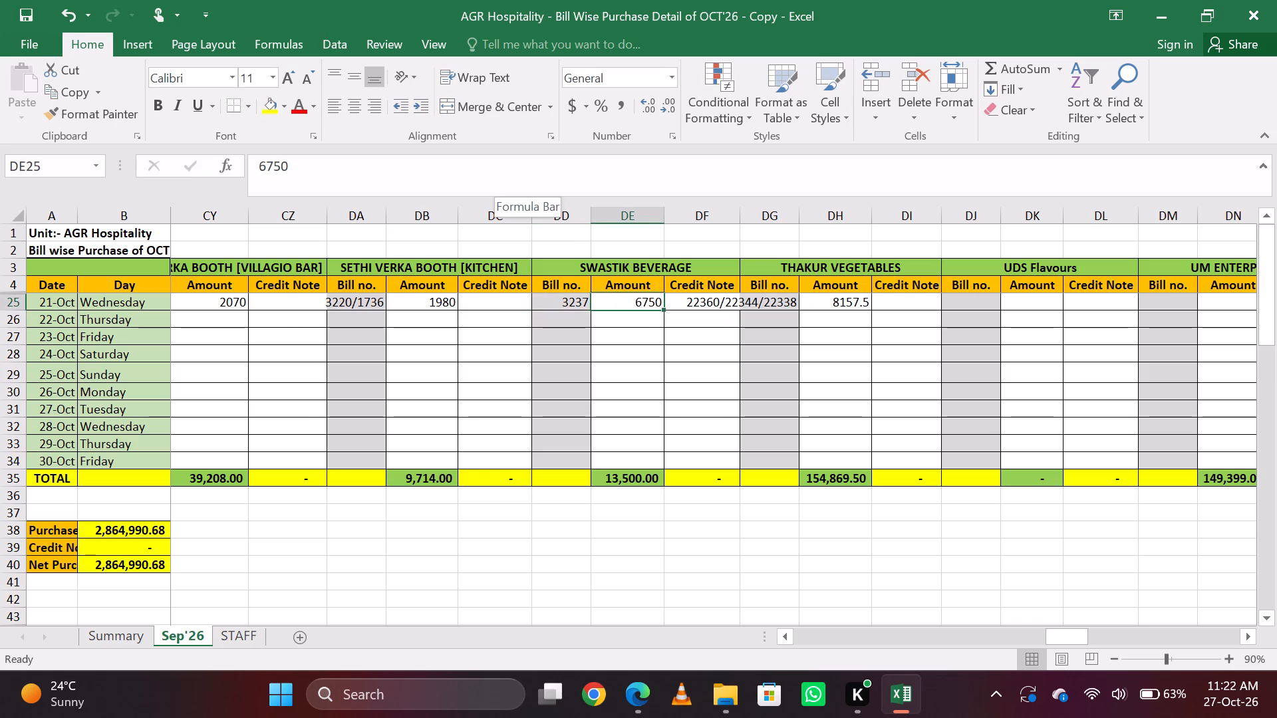
Save the purchase workbook.
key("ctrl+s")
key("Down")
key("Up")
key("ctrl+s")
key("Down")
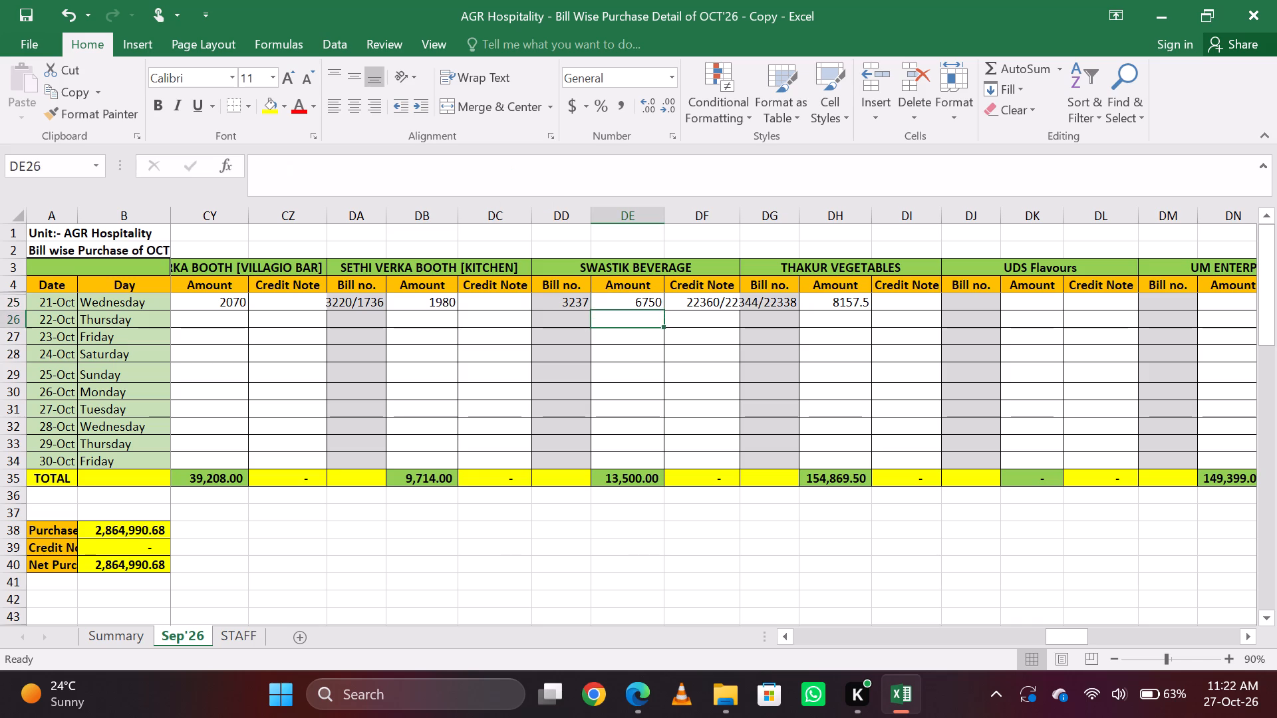
Hide the completed 21-Oct row on the Sep'26 sheet.
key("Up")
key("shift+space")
right_click(6, 298)
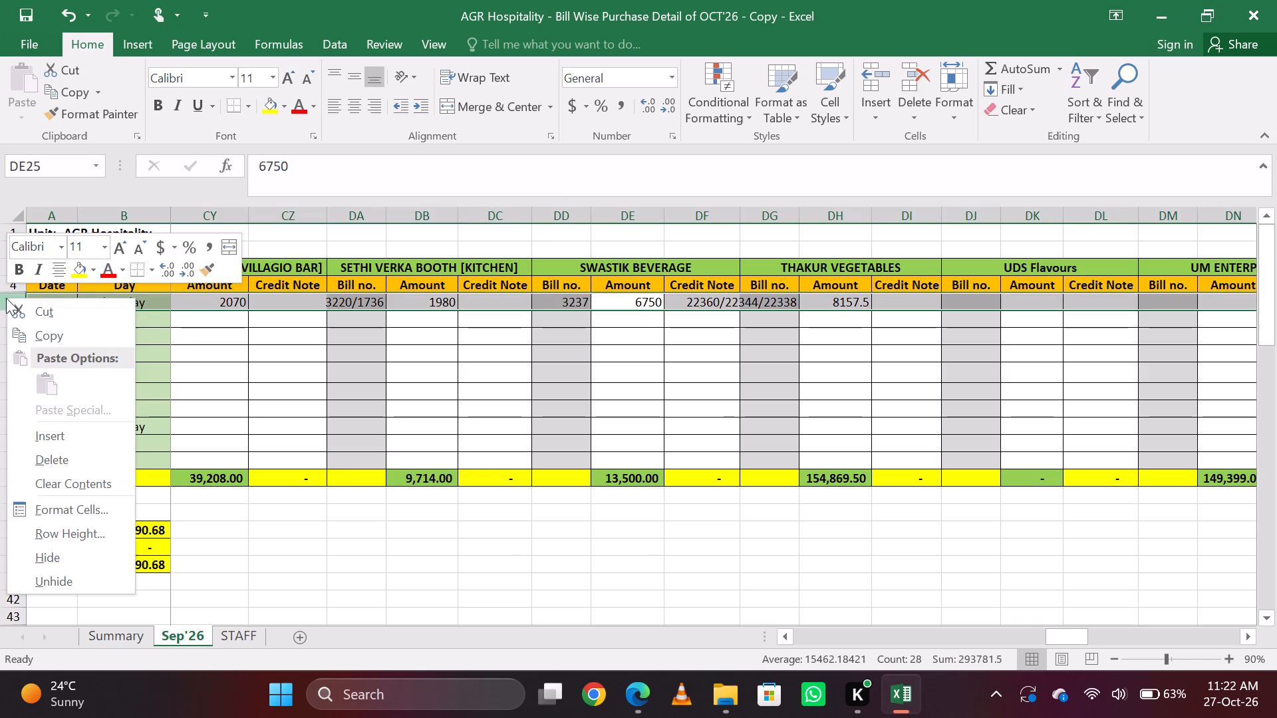
left_click(88, 567)
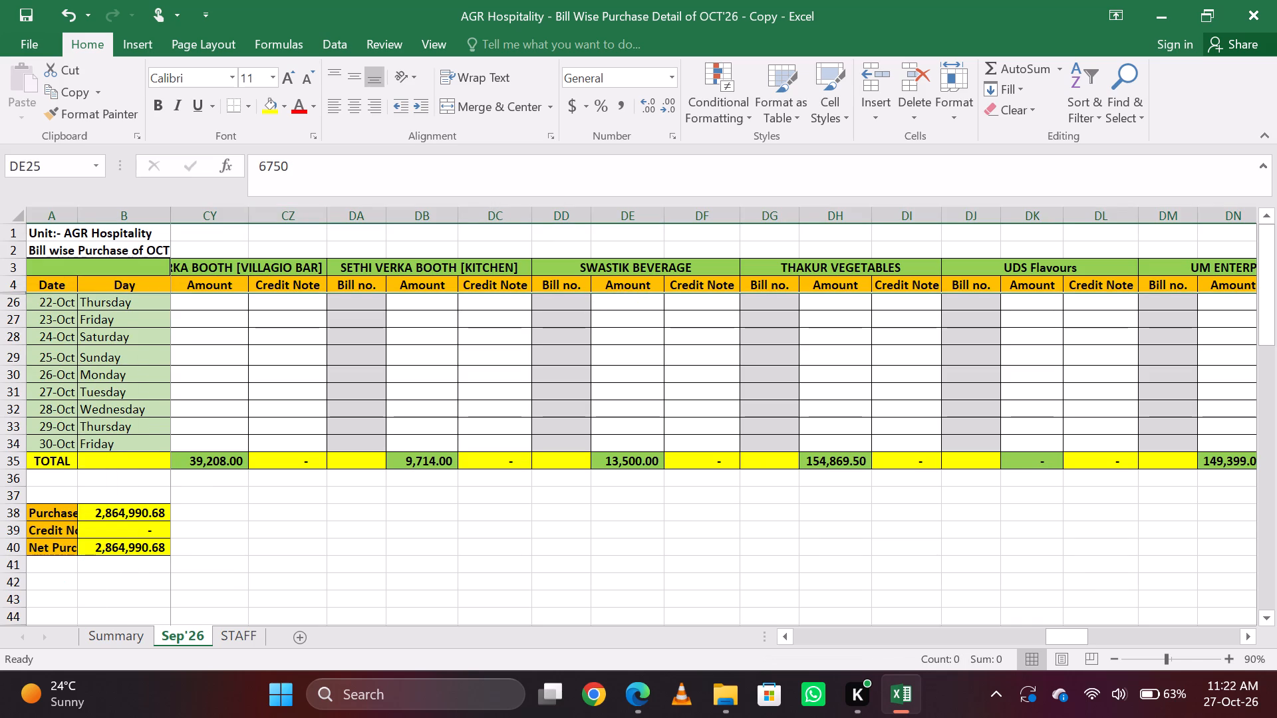
left_click(317, 299)
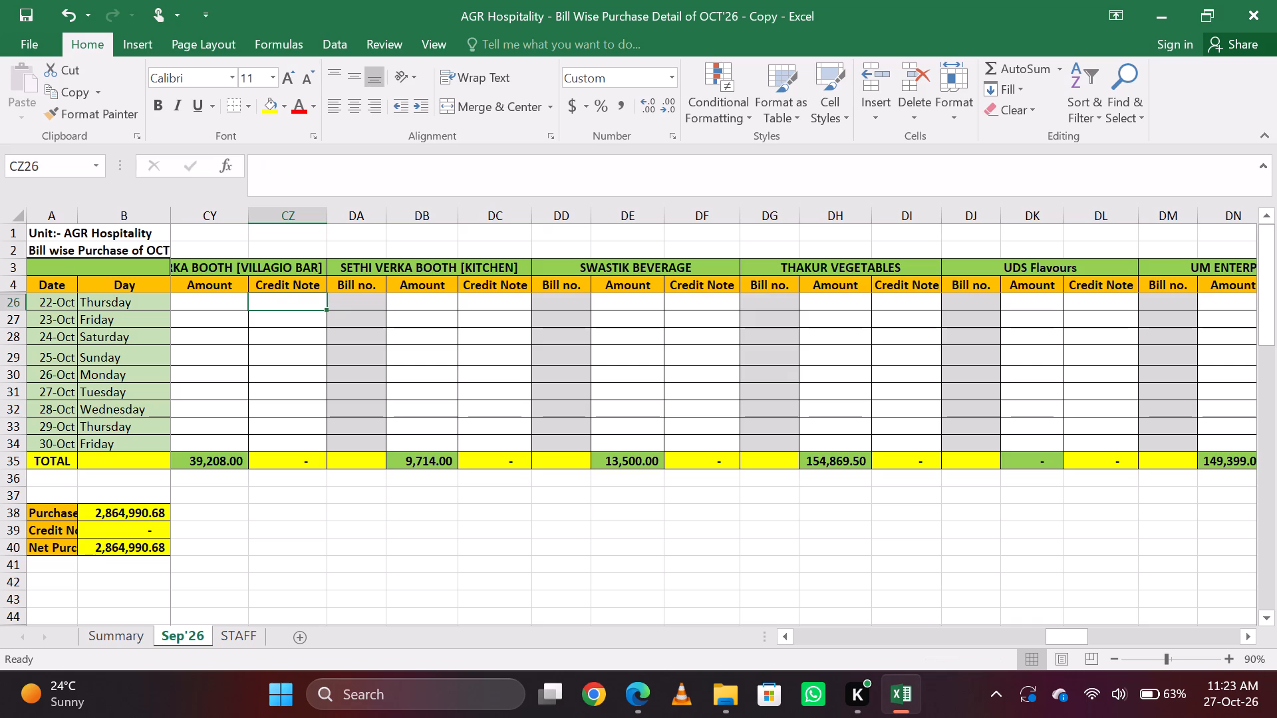
key("Down")
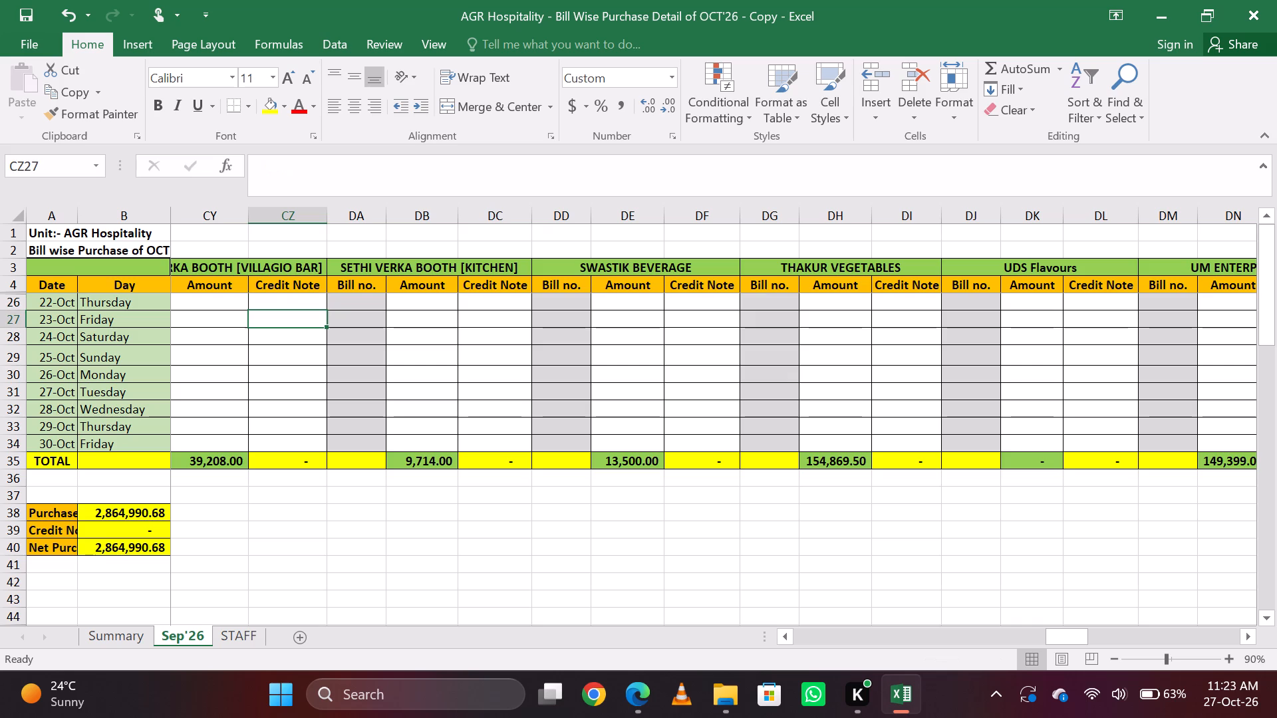